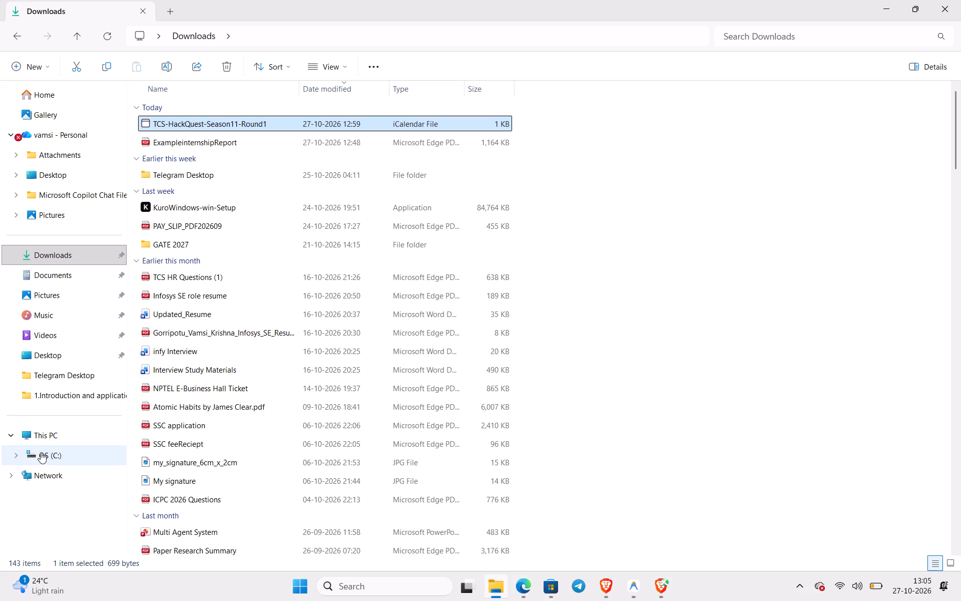
{"action": "left_click", "coordinate": [41, 452]}
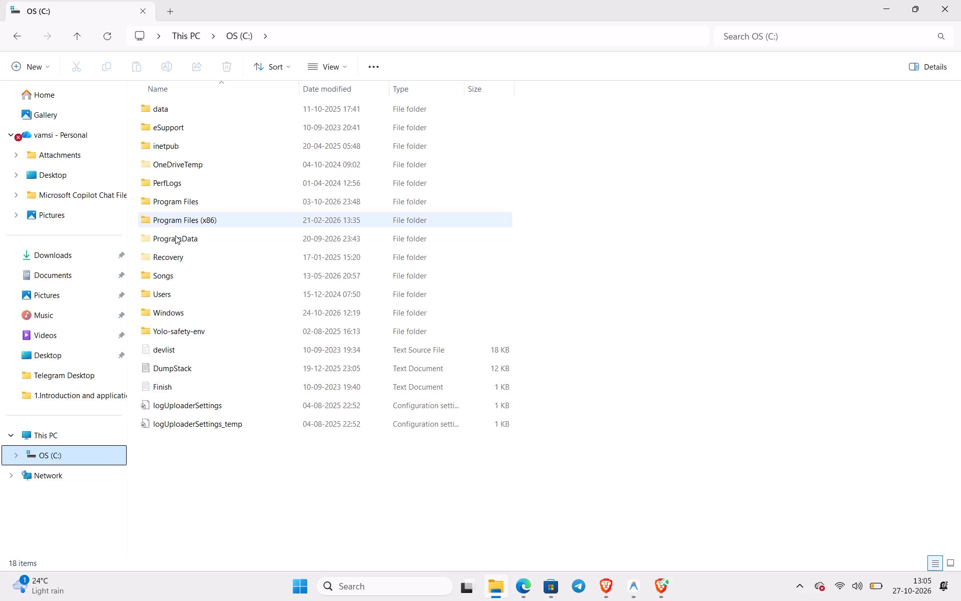
{"action": "double_click", "coordinate": [163, 296]}
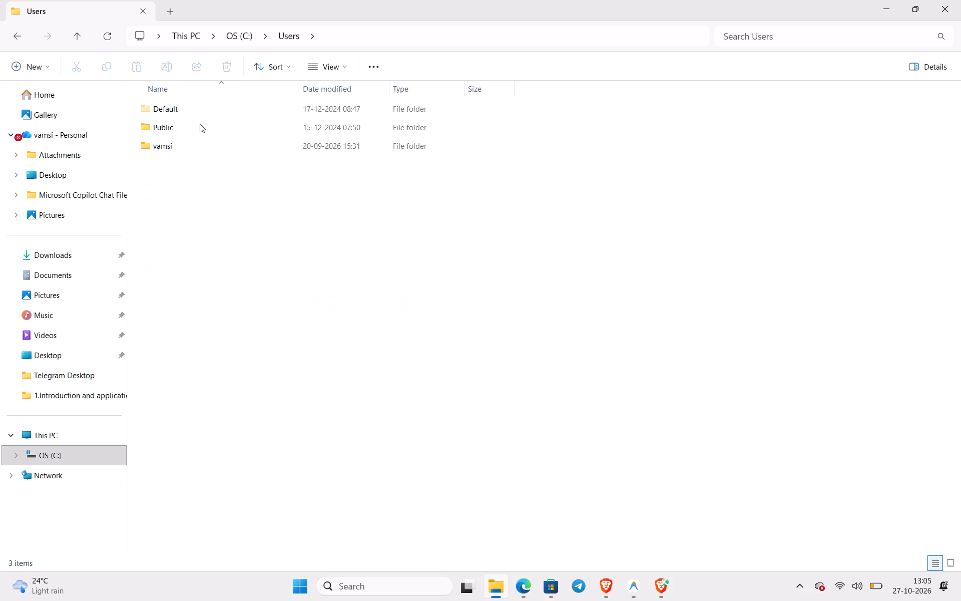
{"action": "double_click", "coordinate": [188, 151]}
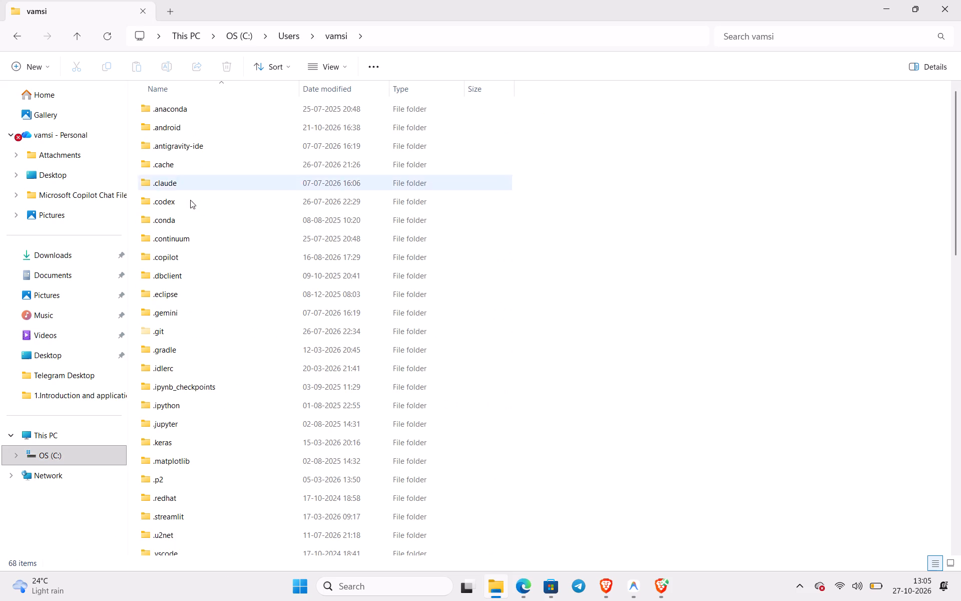
{"action": "scroll", "coordinate": [185, 291], "scroll_direction": "down", "scroll_amount": 8}
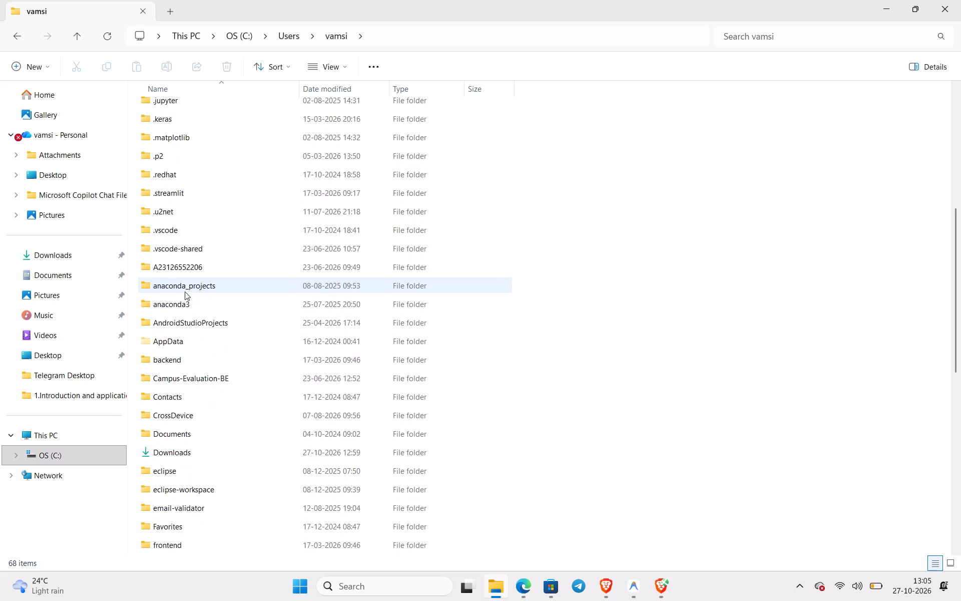
{"action": "scroll", "coordinate": [185, 291], "scroll_direction": "down", "scroll_amount": 1}
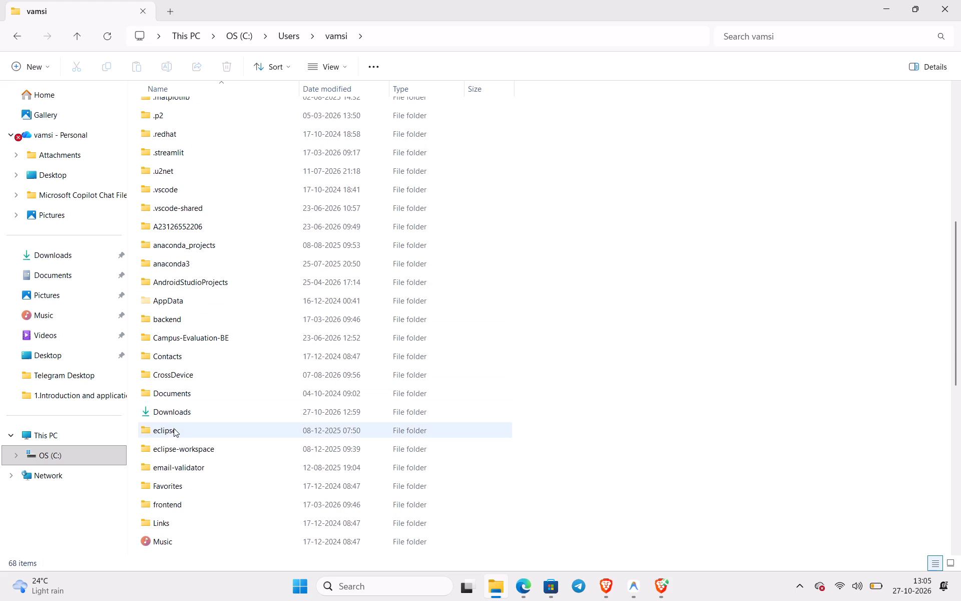
{"action": "scroll", "coordinate": [189, 467], "scroll_direction": "down", "scroll_amount": 1}
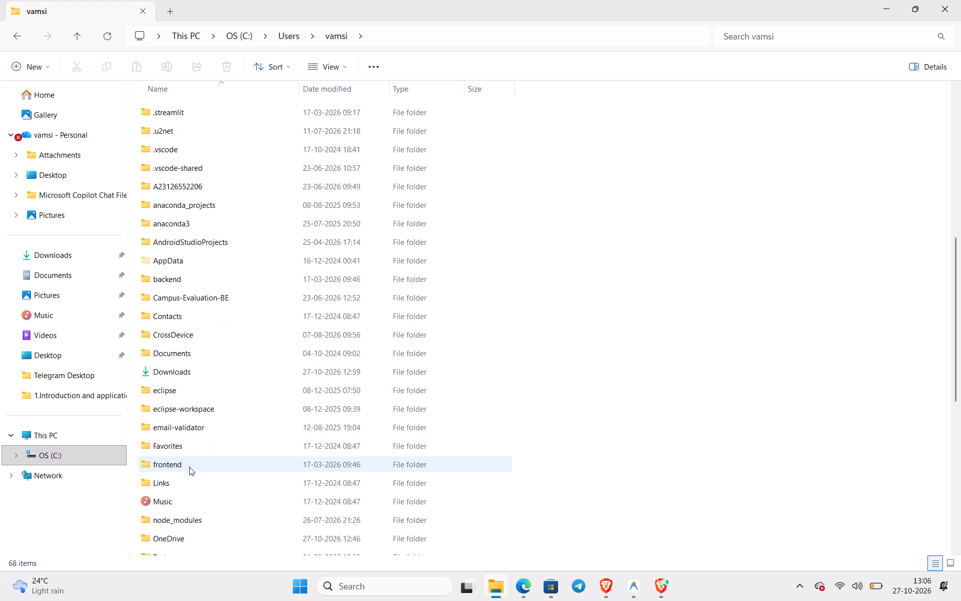
{"action": "scroll", "coordinate": [189, 467], "scroll_direction": "down", "scroll_amount": 1}
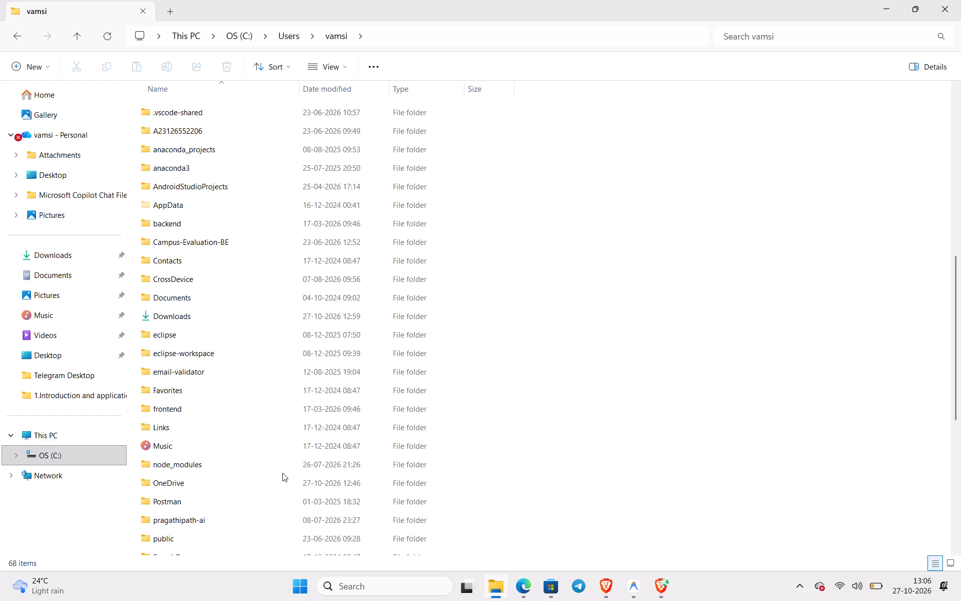
{"action": "left_click", "coordinate": [282, 473]}
{"action": "double_click", "coordinate": [275, 484]}
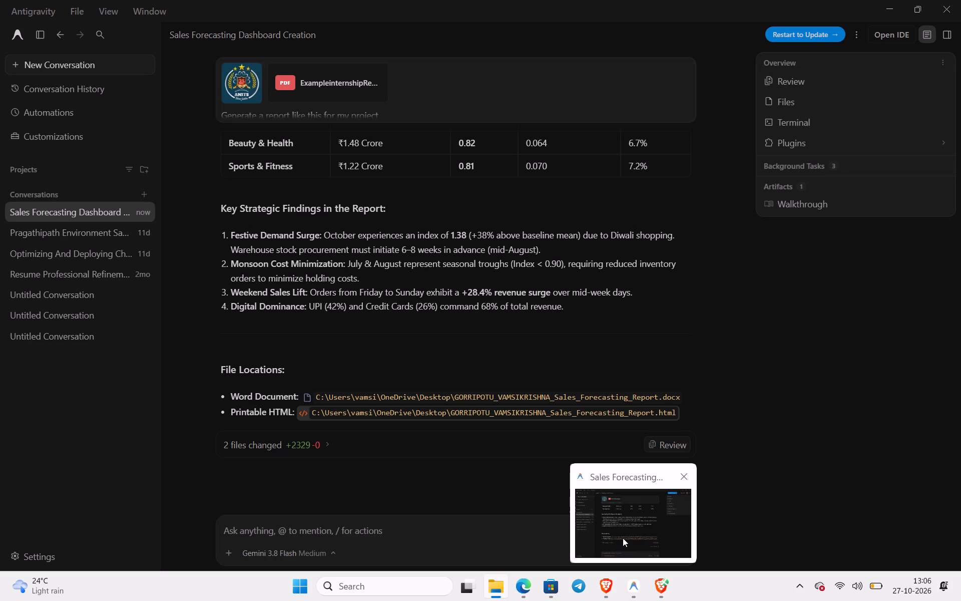
{"action": "double_click", "coordinate": [201, 127]}
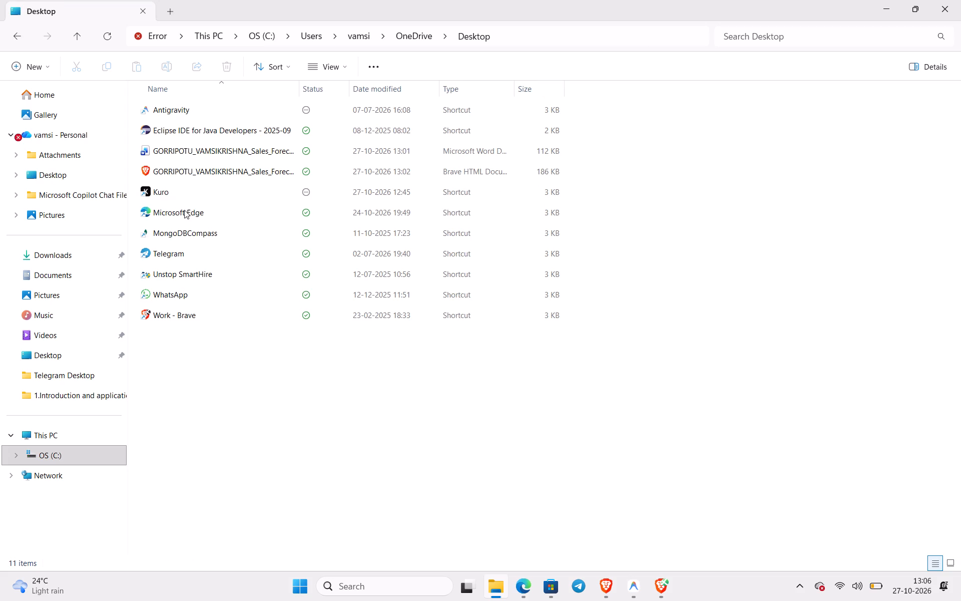
Open the Sales_Forecasting_Report Word document from the Desktop folder and maximize its window.
{"action": "double_click", "coordinate": [193, 157]}
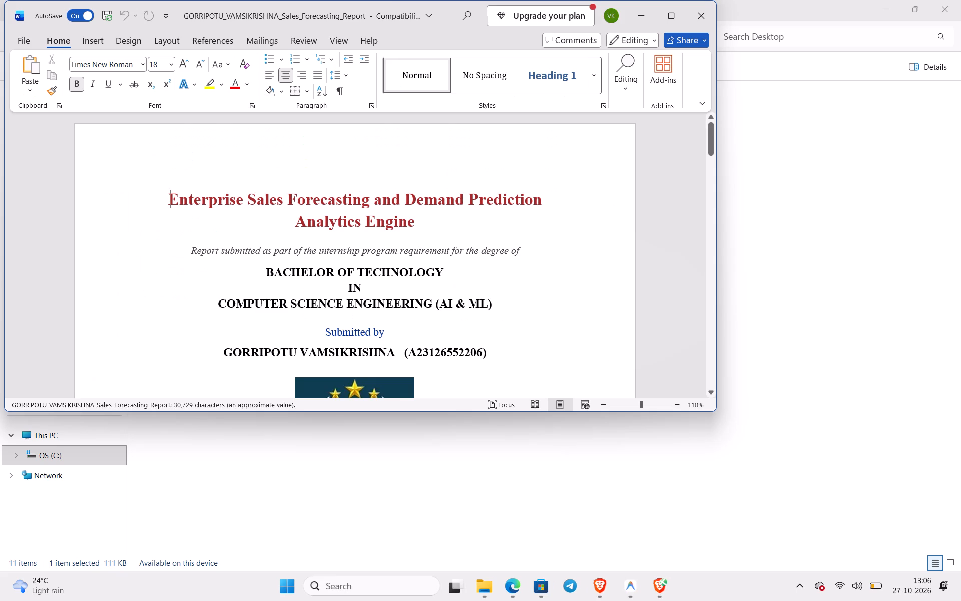
{"action": "left_click", "coordinate": [676, 16]}
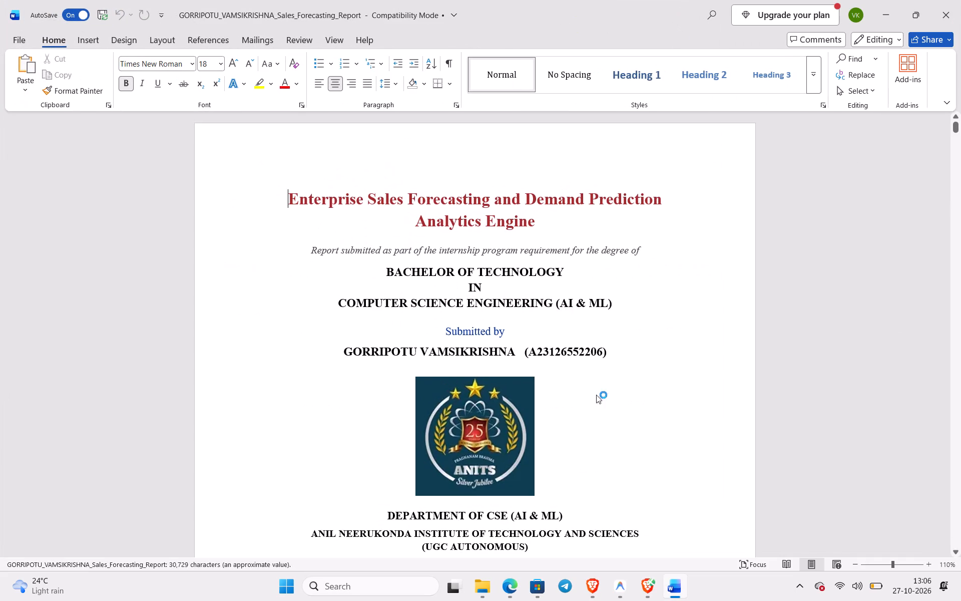
Review the report's cover page, including the title, degree details, college logo and department information.
{"action": "scroll", "coordinate": [596, 395], "scroll_direction": "down", "scroll_amount": 4}
{"action": "scroll", "coordinate": [596, 395], "scroll_direction": "up", "scroll_amount": 1}
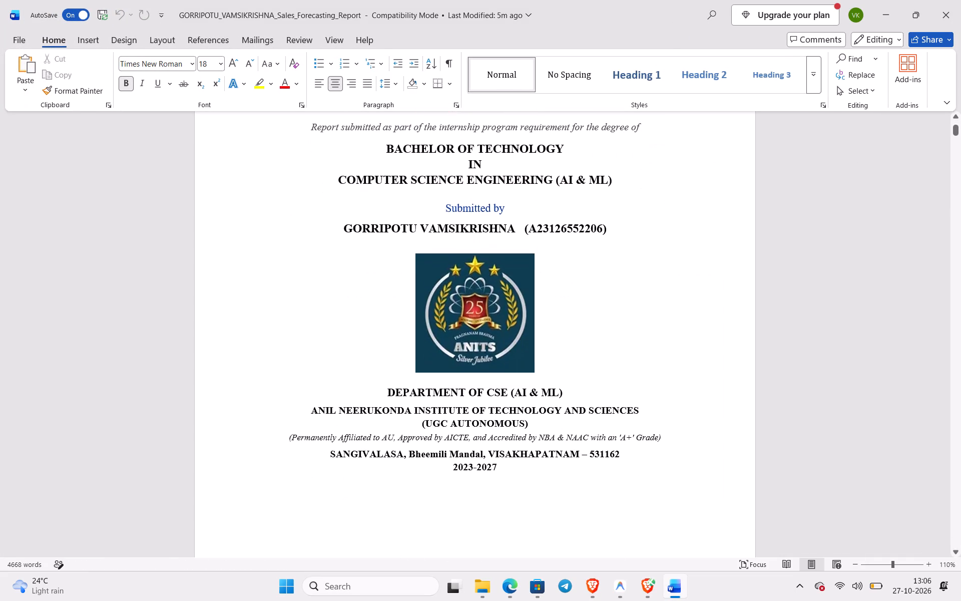
{"action": "scroll", "coordinate": [596, 395], "scroll_direction": "up", "scroll_amount": 1}
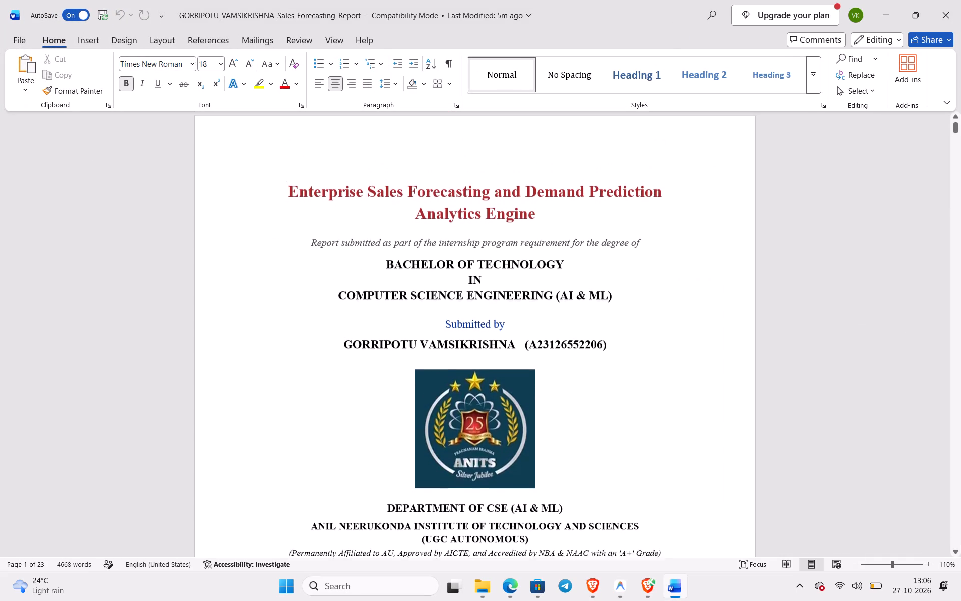
{"action": "scroll", "coordinate": [596, 395], "scroll_direction": "up", "scroll_amount": 1}
{"action": "scroll", "coordinate": [596, 395], "scroll_direction": "down", "scroll_amount": 1}
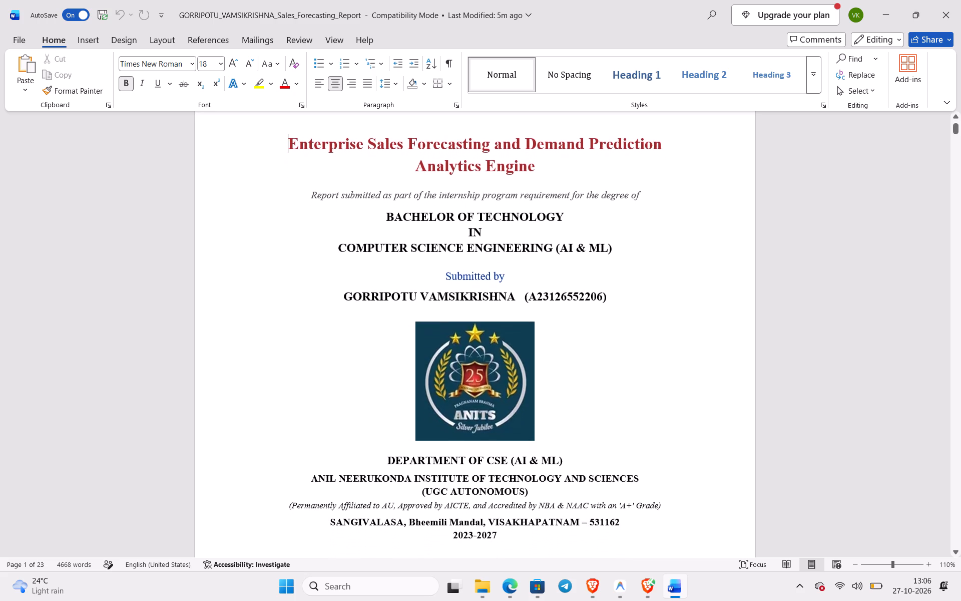
{"action": "scroll", "coordinate": [596, 395], "scroll_direction": "down", "scroll_amount": 2}
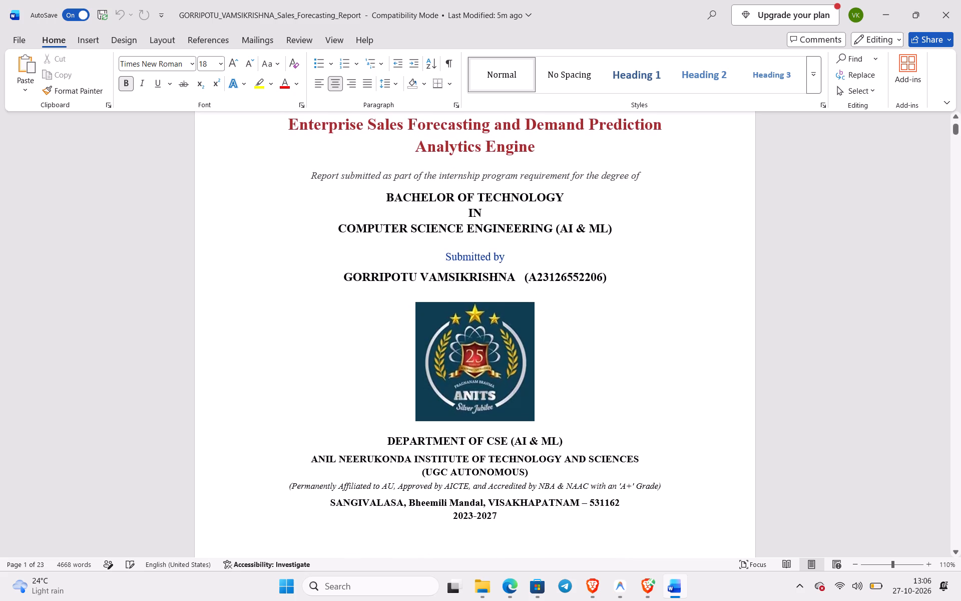
{"action": "scroll", "coordinate": [596, 395], "scroll_direction": "down", "scroll_amount": 5}
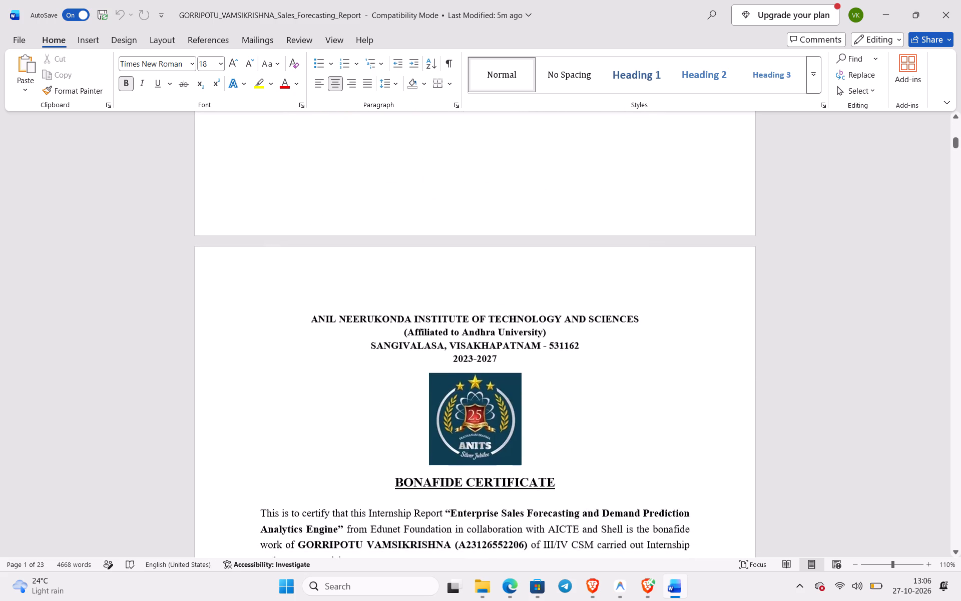
Read through the Bonafide Certificate and Acknowledgement pages, checking the student and staff details.
{"action": "scroll", "coordinate": [596, 395], "scroll_direction": "down", "scroll_amount": 3}
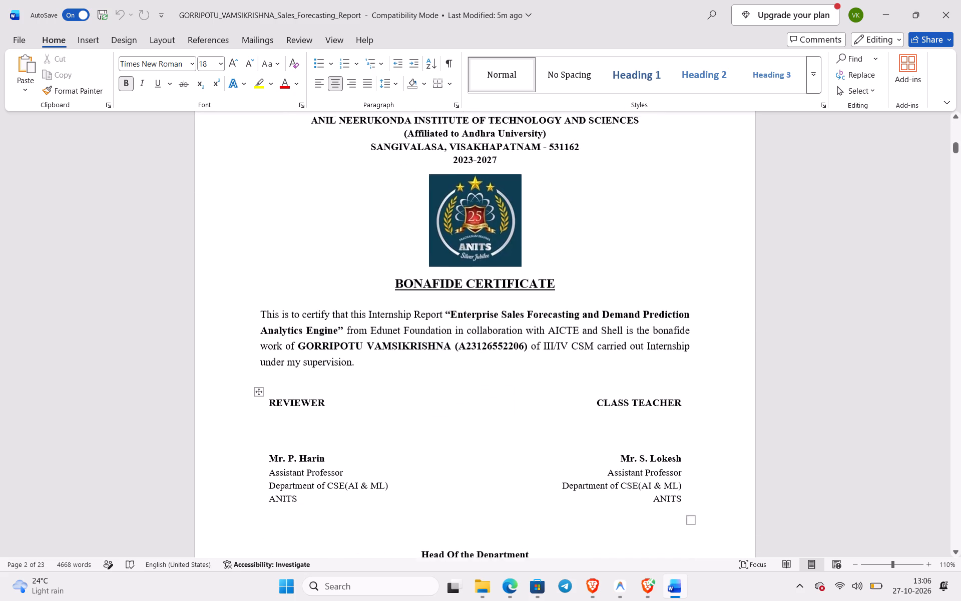
{"action": "scroll", "coordinate": [596, 395], "scroll_direction": "down", "scroll_amount": 3}
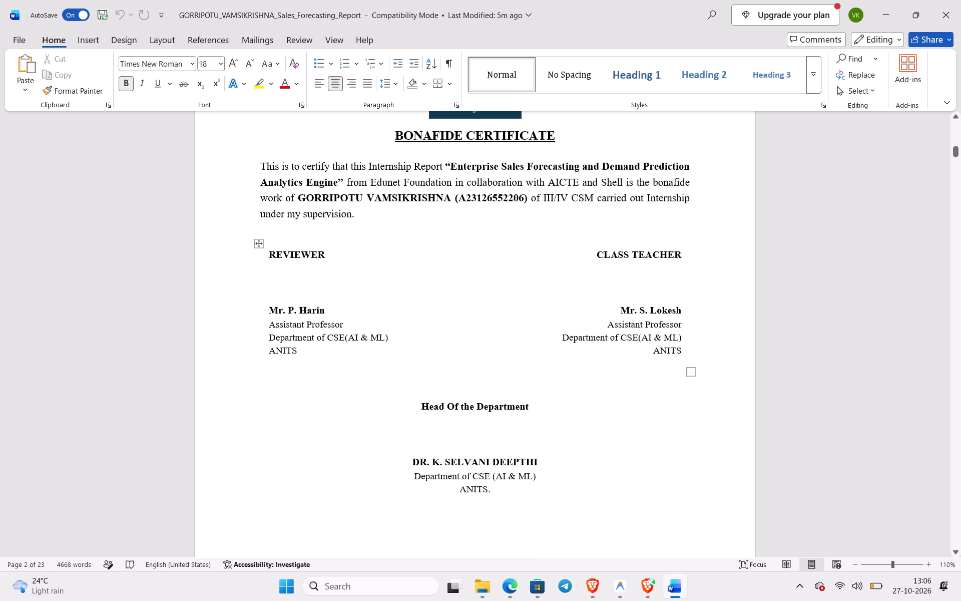
{"action": "scroll", "coordinate": [596, 395], "scroll_direction": "down", "scroll_amount": 3}
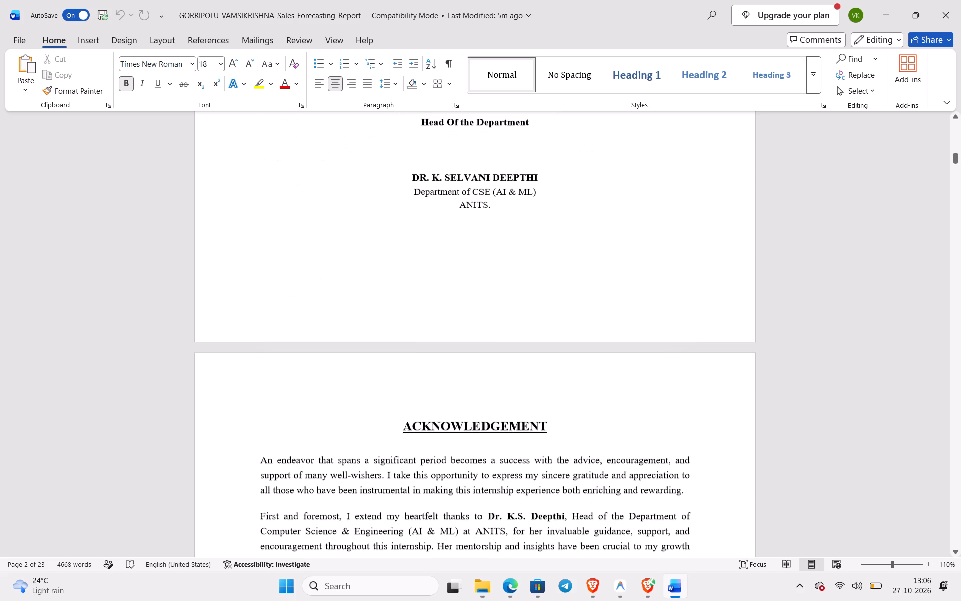
{"action": "scroll", "coordinate": [596, 395], "scroll_direction": "down", "scroll_amount": 3}
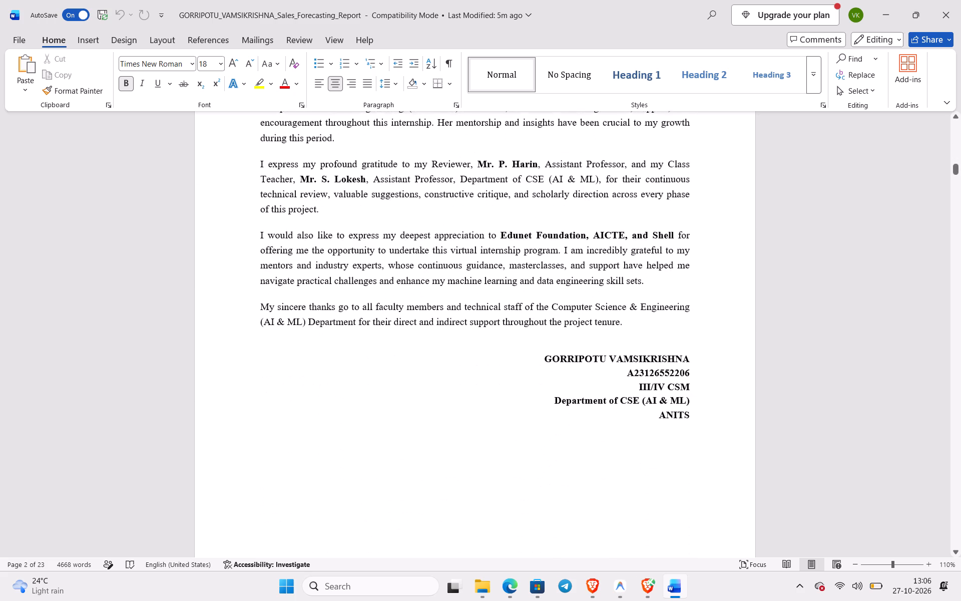
{"action": "scroll", "coordinate": [596, 395], "scroll_direction": "down", "scroll_amount": 1}
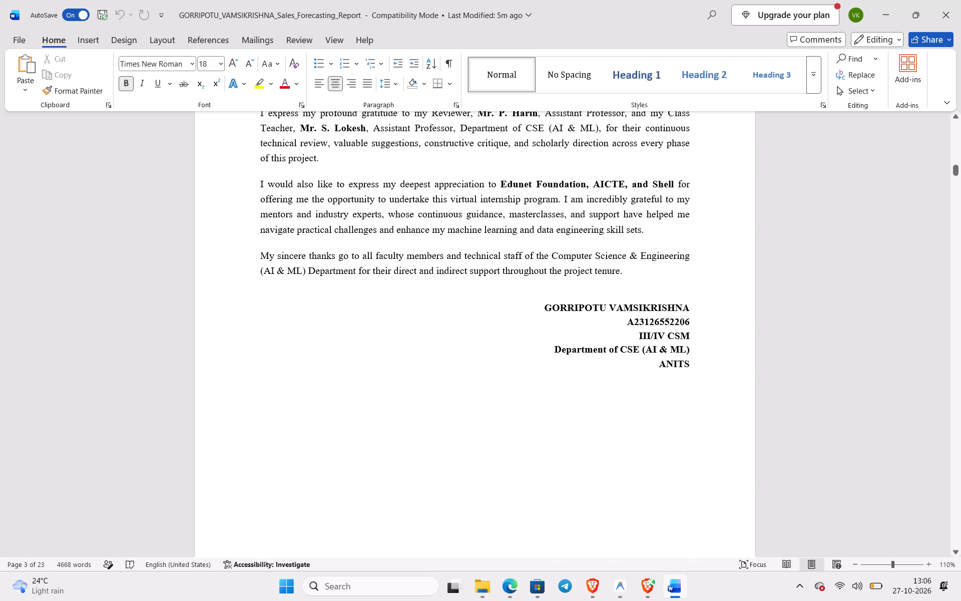
Set the year of study in the signature block at the end of the Acknowledgement to IV/IV CSM.
{"action": "left_click", "coordinate": [653, 336]}
{"action": "left_click", "coordinate": [649, 334]}
{"action": "key", "text": "BackSpace"}
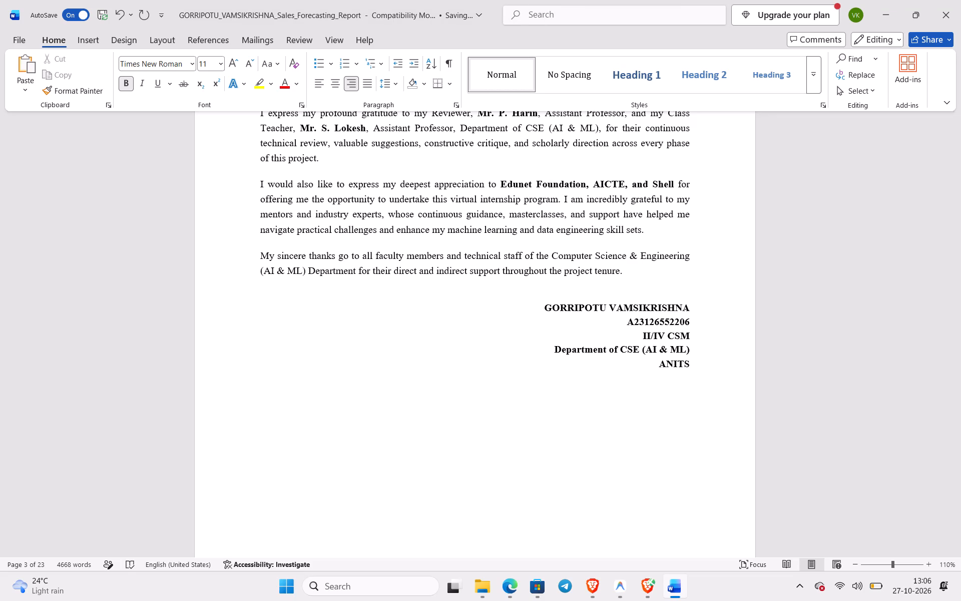
{"action": "key", "text": "BackSpace"}
{"action": "key", "text": "super+p"}
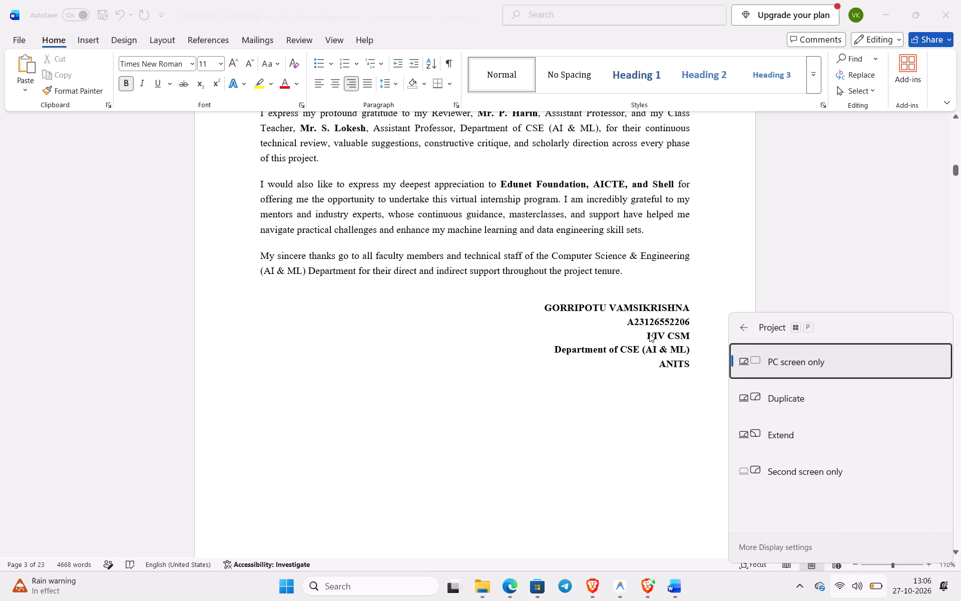
{"action": "key", "text": "v"}
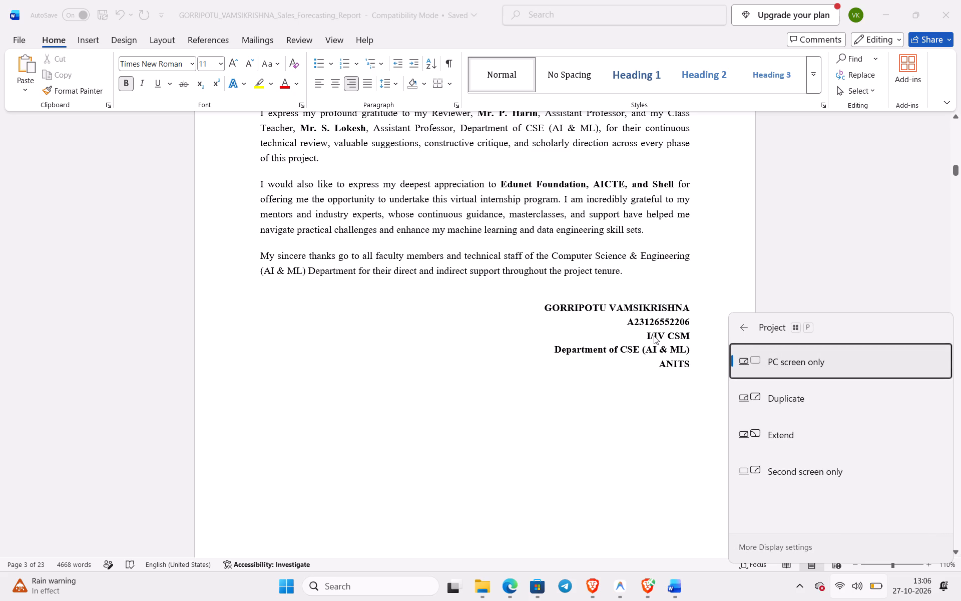
{"action": "left_click", "coordinate": [651, 333]}
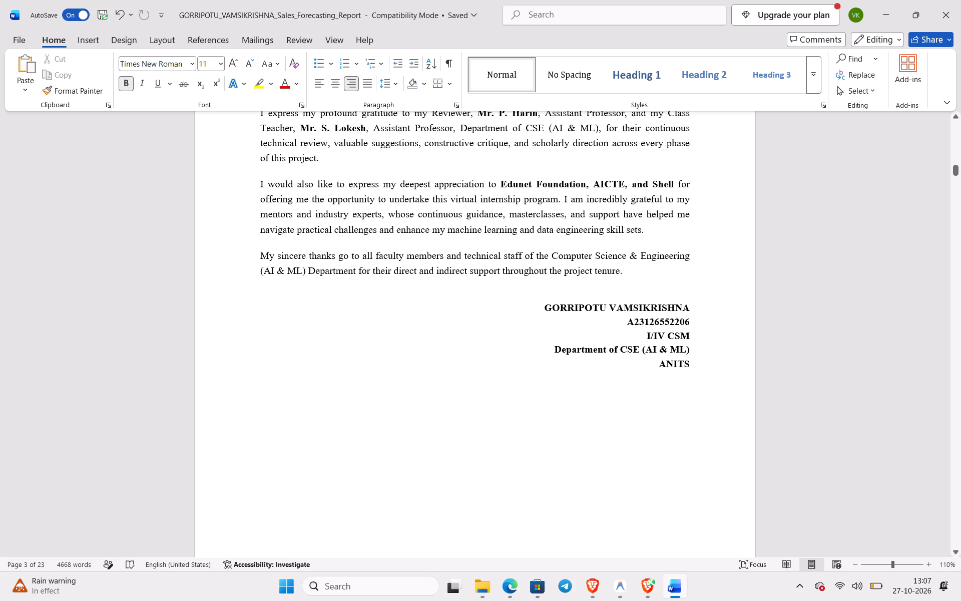
{"action": "key", "text": "v"}
{"action": "key", "text": "BackSpace"}
{"action": "key", "text": "v"}
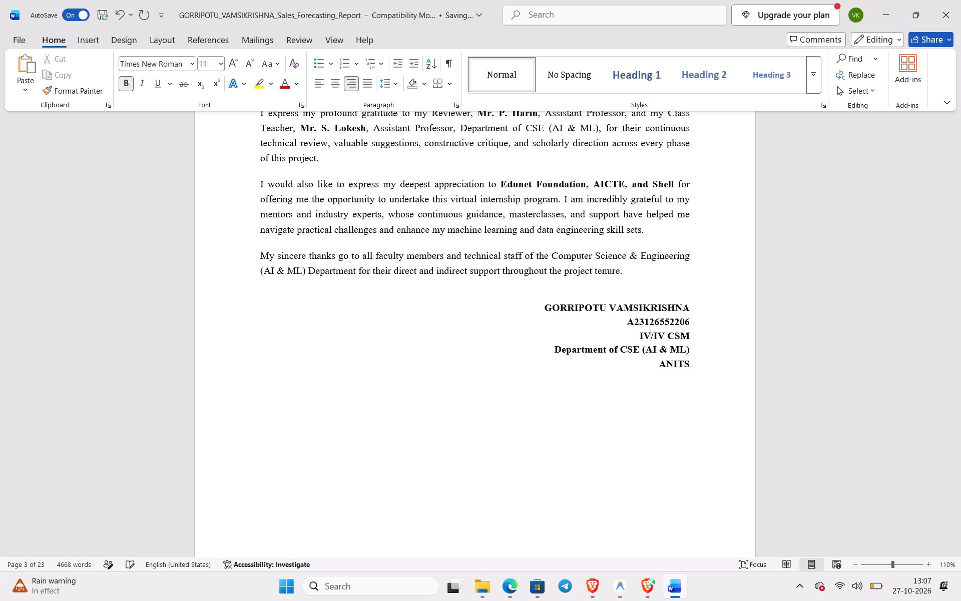
Review the Table of Contents pages, checking the listed chapters and subsections through to the Appendix.
{"action": "scroll", "coordinate": [694, 456], "scroll_direction": "down", "scroll_amount": 2}
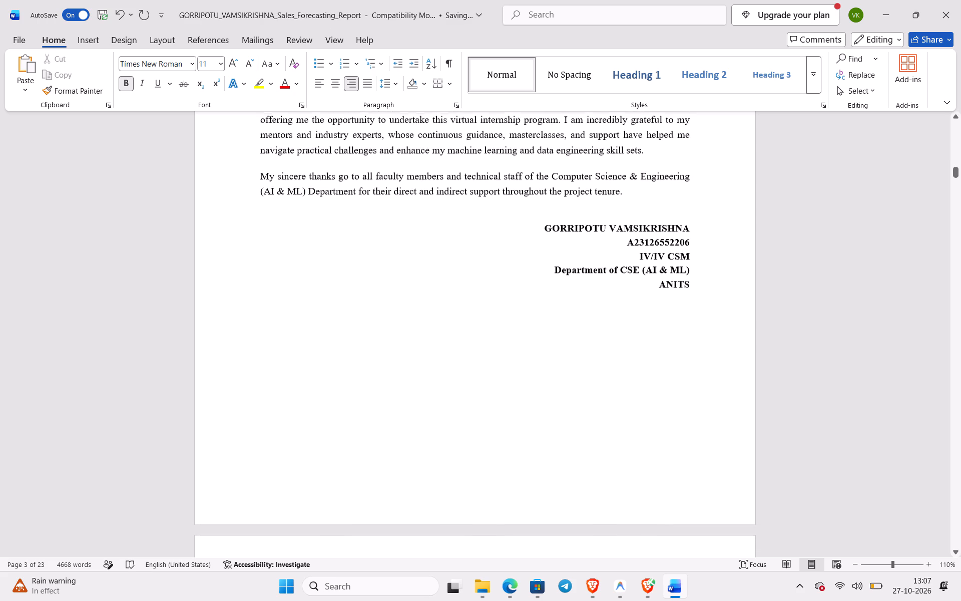
{"action": "scroll", "coordinate": [694, 456], "scroll_direction": "down", "scroll_amount": 2}
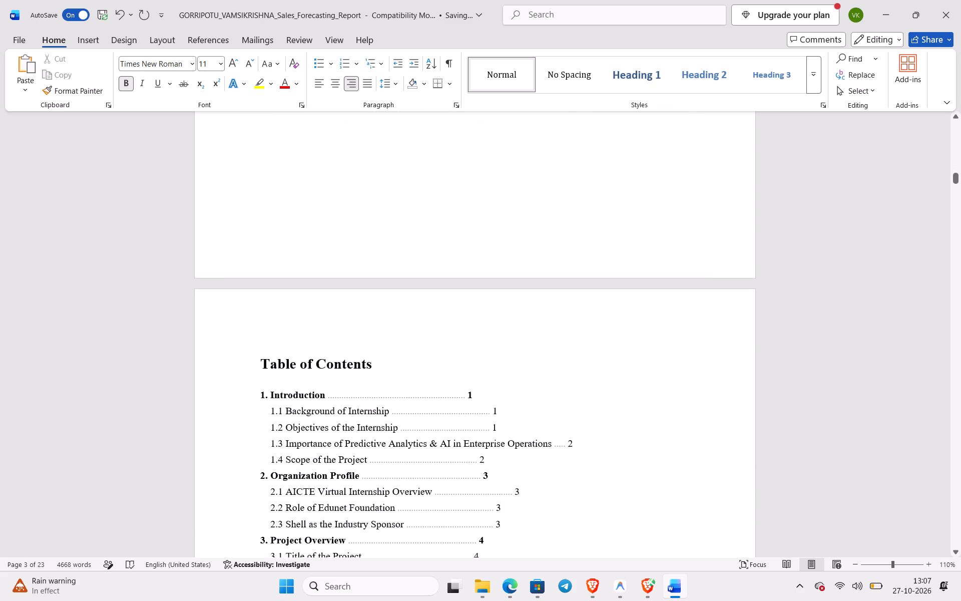
{"action": "scroll", "coordinate": [694, 456], "scroll_direction": "down", "scroll_amount": 2}
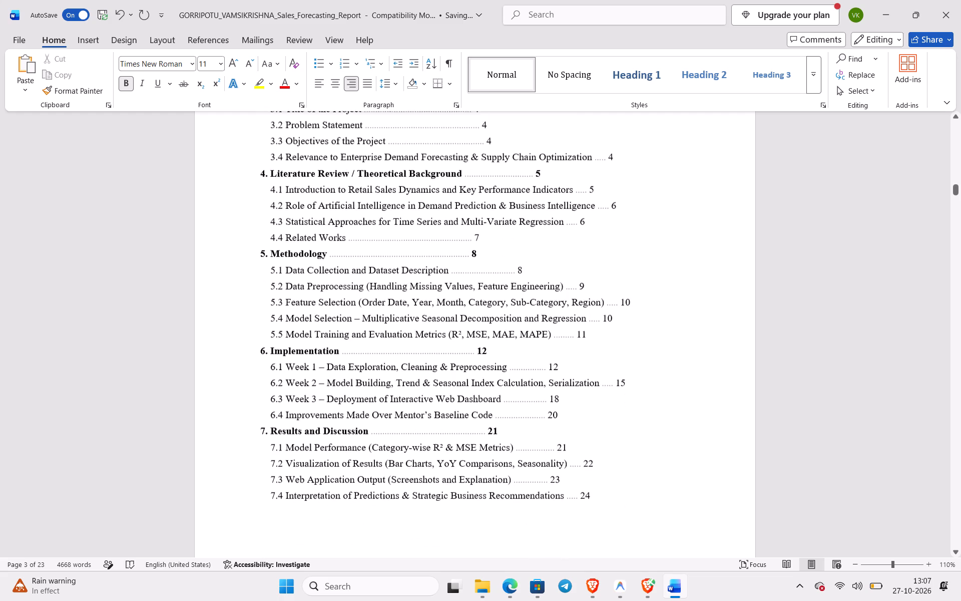
{"action": "scroll", "coordinate": [694, 456], "scroll_direction": "down", "scroll_amount": 5}
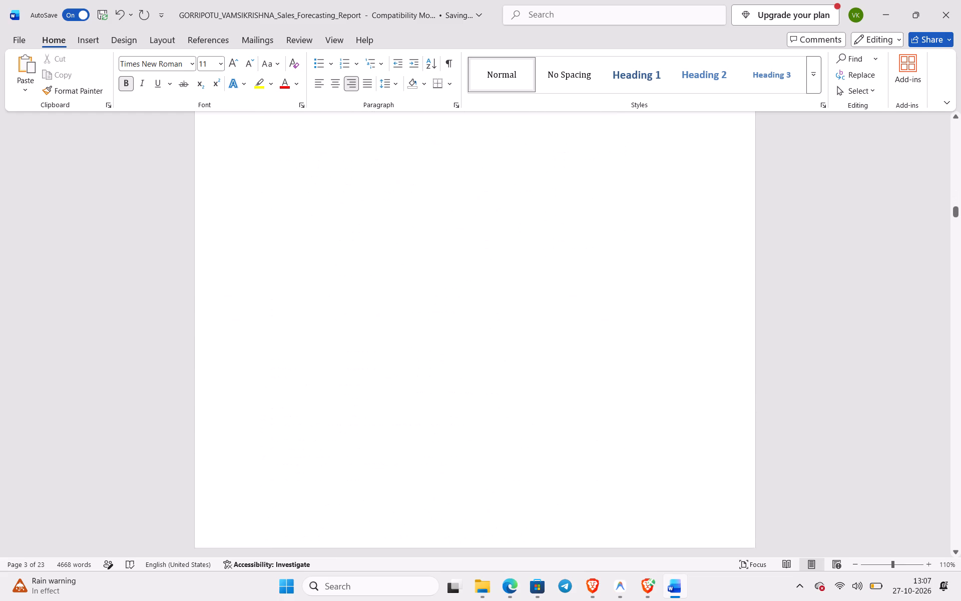
{"action": "scroll", "coordinate": [694, 456], "scroll_direction": "down", "scroll_amount": 2}
{"action": "scroll", "coordinate": [694, 456], "scroll_direction": "up", "scroll_amount": 1}
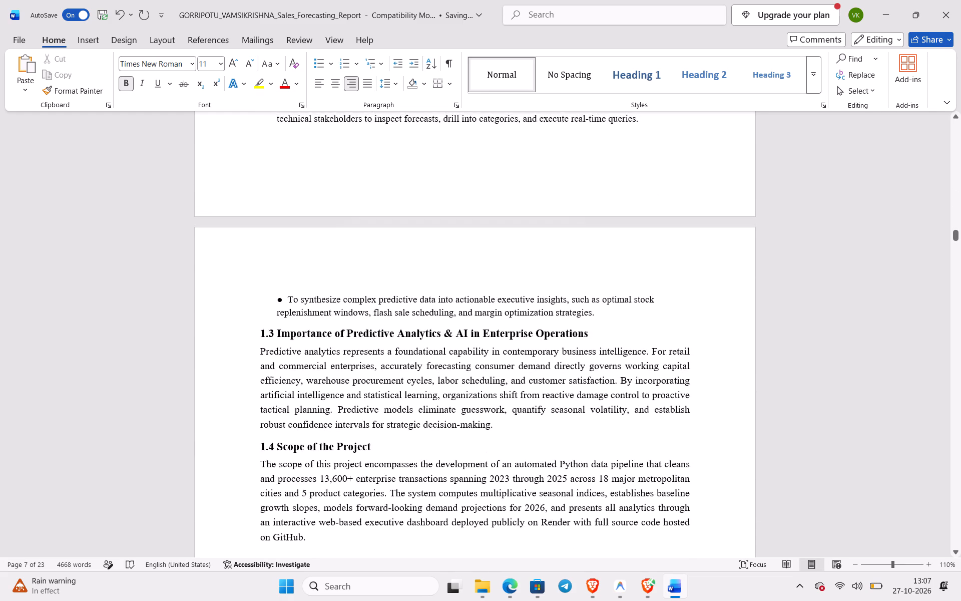
{"action": "scroll", "coordinate": [694, 456], "scroll_direction": "up", "scroll_amount": 2}
{"action": "scroll", "coordinate": [694, 456], "scroll_direction": "down", "scroll_amount": 2}
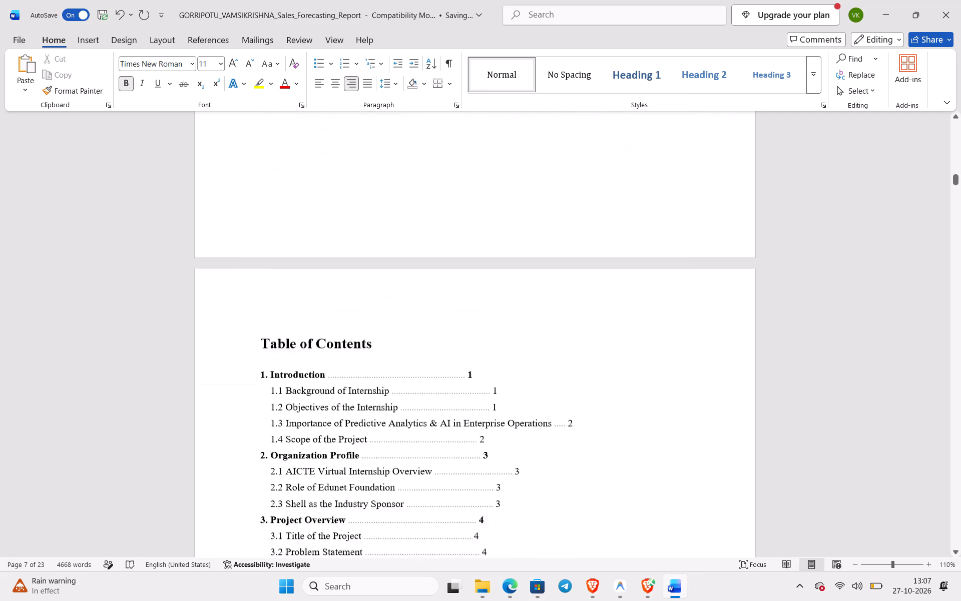
{"action": "scroll", "coordinate": [694, 456], "scroll_direction": "down", "scroll_amount": 5}
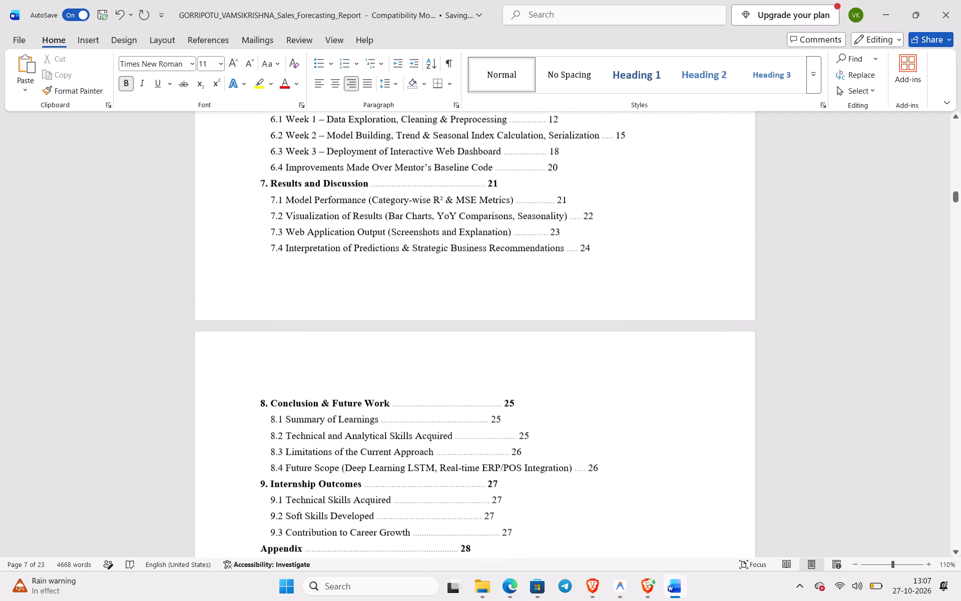
Read through the Introduction chapter, from Background of Internship to Scope of the Project.
{"action": "scroll", "coordinate": [694, 456], "scroll_direction": "down", "scroll_amount": 7}
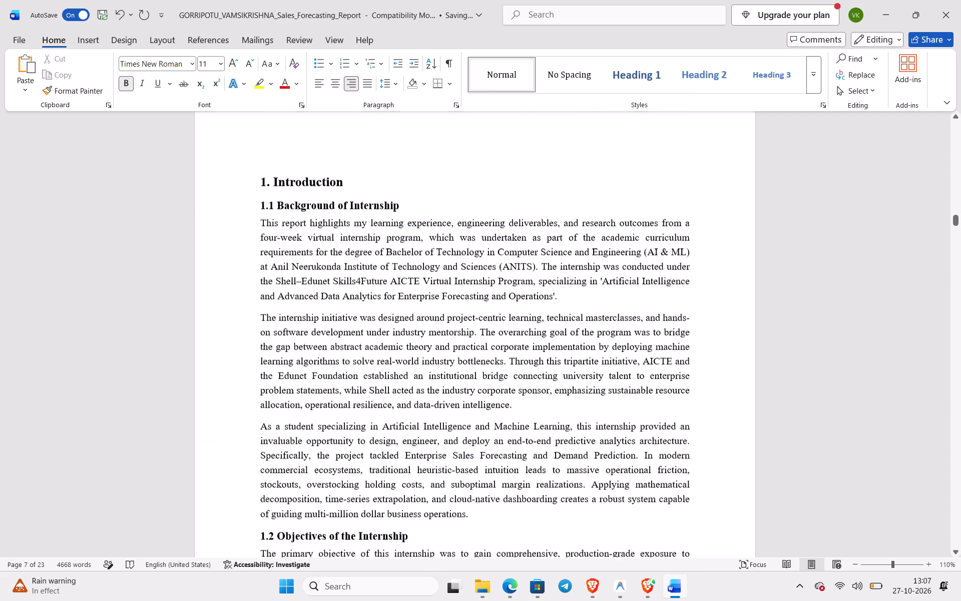
{"action": "scroll", "coordinate": [694, 456], "scroll_direction": "down", "scroll_amount": 2}
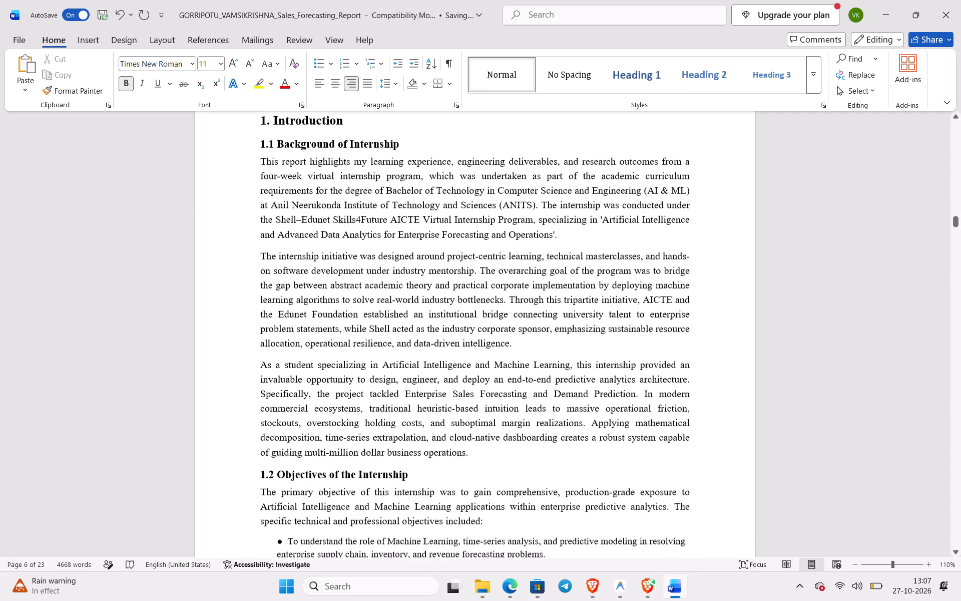
{"action": "scroll", "coordinate": [694, 456], "scroll_direction": "down", "scroll_amount": 5}
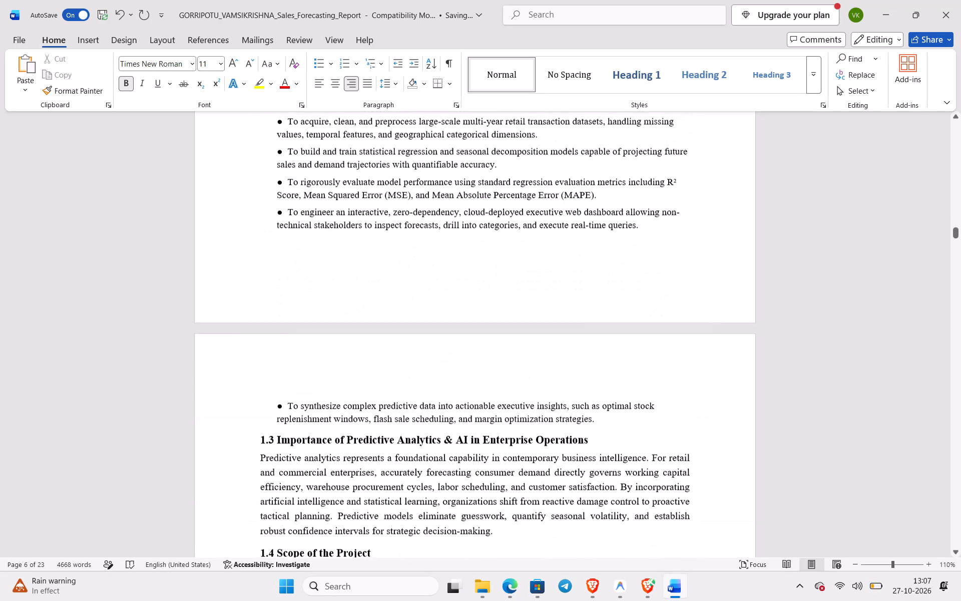
{"action": "scroll", "coordinate": [694, 456], "scroll_direction": "down", "scroll_amount": 4}
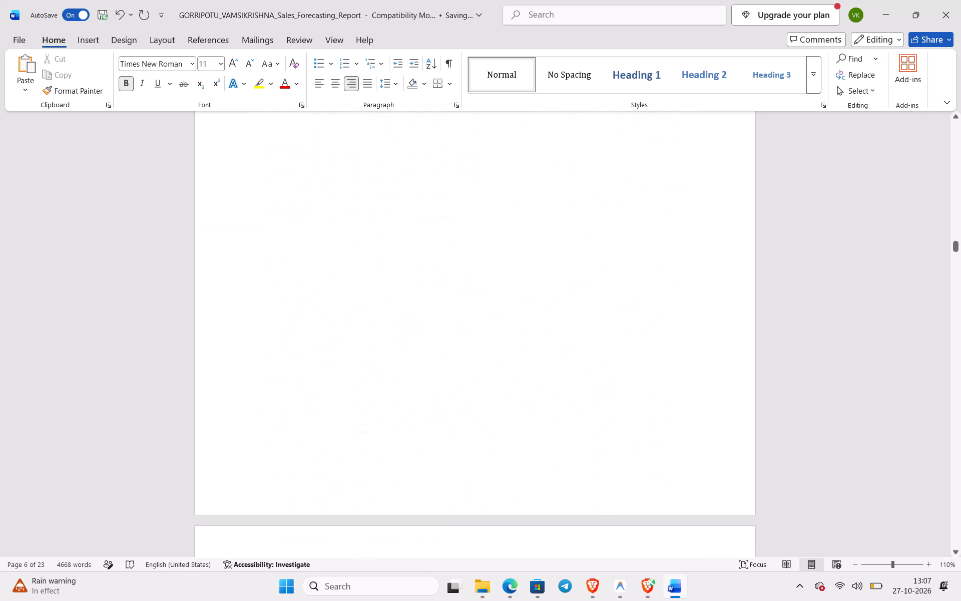
Skim the Project Overview, Literature Review and Methodology chapters, checking their text, tables and page layout.
{"action": "scroll", "coordinate": [694, 456], "scroll_direction": "down", "scroll_amount": 4}
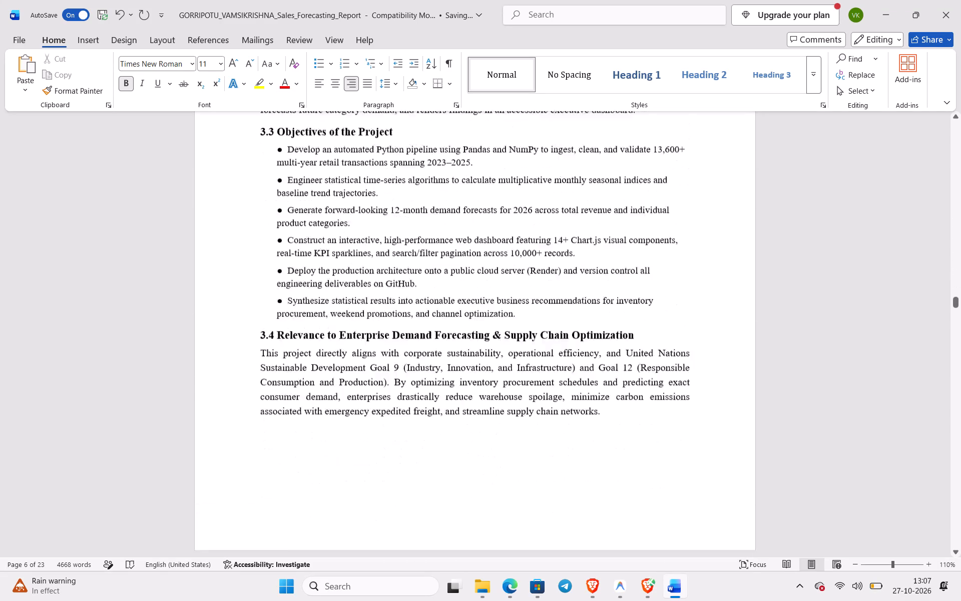
{"action": "scroll", "coordinate": [694, 456], "scroll_direction": "down", "scroll_amount": 3}
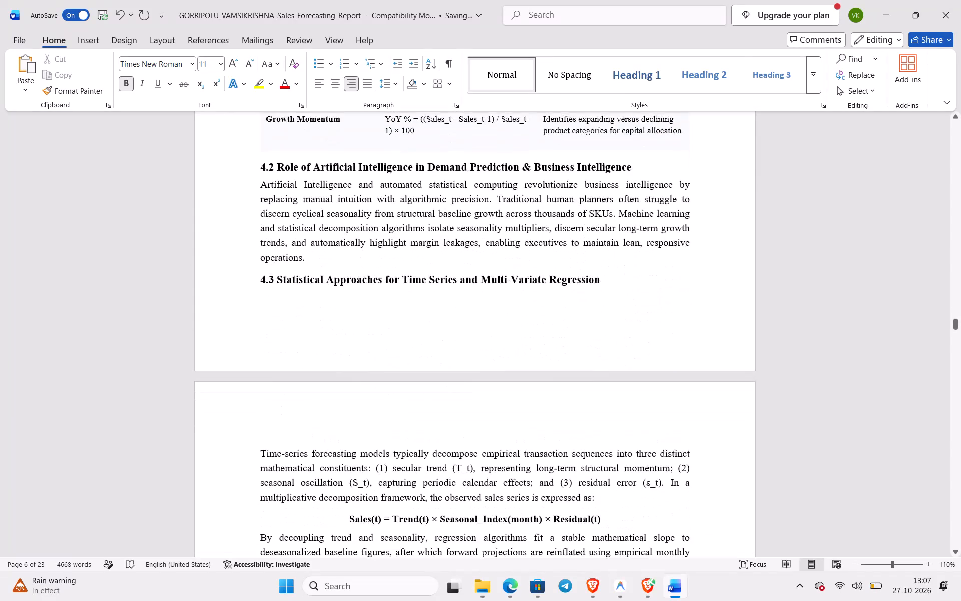
{"action": "scroll", "coordinate": [694, 456], "scroll_direction": "down", "scroll_amount": 4}
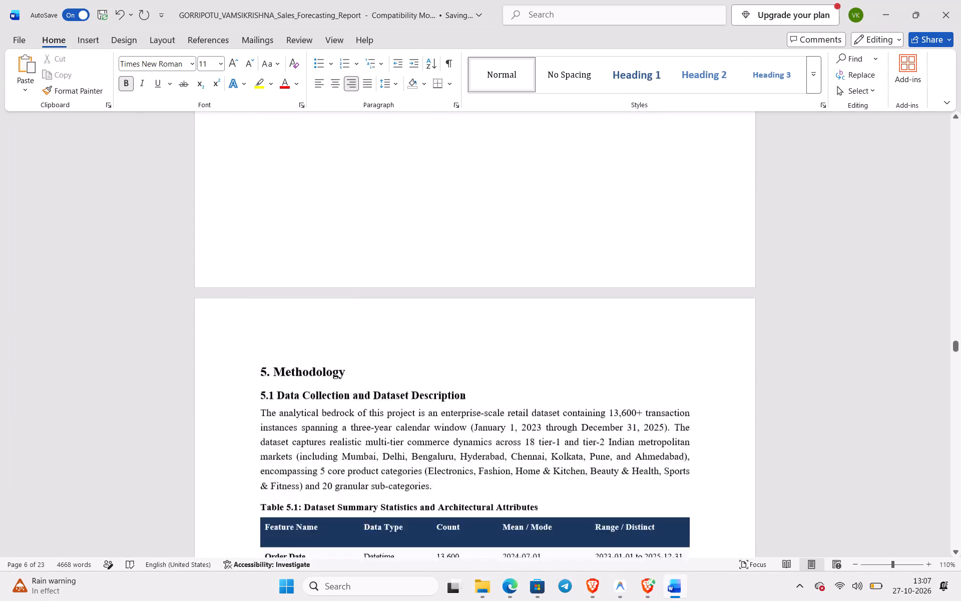
{"action": "scroll", "coordinate": [694, 456], "scroll_direction": "down", "scroll_amount": 9}
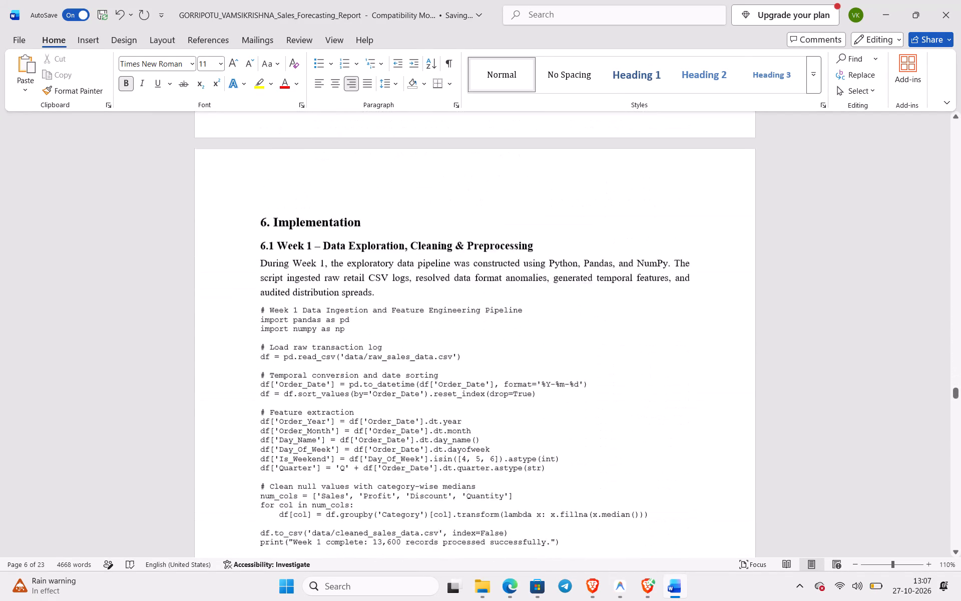
Look through the Implementation chapter, covering the weekly code listings and the improvements over the mentor's baseline code.
{"action": "scroll", "coordinate": [694, 456], "scroll_direction": "down", "scroll_amount": 3}
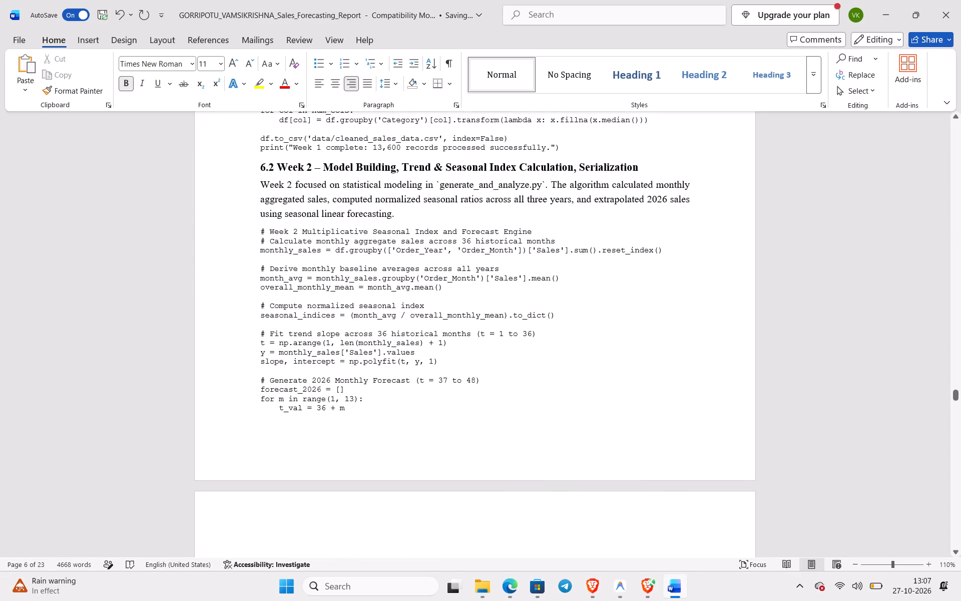
{"action": "scroll", "coordinate": [694, 456], "scroll_direction": "down", "scroll_amount": 3}
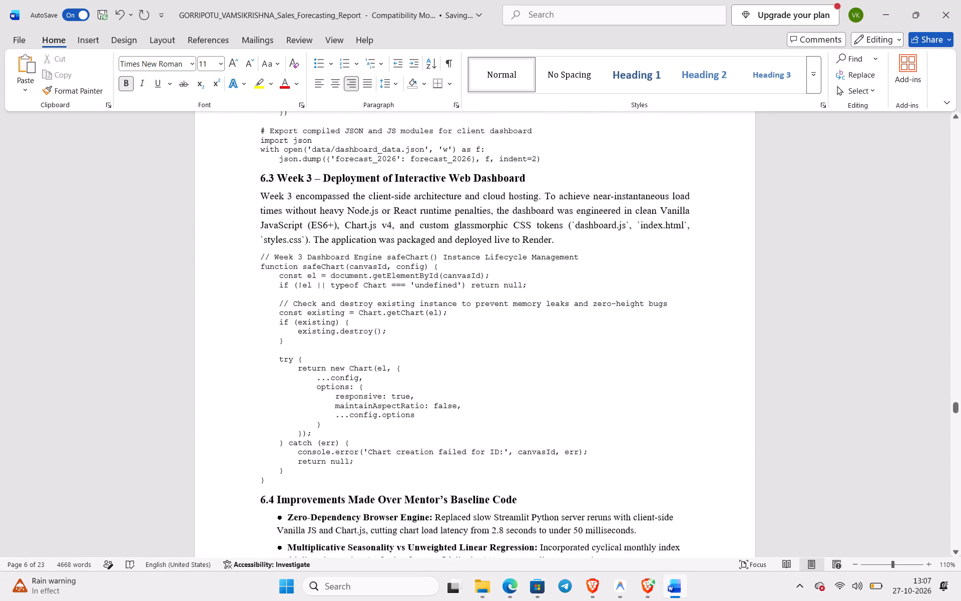
{"action": "scroll", "coordinate": [694, 456], "scroll_direction": "down", "scroll_amount": 3}
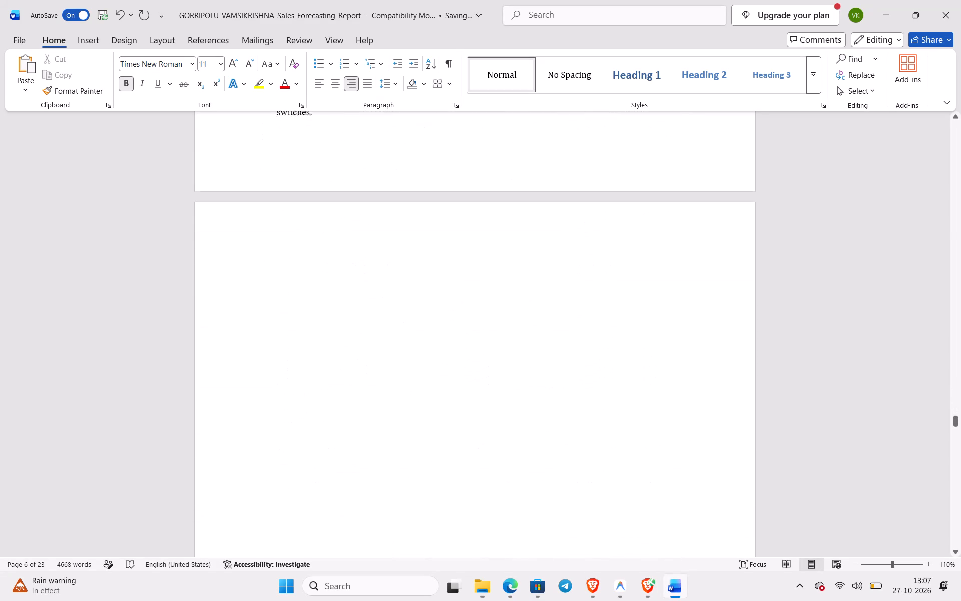
Skim the remaining chapters to the end of the report and examine the Appendix's links, dashboard sections and completion certificate text.
{"action": "scroll", "coordinate": [694, 456], "scroll_direction": "down", "scroll_amount": 7}
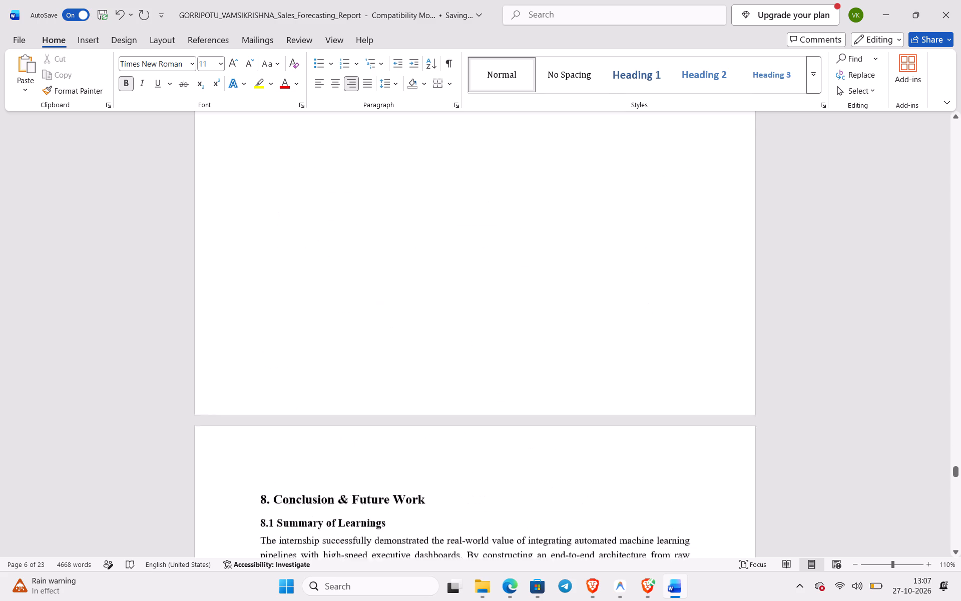
{"action": "scroll", "coordinate": [694, 456], "scroll_direction": "down", "scroll_amount": 14}
{"action": "scroll", "coordinate": [694, 456], "scroll_direction": "down", "scroll_amount": 10}
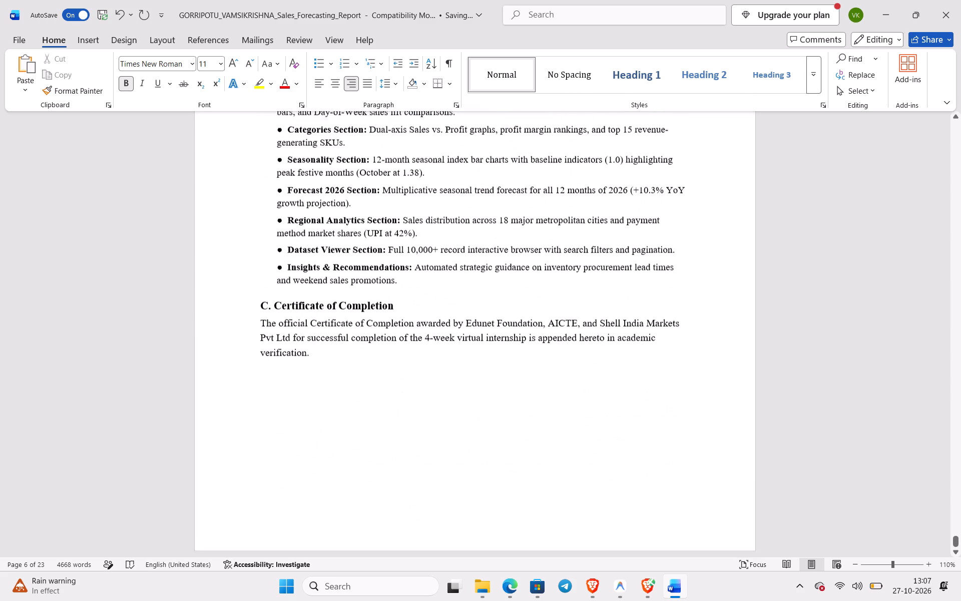
{"action": "scroll", "coordinate": [694, 456], "scroll_direction": "up", "scroll_amount": 3}
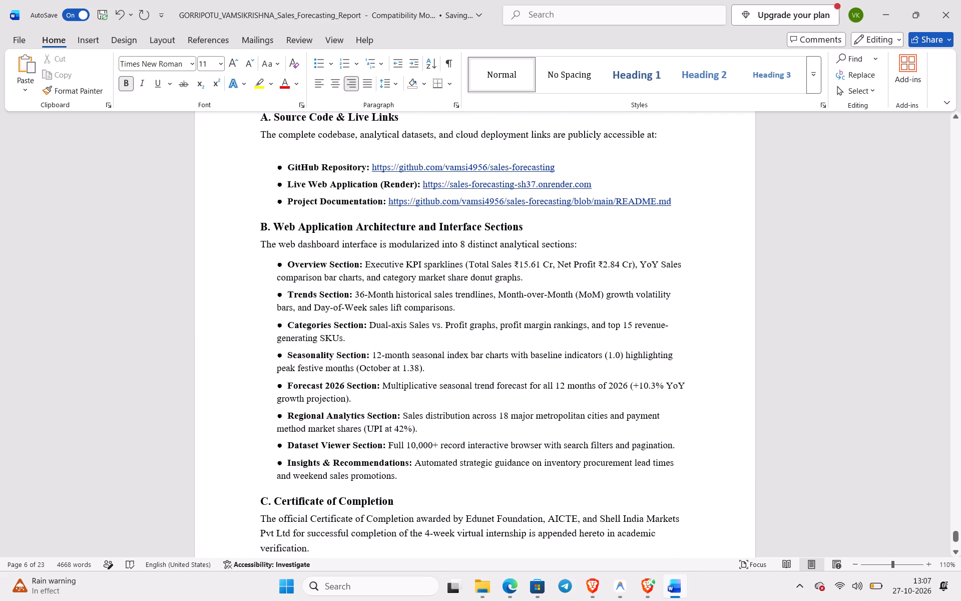
{"action": "scroll", "coordinate": [638, 376], "scroll_direction": "up", "scroll_amount": 1}
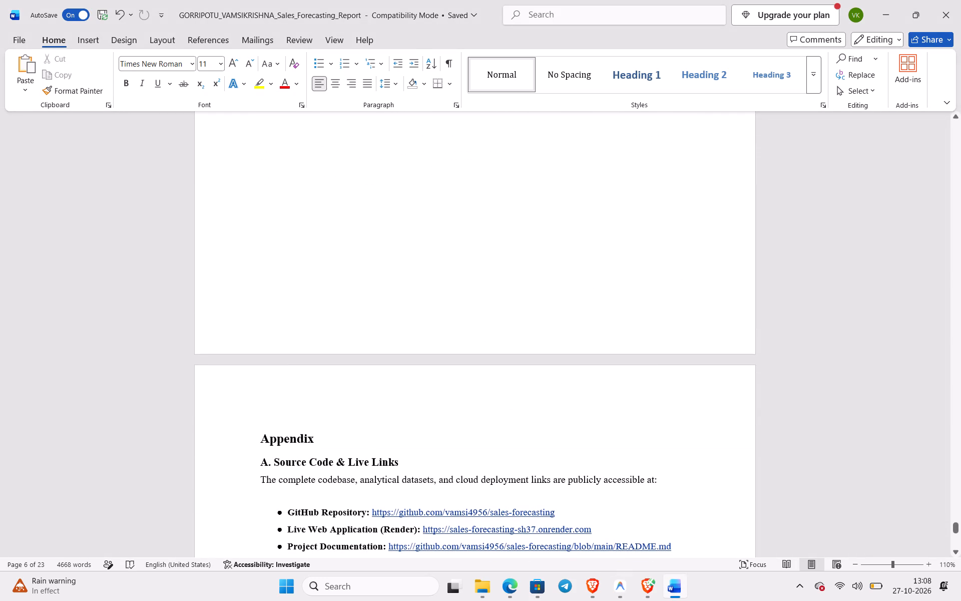
{"action": "left_click", "coordinate": [260, 442]}
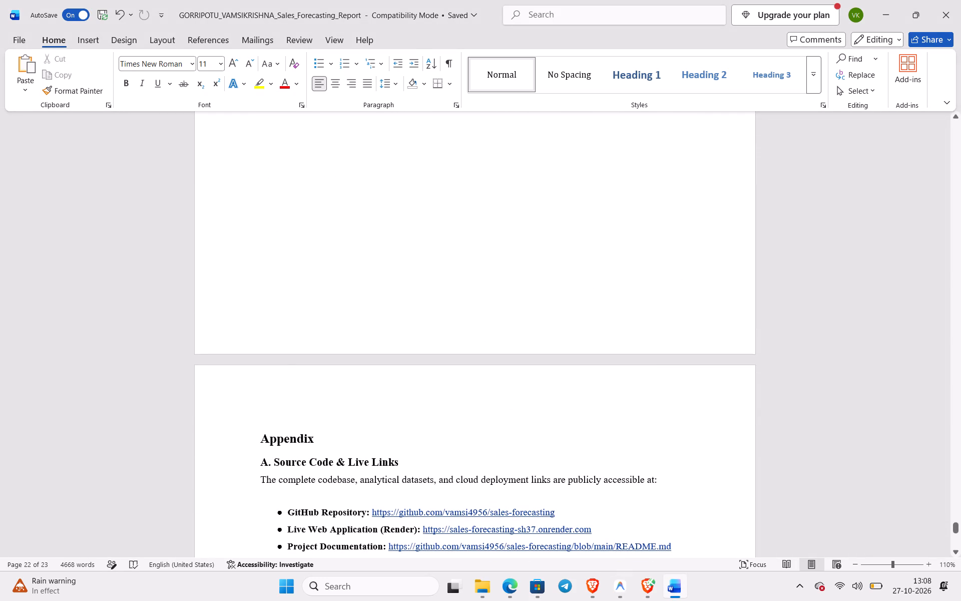
{"action": "key", "text": "BackSpace"}
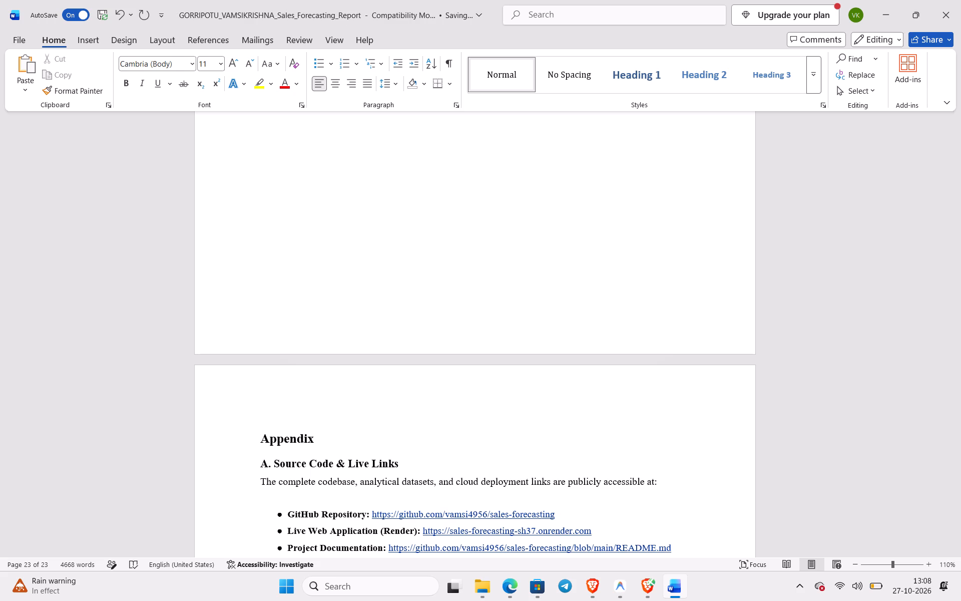
{"action": "key", "text": "BackSpace"}
{"action": "scroll", "coordinate": [260, 442], "scroll_direction": "up", "scroll_amount": 1}
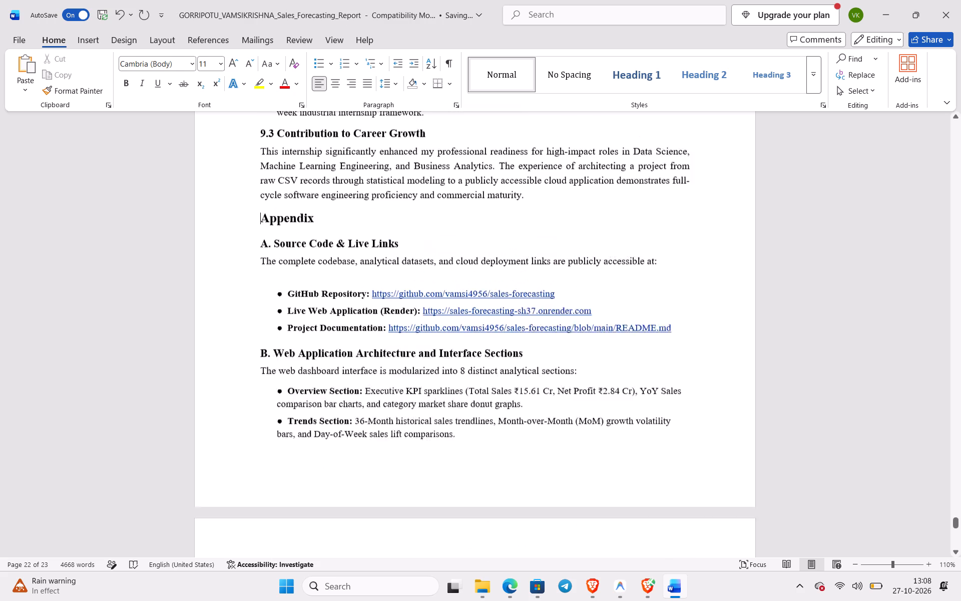
{"action": "scroll", "coordinate": [260, 442], "scroll_direction": "up", "scroll_amount": 1}
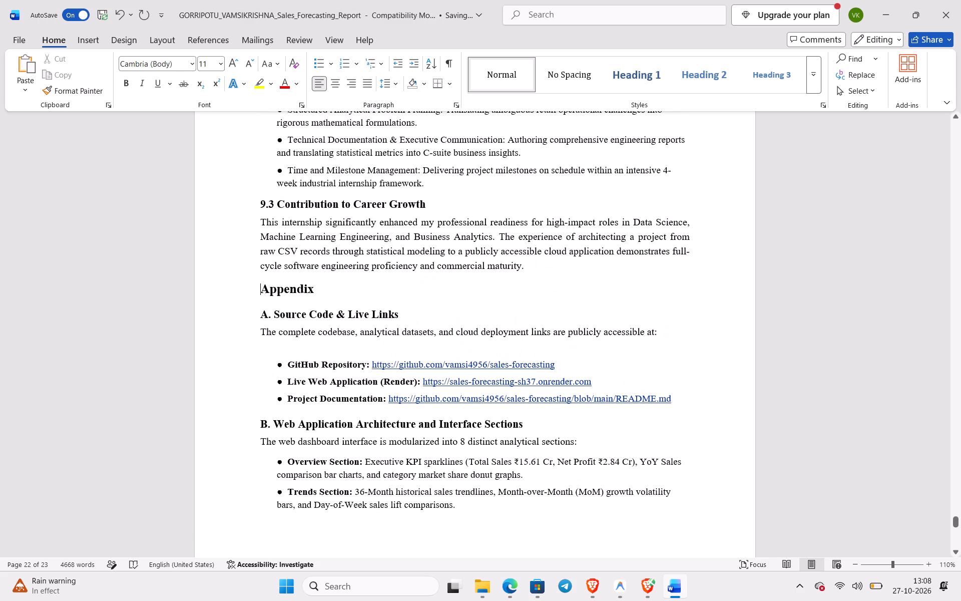
Insert a blank line directly above the Appendix heading.
{"action": "key", "text": "Return"}
Add an empty line after the Certificate of Completion paragraph at the end of the report.
{"action": "scroll", "coordinate": [328, 376], "scroll_direction": "down", "scroll_amount": 7}
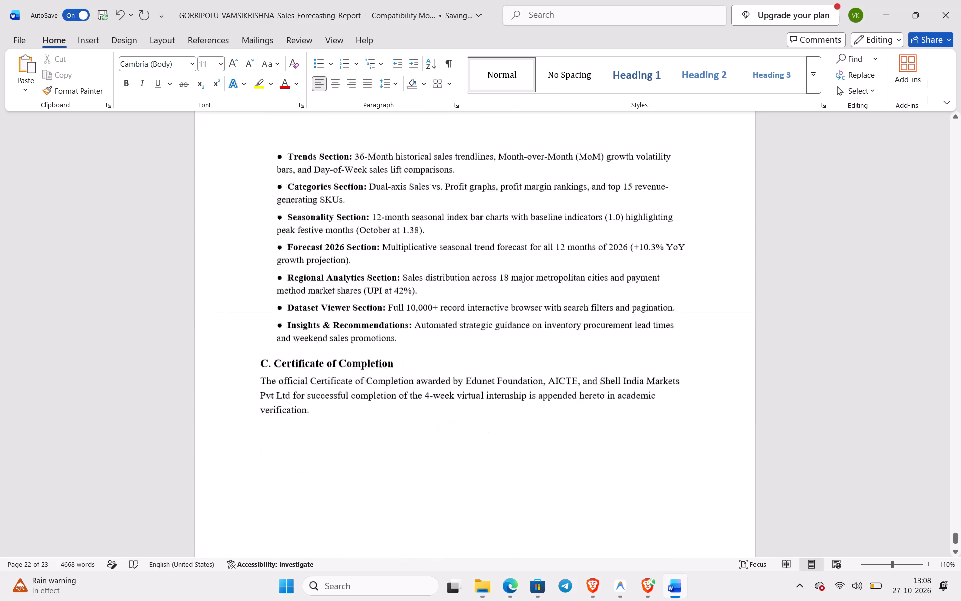
{"action": "scroll", "coordinate": [328, 376], "scroll_direction": "up", "scroll_amount": 7}
{"action": "scroll", "coordinate": [328, 376], "scroll_direction": "down", "scroll_amount": 9}
{"action": "scroll", "coordinate": [322, 321], "scroll_direction": "up", "scroll_amount": 1}
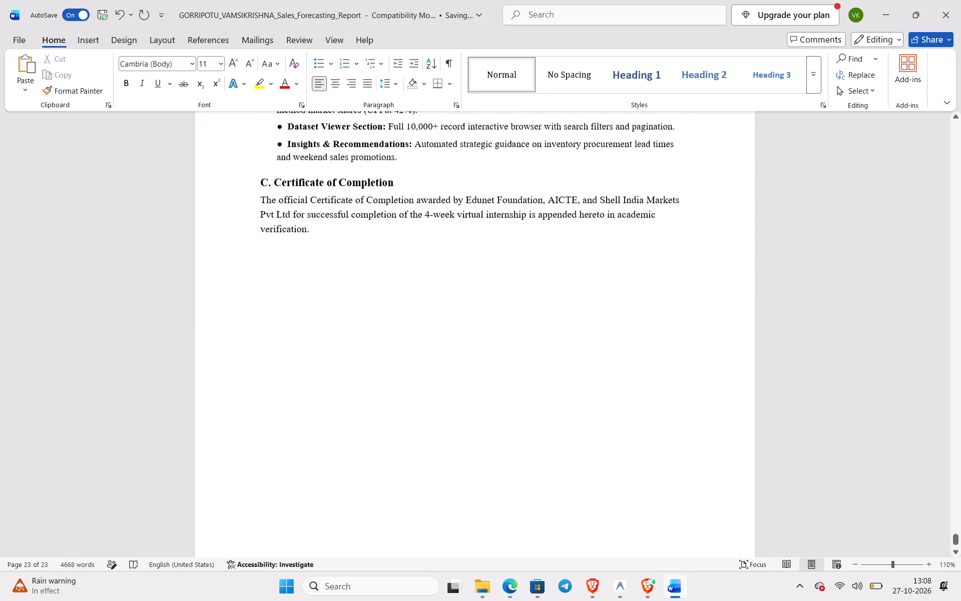
{"action": "left_click", "coordinate": [328, 230]}
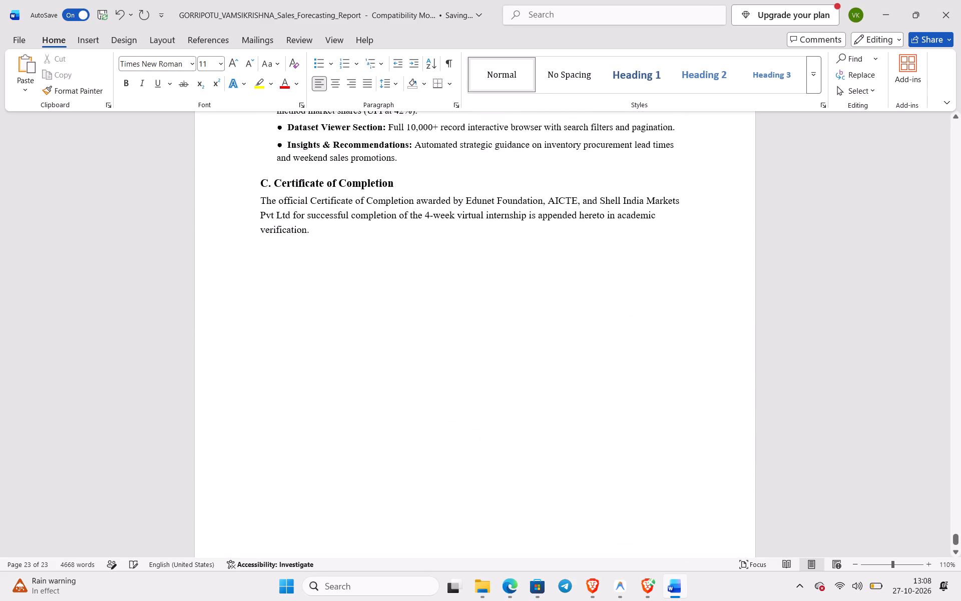
{"action": "key", "text": "Return"}
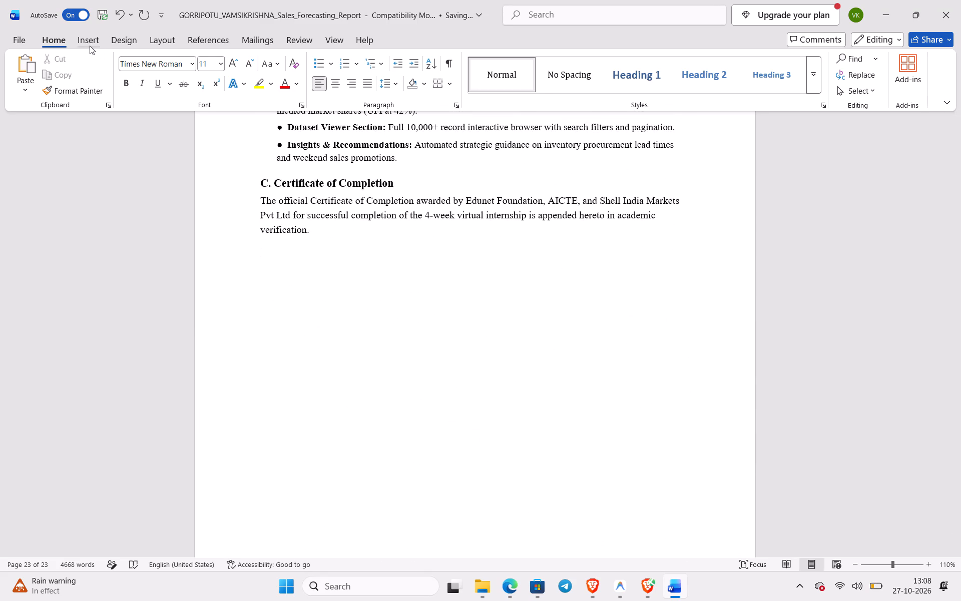
Switch to File Explorer and look through the Downloads folder for the internship completion certificate file.
{"action": "left_click", "coordinate": [90, 46]}
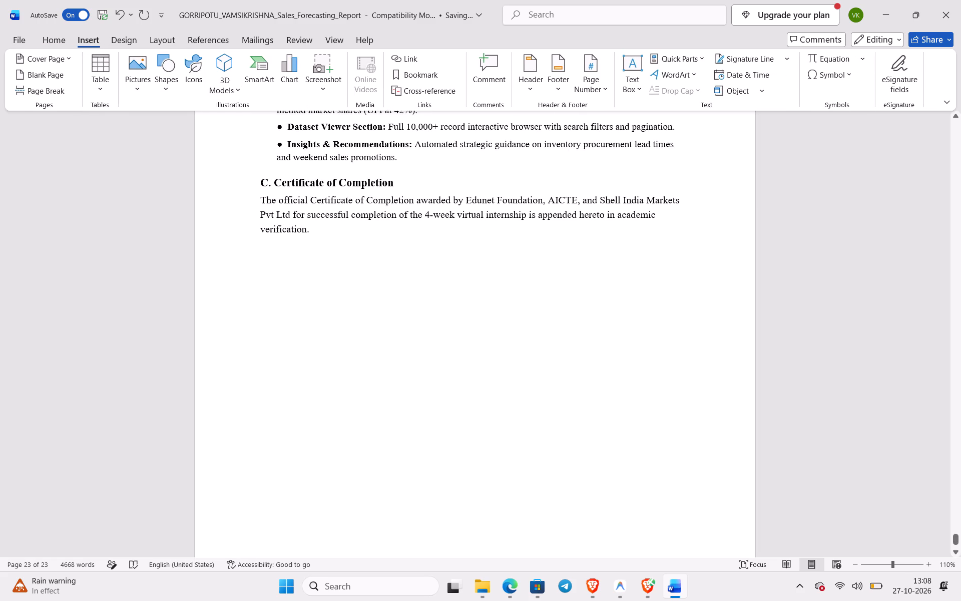
{"action": "left_click", "coordinate": [484, 585]}
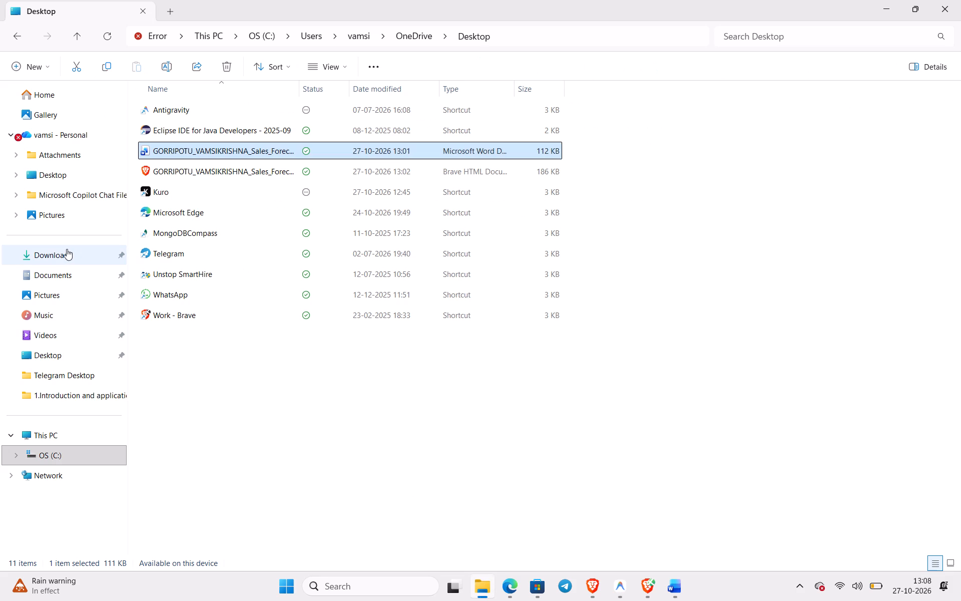
{"action": "left_click", "coordinate": [67, 249]}
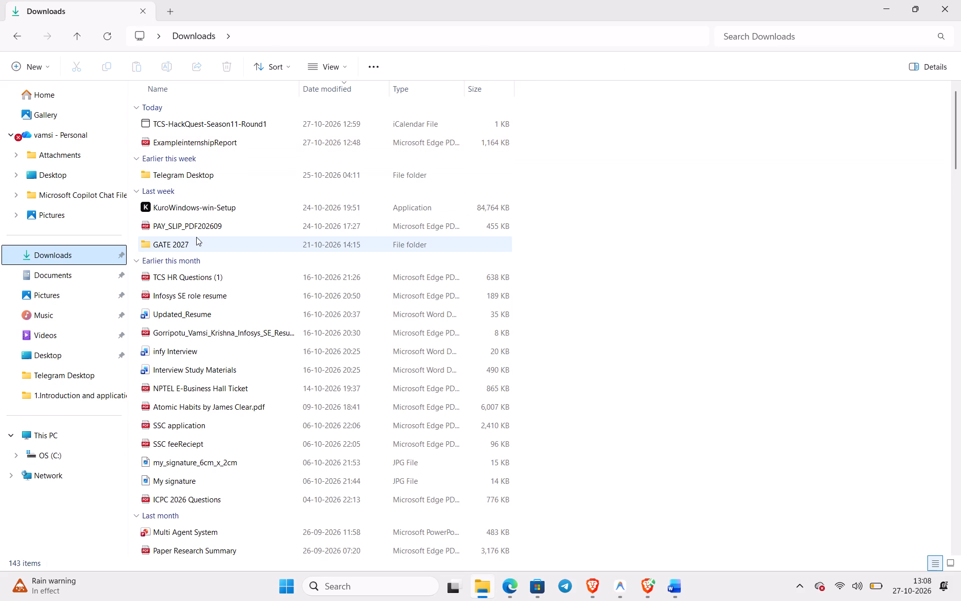
{"action": "scroll", "coordinate": [196, 237], "scroll_direction": "down", "scroll_amount": 1}
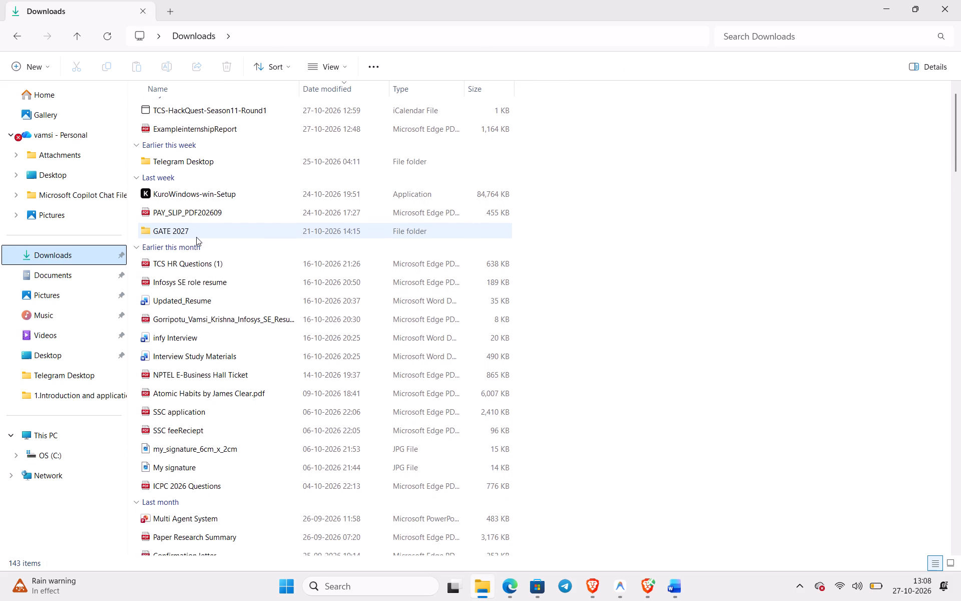
{"action": "scroll", "coordinate": [204, 185], "scroll_direction": "down", "scroll_amount": 2}
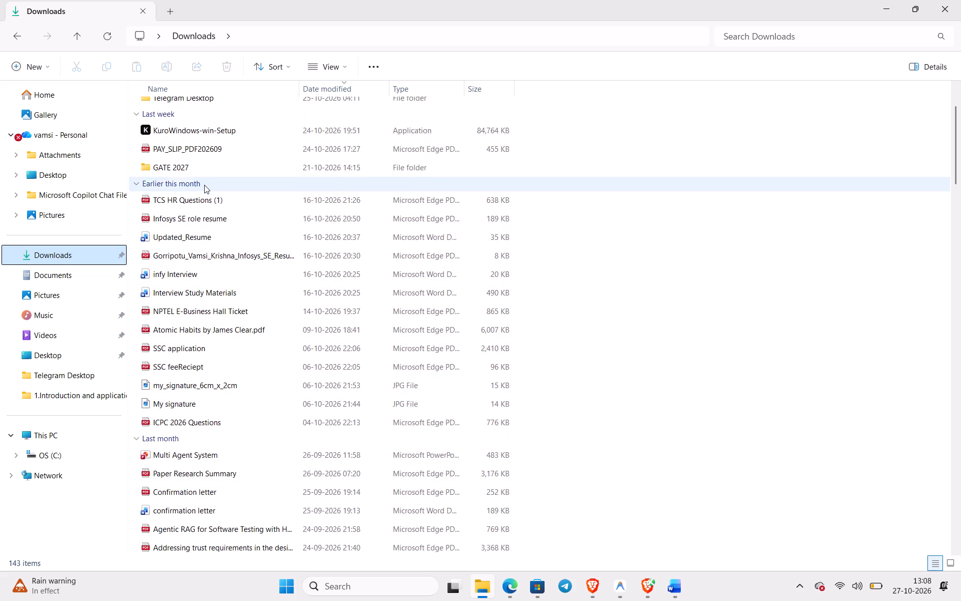
{"action": "scroll", "coordinate": [204, 185], "scroll_direction": "down", "scroll_amount": 3}
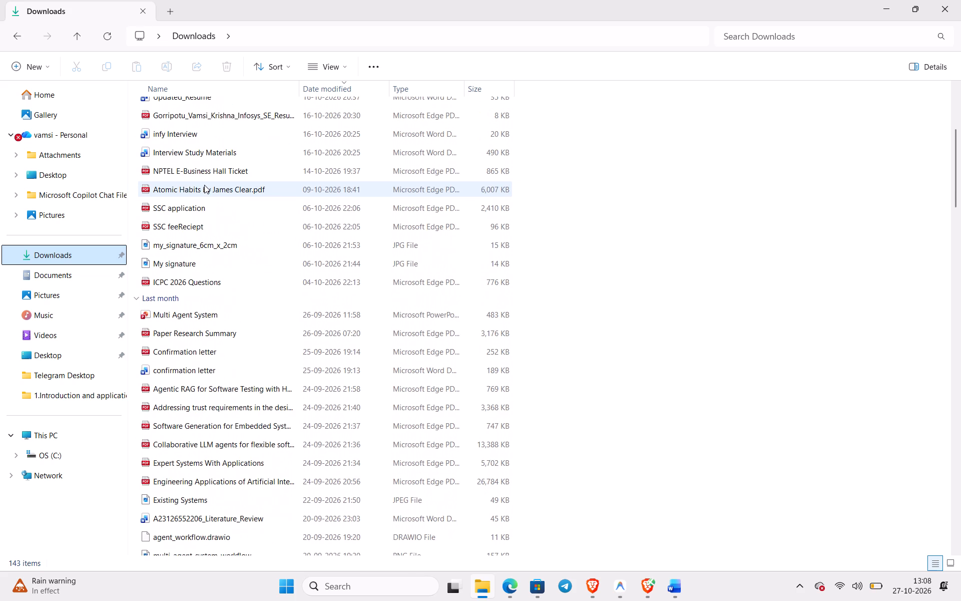
{"action": "scroll", "coordinate": [204, 185], "scroll_direction": "down", "scroll_amount": 3}
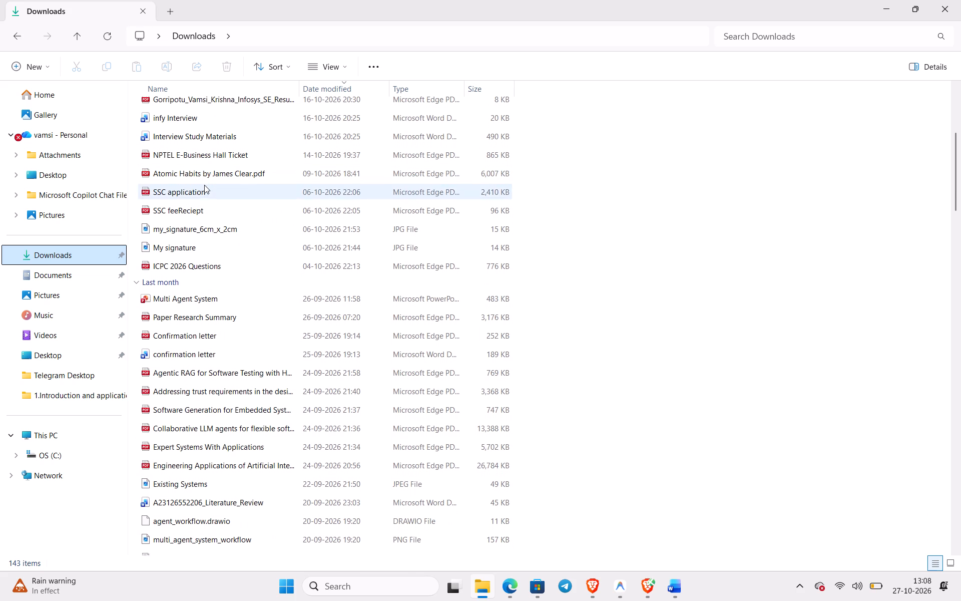
{"action": "scroll", "coordinate": [204, 185], "scroll_direction": "down", "scroll_amount": 3}
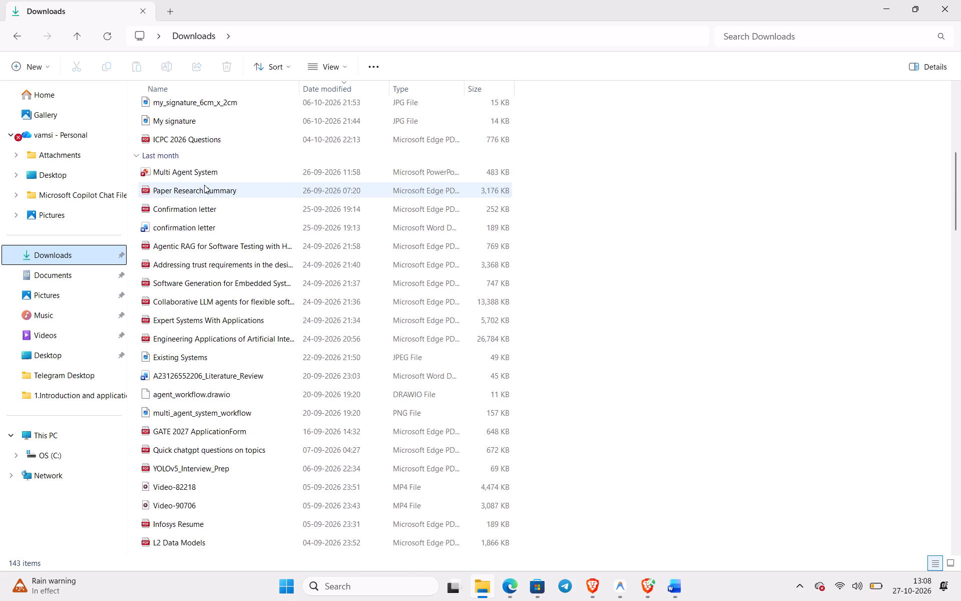
{"action": "scroll", "coordinate": [204, 185], "scroll_direction": "down", "scroll_amount": 1}
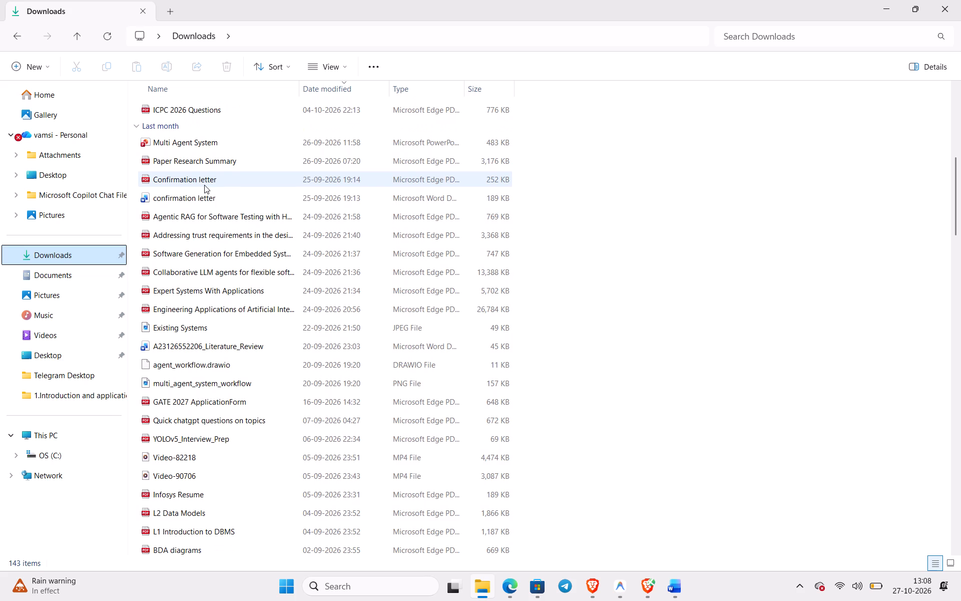
{"action": "scroll", "coordinate": [204, 185], "scroll_direction": "down", "scroll_amount": 2}
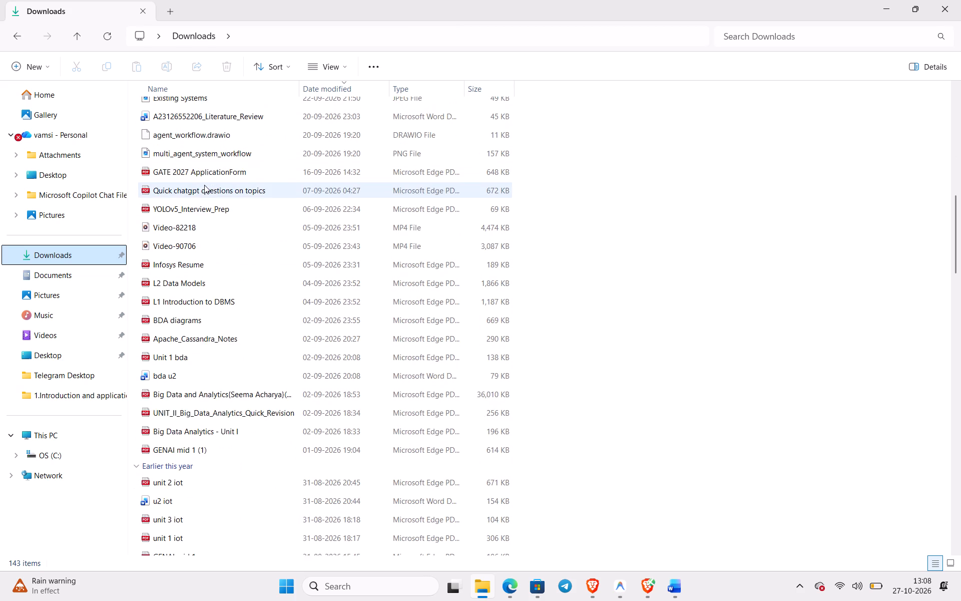
{"action": "scroll", "coordinate": [204, 185], "scroll_direction": "down", "scroll_amount": 1}
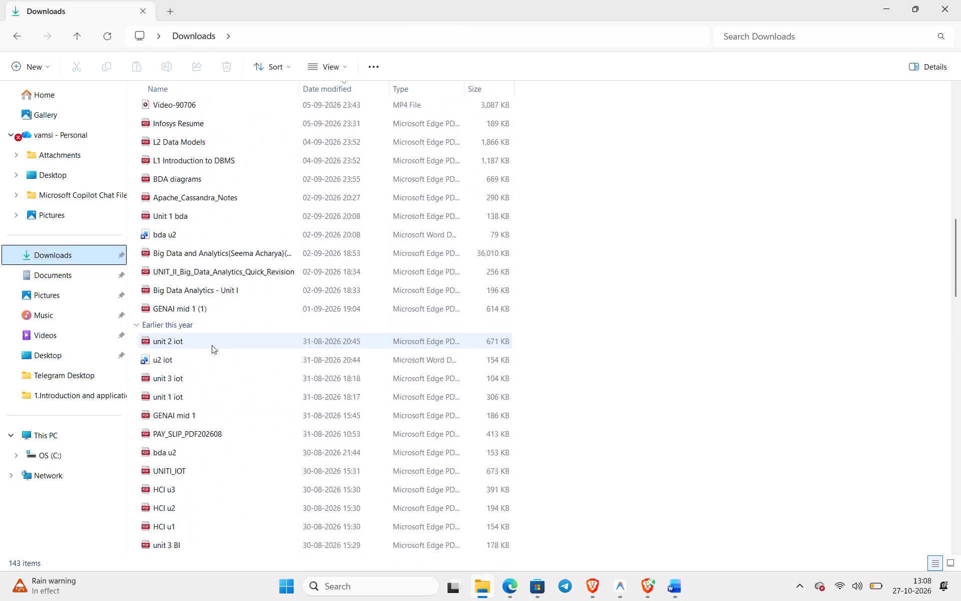
{"action": "scroll", "coordinate": [212, 345], "scroll_direction": "down", "scroll_amount": 5}
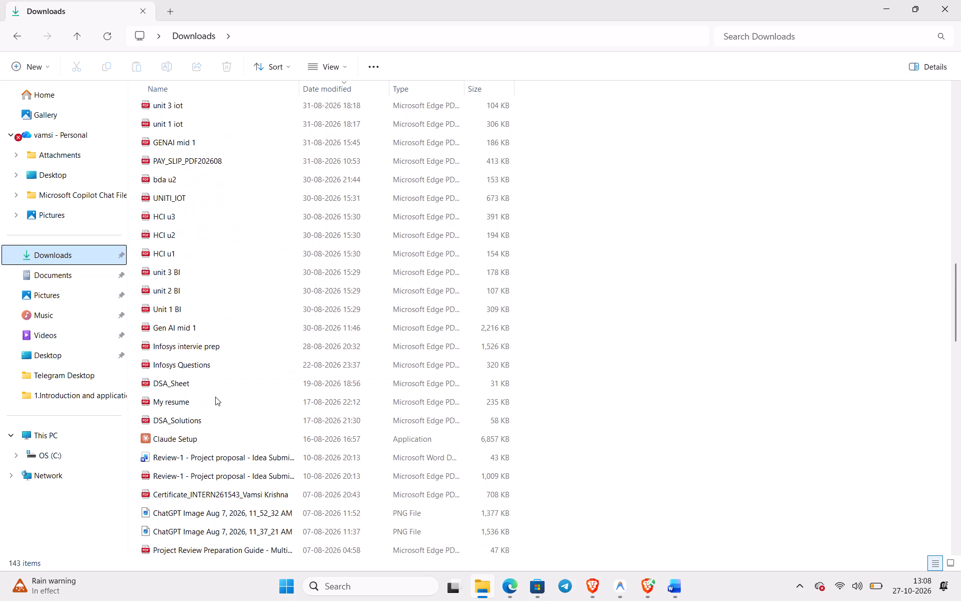
{"action": "scroll", "coordinate": [215, 397], "scroll_direction": "down", "scroll_amount": 2}
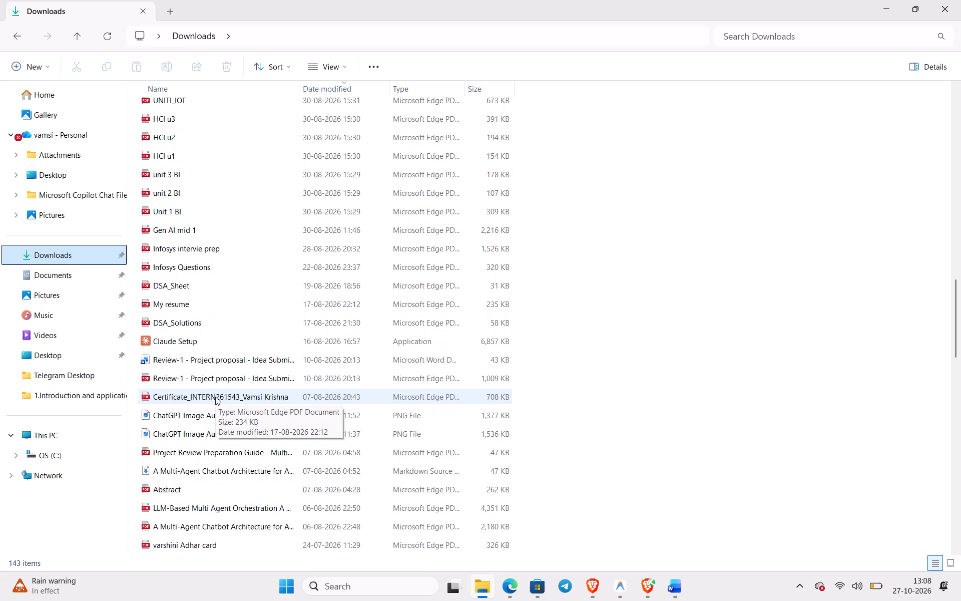
{"action": "scroll", "coordinate": [215, 397], "scroll_direction": "down", "scroll_amount": 2}
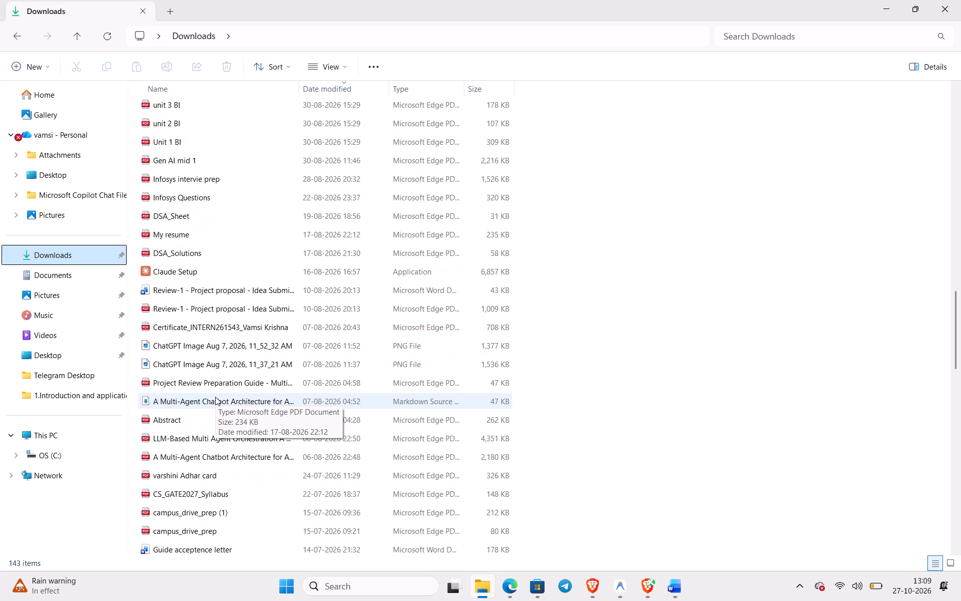
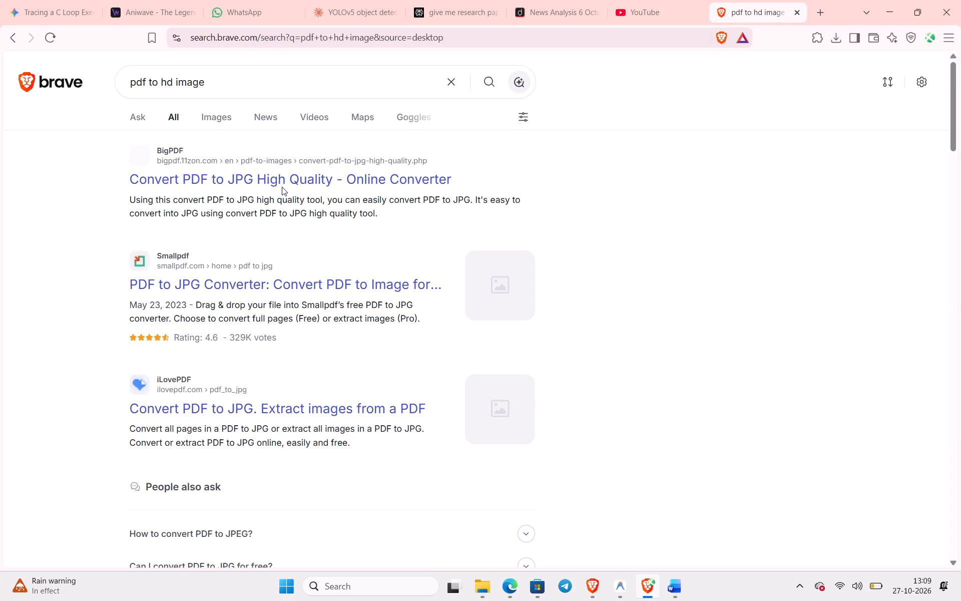
Open 11zon's high-quality PDF to JPG converter and convert the internship certificate PDF from Downloads to an image at Medium quality.
{"action": "left_click", "coordinate": [279, 184]}
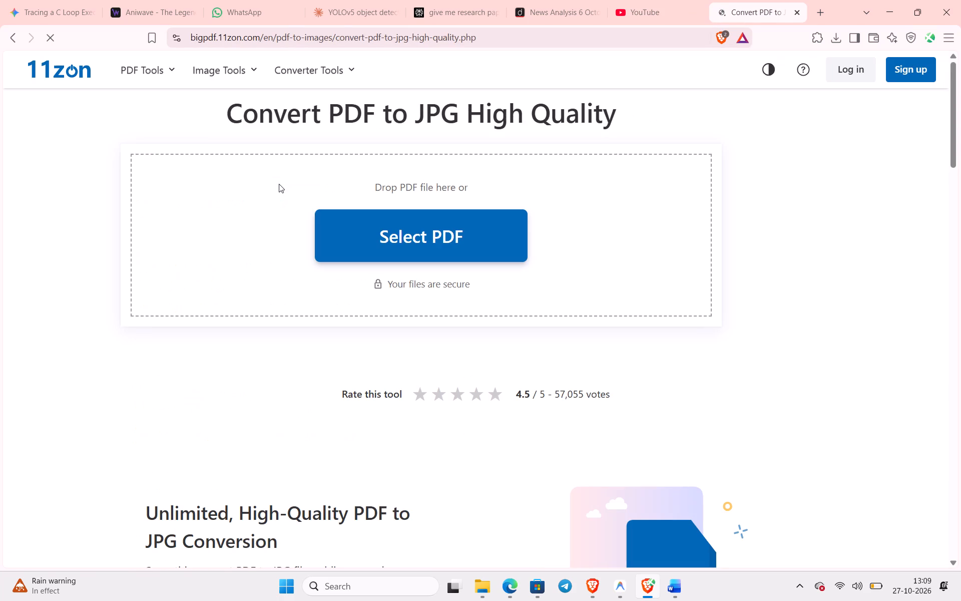
{"action": "left_click", "coordinate": [408, 250]}
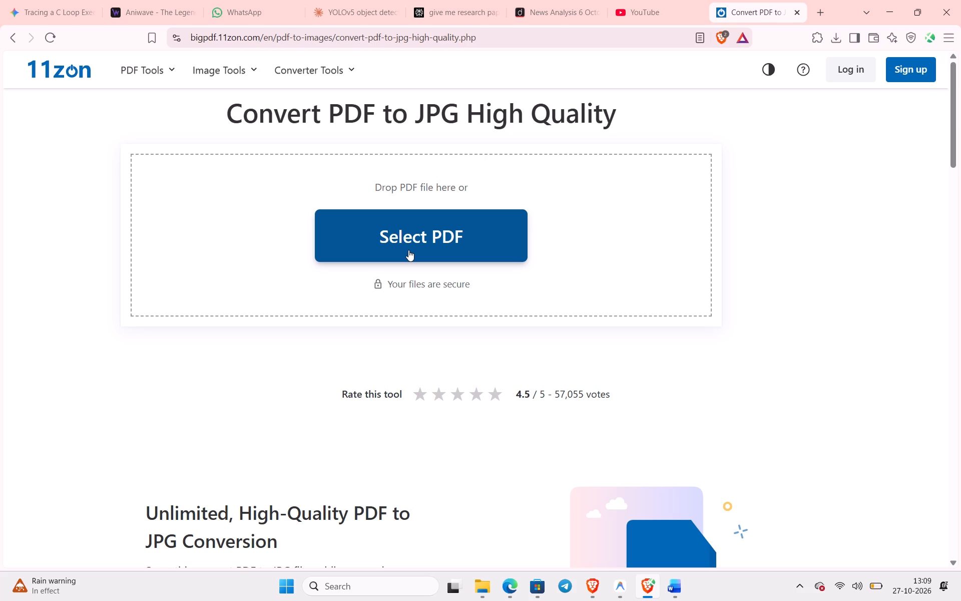
{"action": "left_click", "coordinate": [408, 250]}
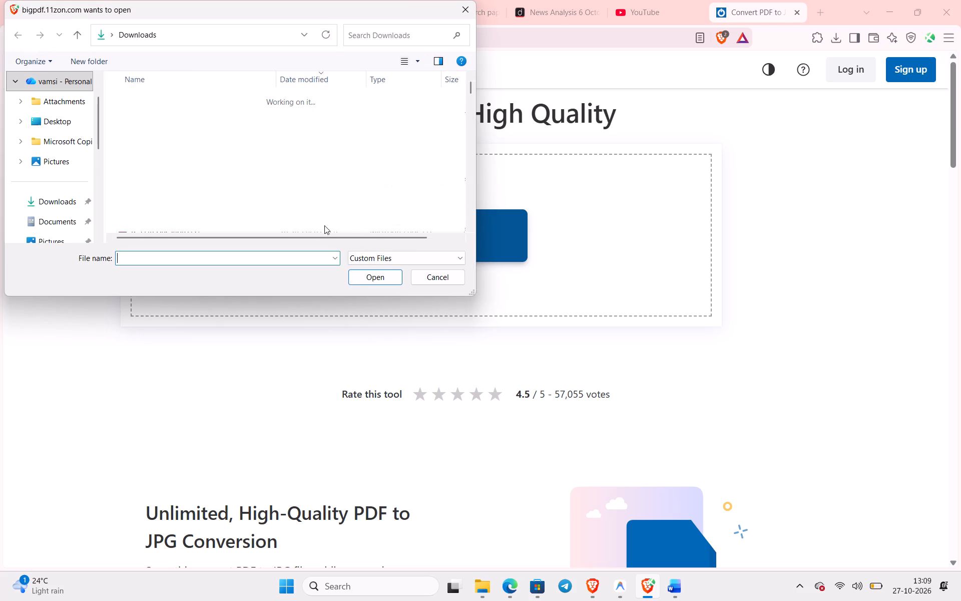
{"action": "scroll", "coordinate": [279, 194], "scroll_direction": "down", "scroll_amount": 2}
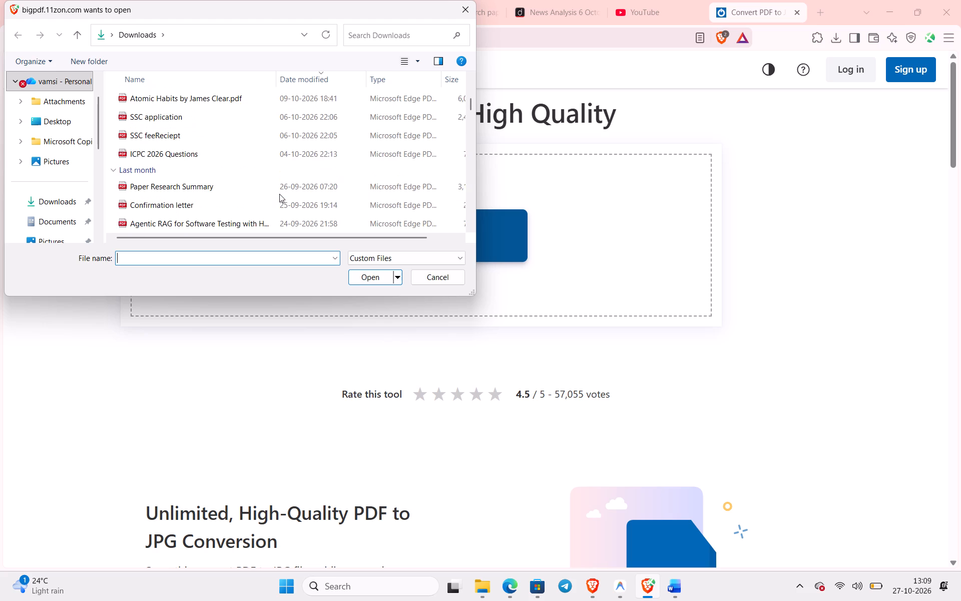
{"action": "scroll", "coordinate": [279, 194], "scroll_direction": "down", "scroll_amount": 3}
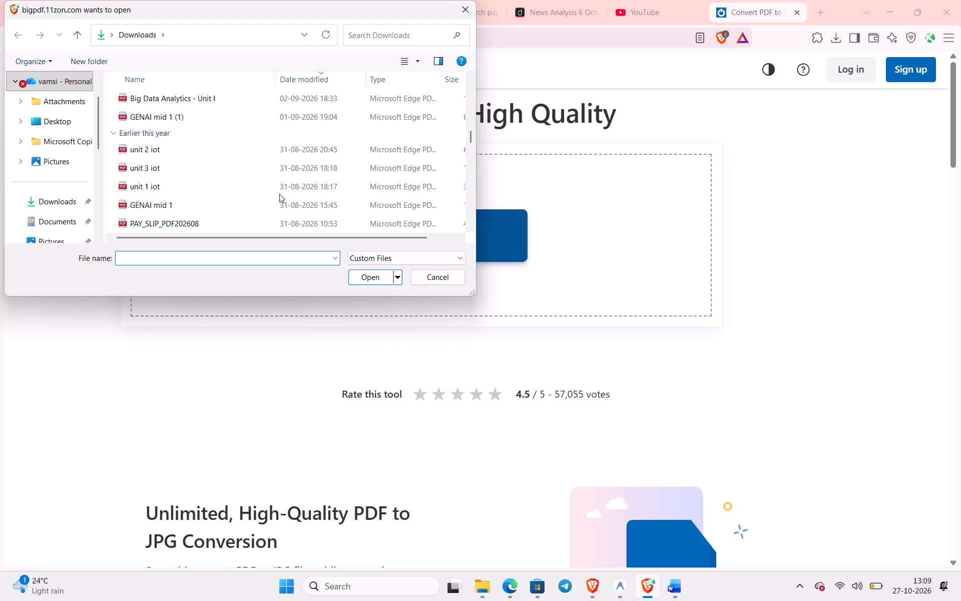
{"action": "scroll", "coordinate": [233, 107], "scroll_direction": "down", "scroll_amount": 1}
{"action": "scroll", "coordinate": [217, 158], "scroll_direction": "down", "scroll_amount": 1}
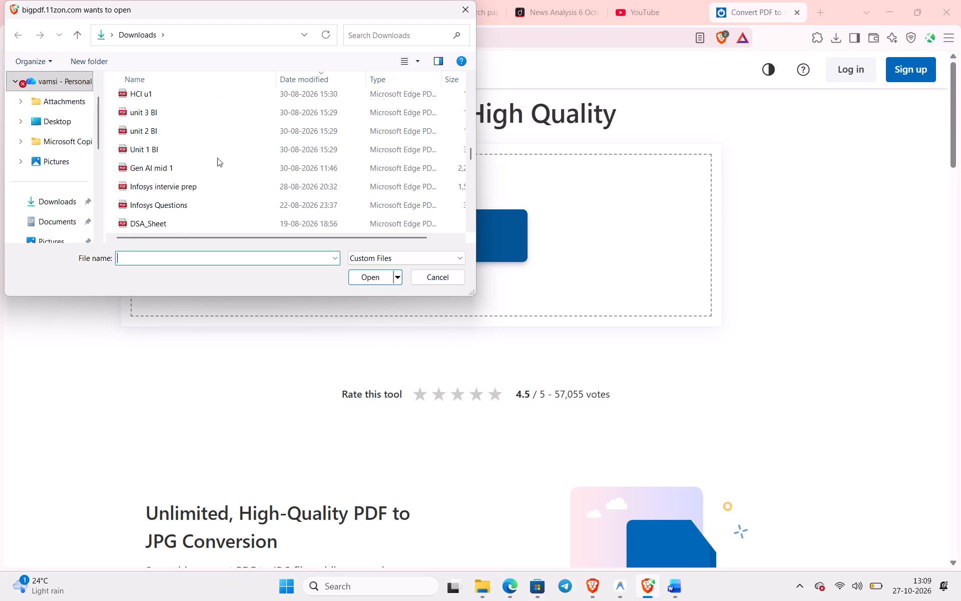
{"action": "scroll", "coordinate": [217, 158], "scroll_direction": "down", "scroll_amount": 2}
{"action": "left_click", "coordinate": [216, 132]}
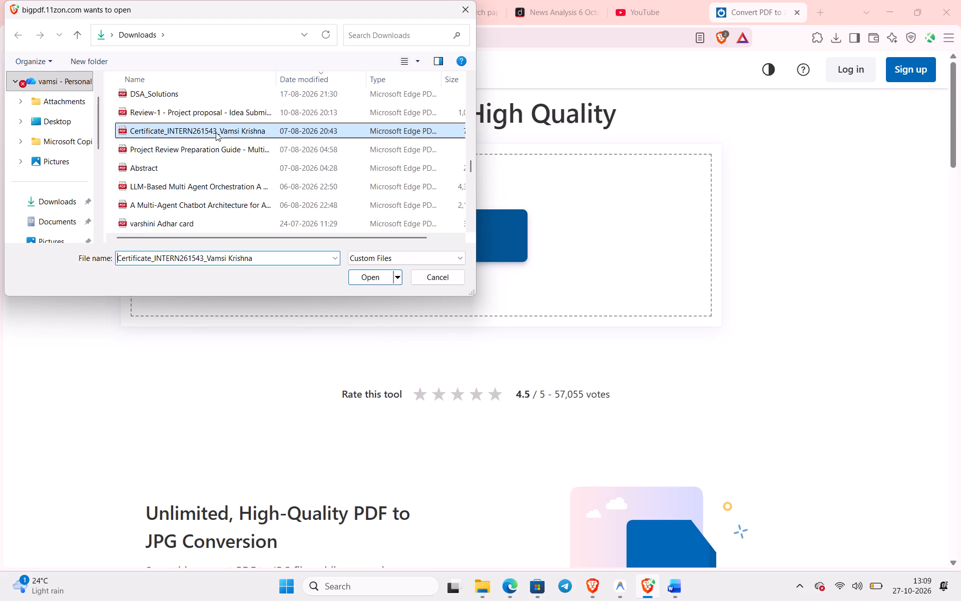
{"action": "left_click", "coordinate": [356, 280]}
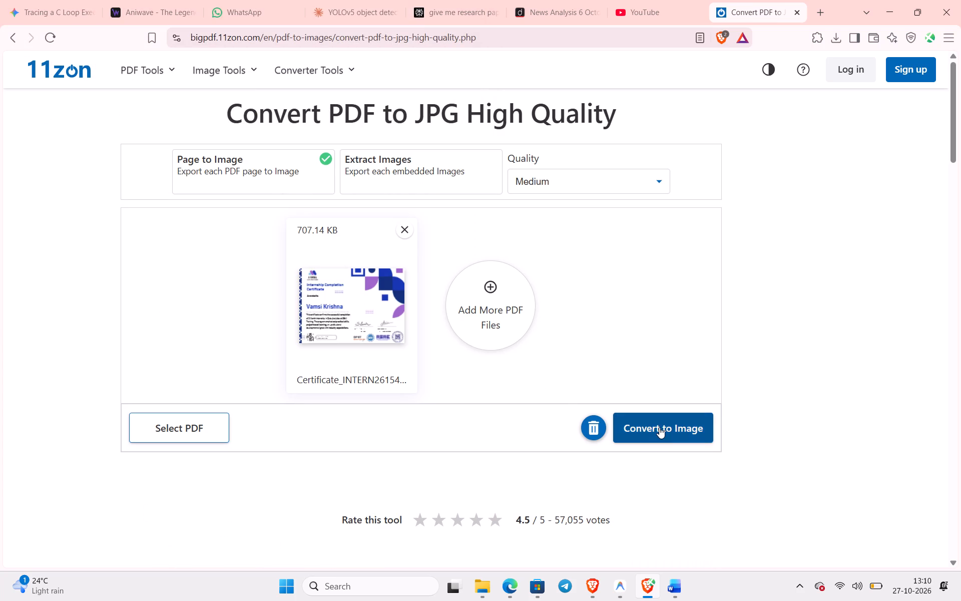
{"action": "left_click", "coordinate": [659, 427]}
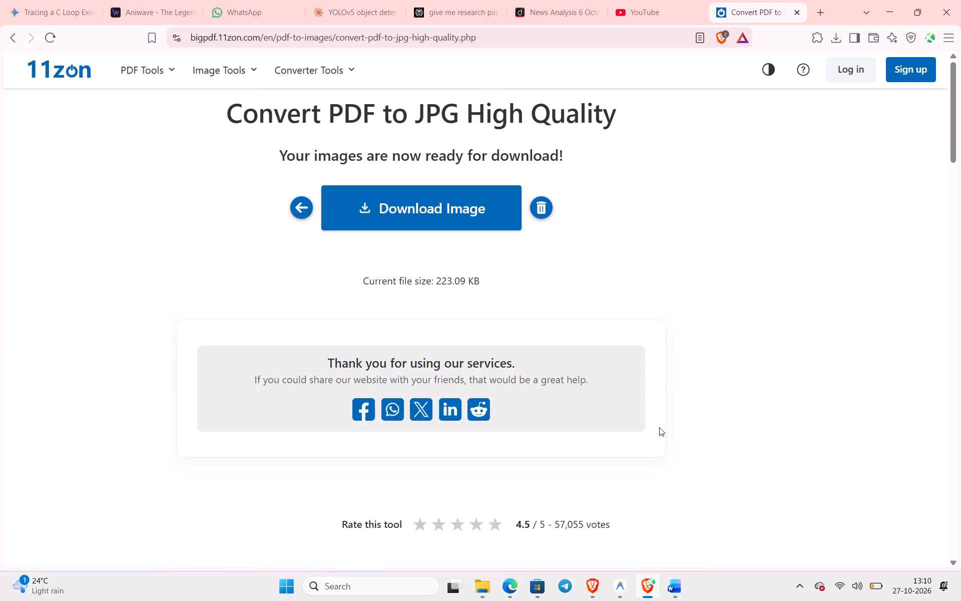
Save the converted image archive in Downloads as Data Analytics Internship Certificate and close the converter page.
{"action": "left_click", "coordinate": [418, 205]}
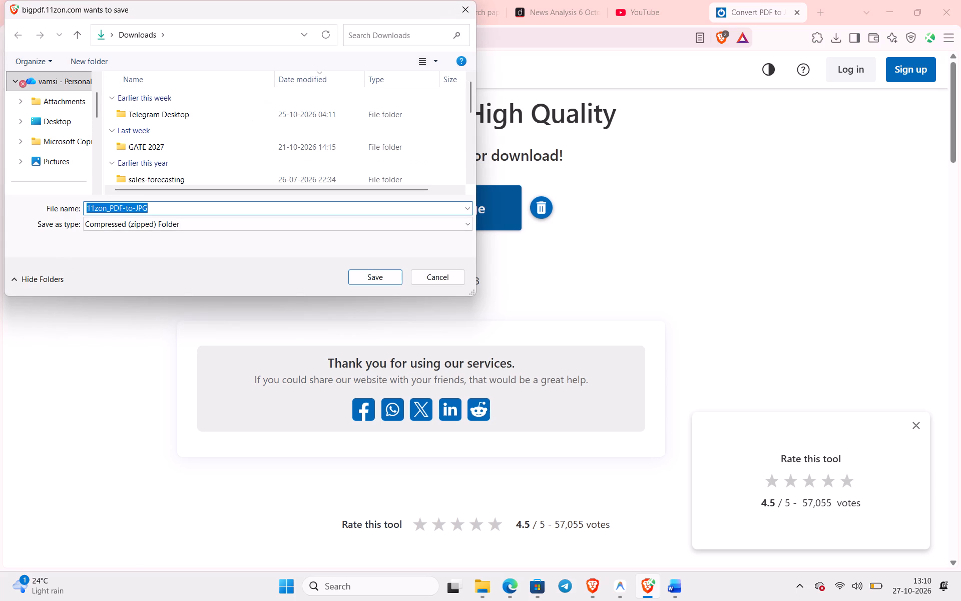
{"action": "type", "text": "22"}
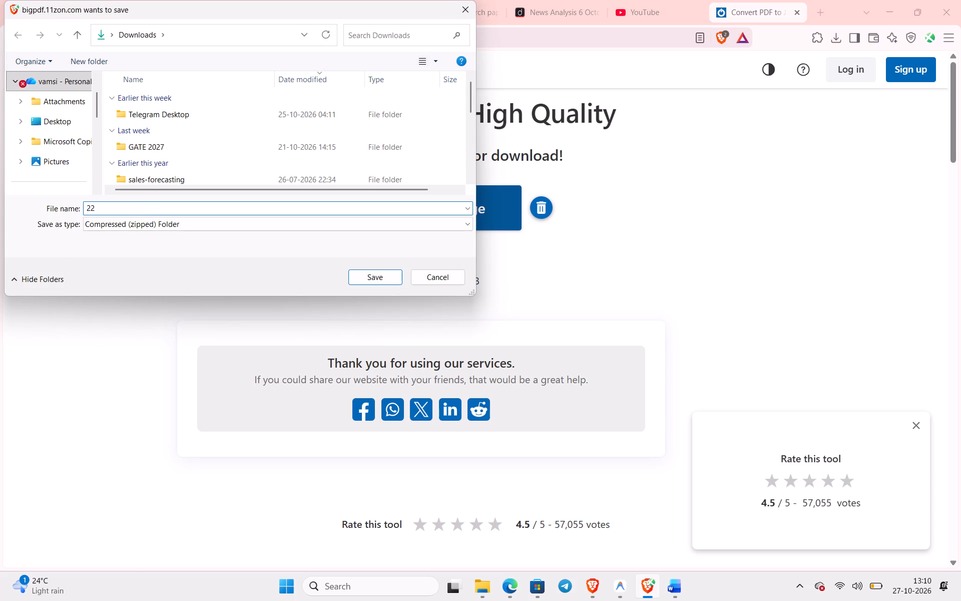
{"action": "key", "text": "BackSpace"}
{"action": "type", "text": "nternship"}
{"action": "key", "text": "space"}
{"action": "type", "text": "ertificate"}
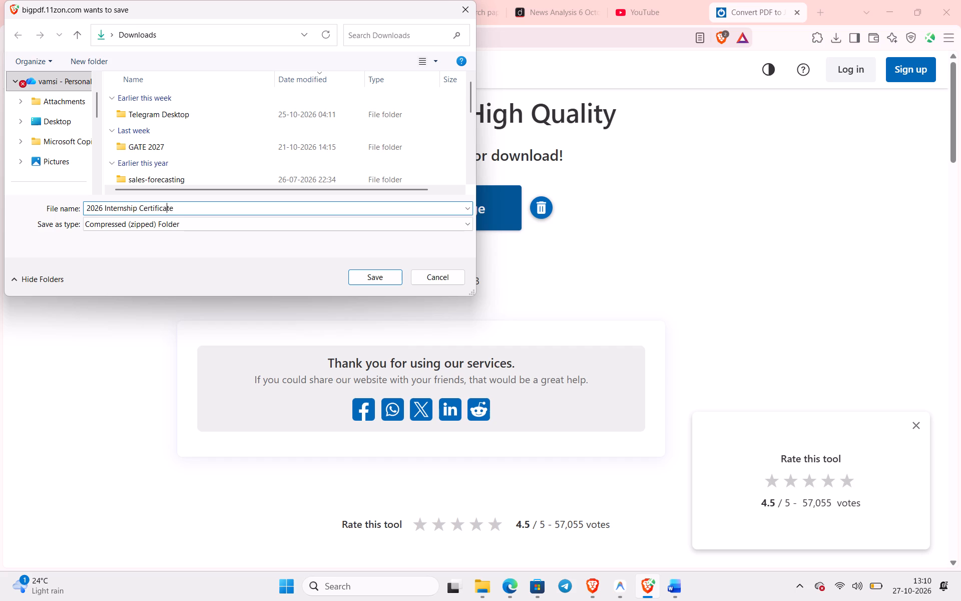
{"action": "key", "text": "BackSpace"}
{"action": "key", "text": "BackSpace"}
{"action": "key", "text": "BackSpace"}
{"action": "key", "text": "BackSpace"}
{"action": "key", "text": "d"}
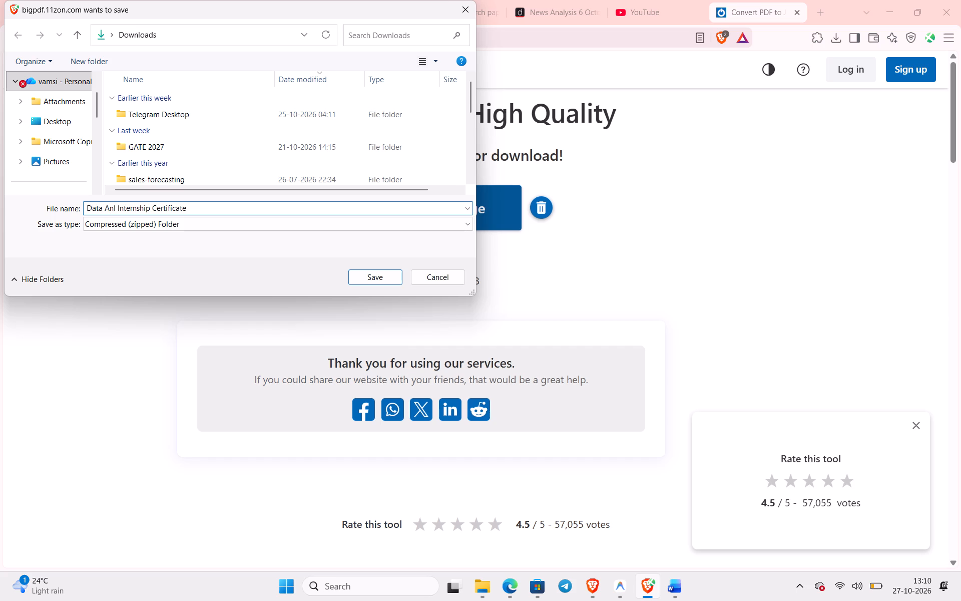
{"action": "key", "text": "BackSpace"}
{"action": "type", "text": "alytics"}
{"action": "key", "text": "Return"}
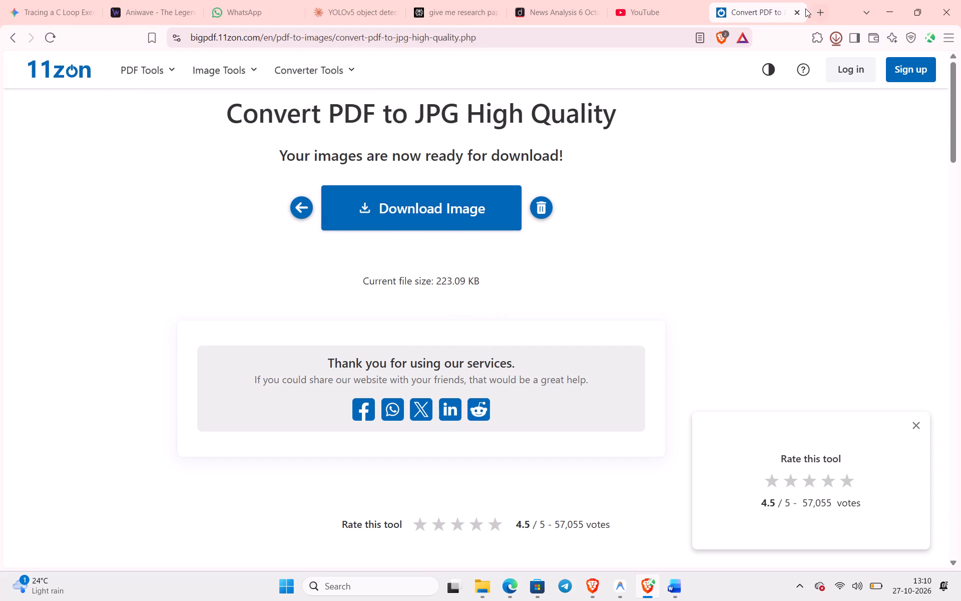
{"action": "left_click", "coordinate": [797, 8]}
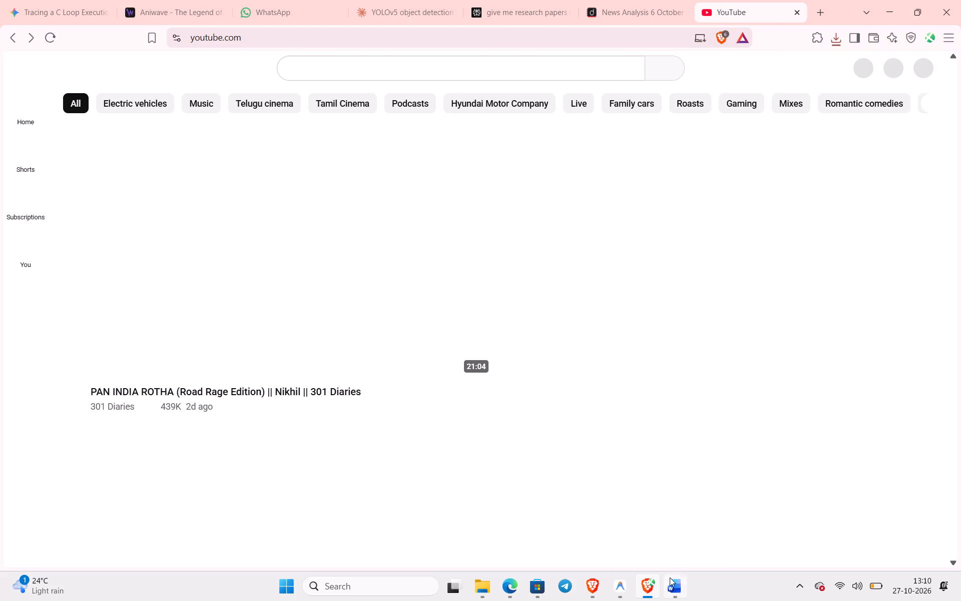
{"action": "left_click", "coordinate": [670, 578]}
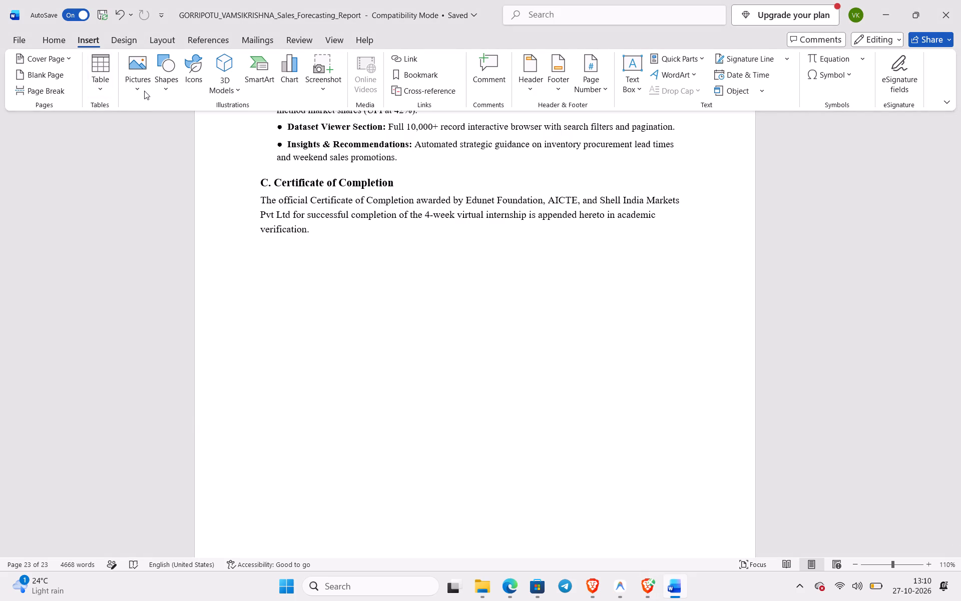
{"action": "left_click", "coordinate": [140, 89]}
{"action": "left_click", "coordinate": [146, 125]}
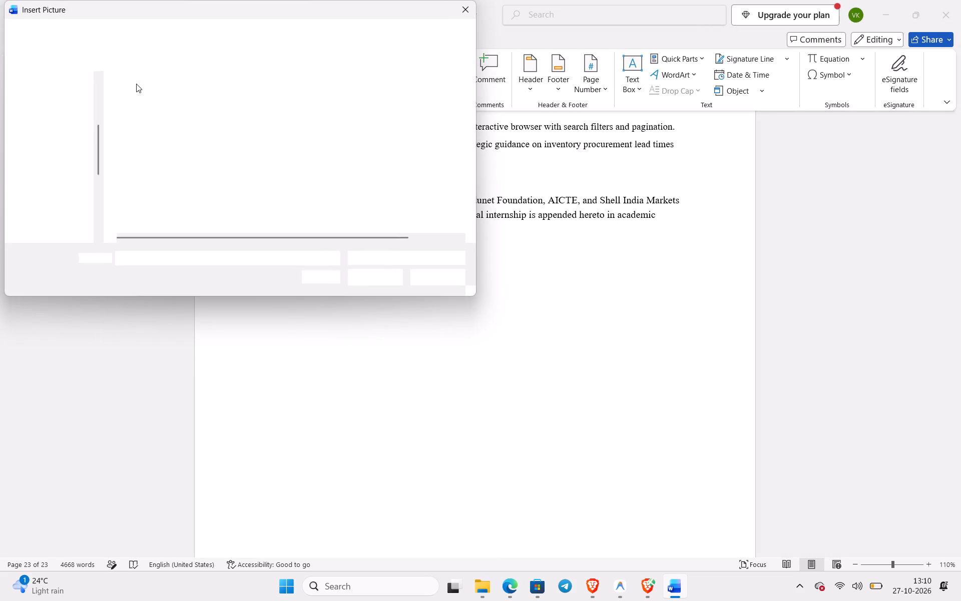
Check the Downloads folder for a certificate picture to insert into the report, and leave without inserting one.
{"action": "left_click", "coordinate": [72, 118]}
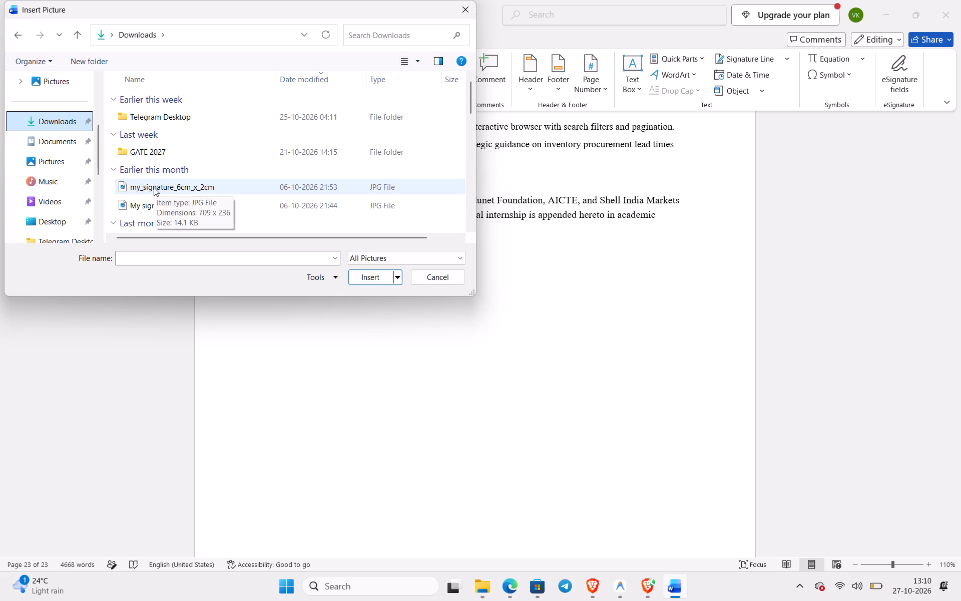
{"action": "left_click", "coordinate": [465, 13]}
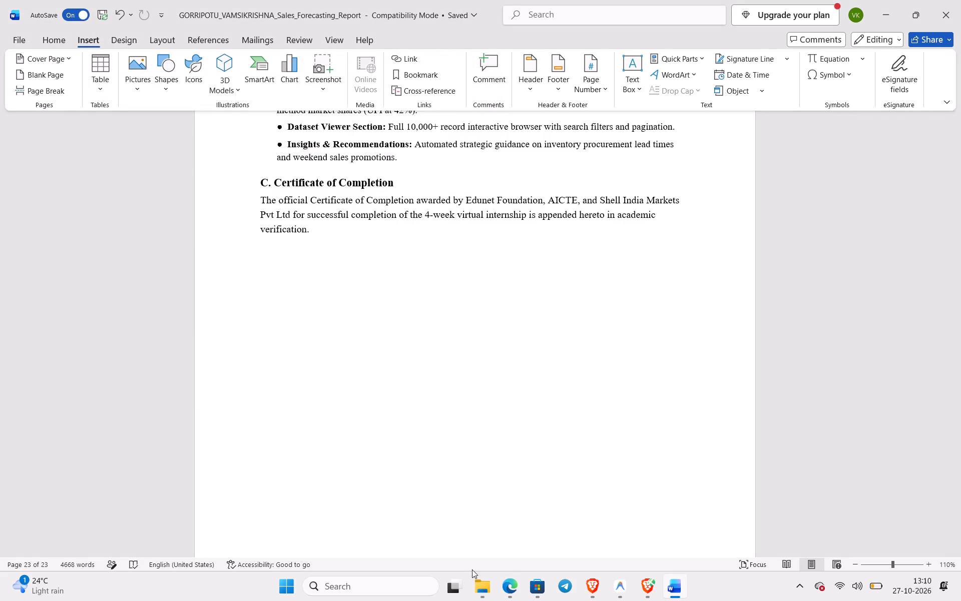
Switch to File Explorer, look inside the Telegram Desktop folder for the certificate image, and return to Downloads.
{"action": "left_click", "coordinate": [488, 595]}
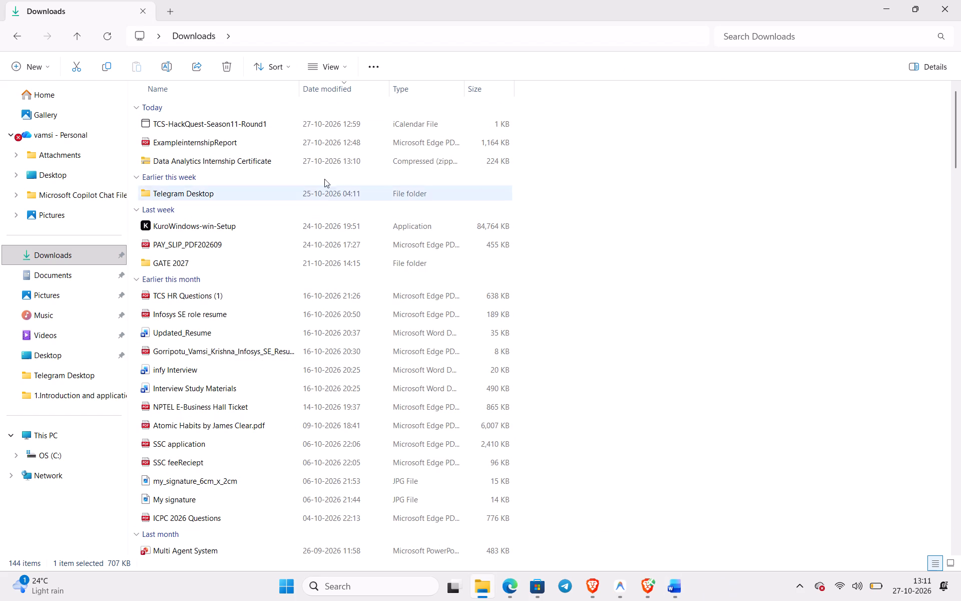
{"action": "double_click", "coordinate": [295, 190]}
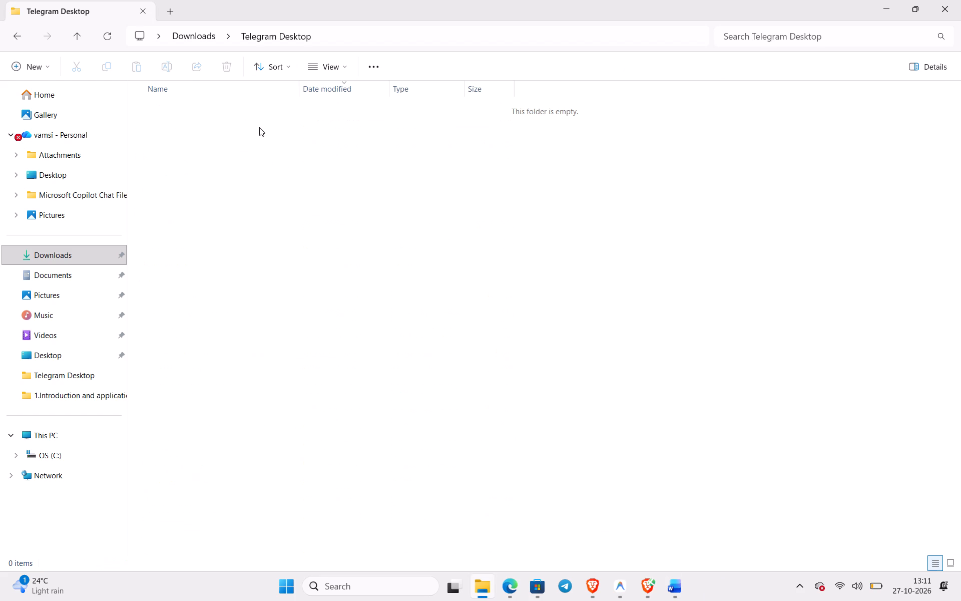
{"action": "left_click", "coordinate": [7, 41]}
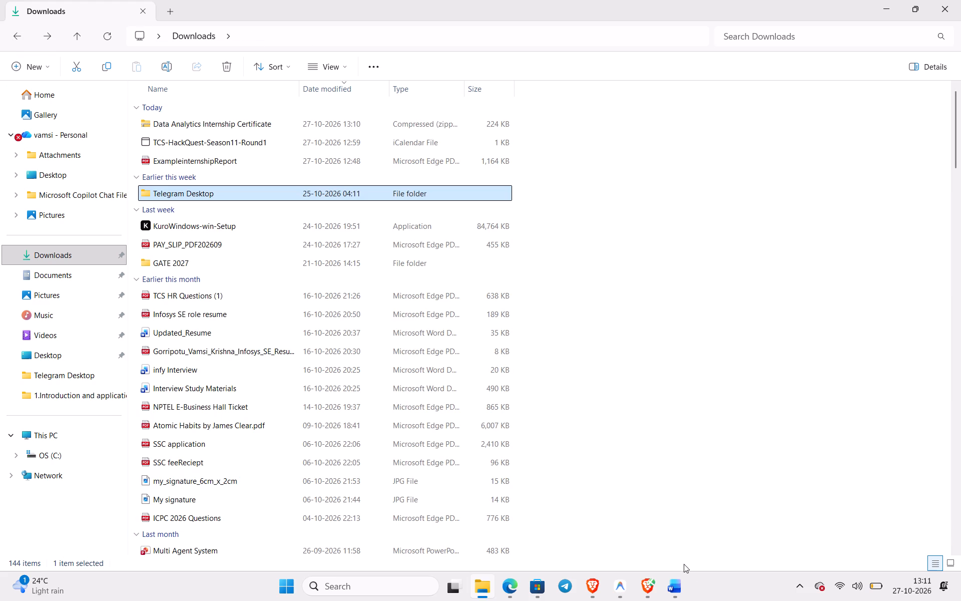
Switch to Brave and open the download history in a new tab to check the Data Analytics Internship Certificate archive.
{"action": "left_click", "coordinate": [644, 593]}
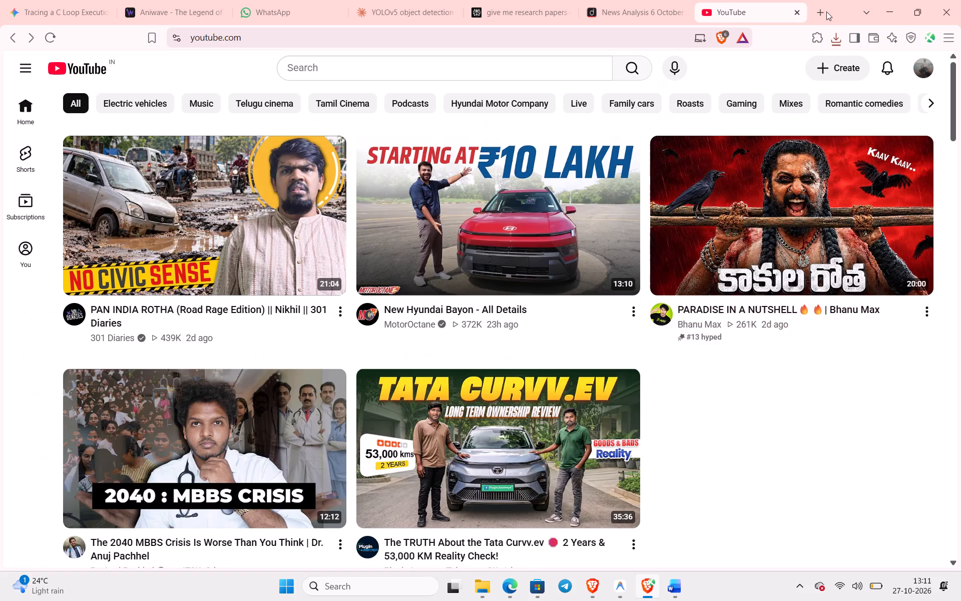
{"action": "left_click", "coordinate": [820, 10]}
{"action": "left_click", "coordinate": [946, 37]}
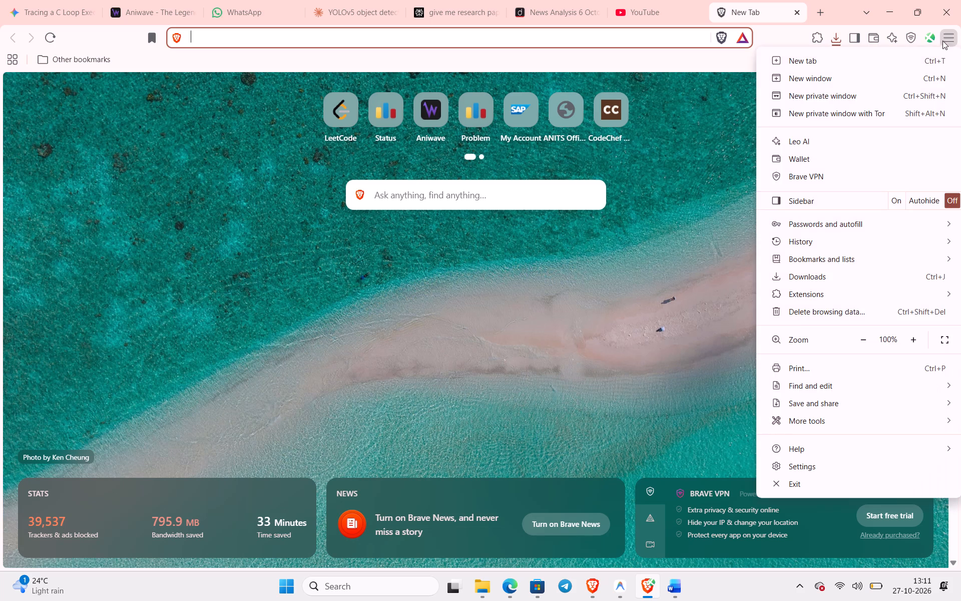
{"action": "left_click", "coordinate": [789, 271]}
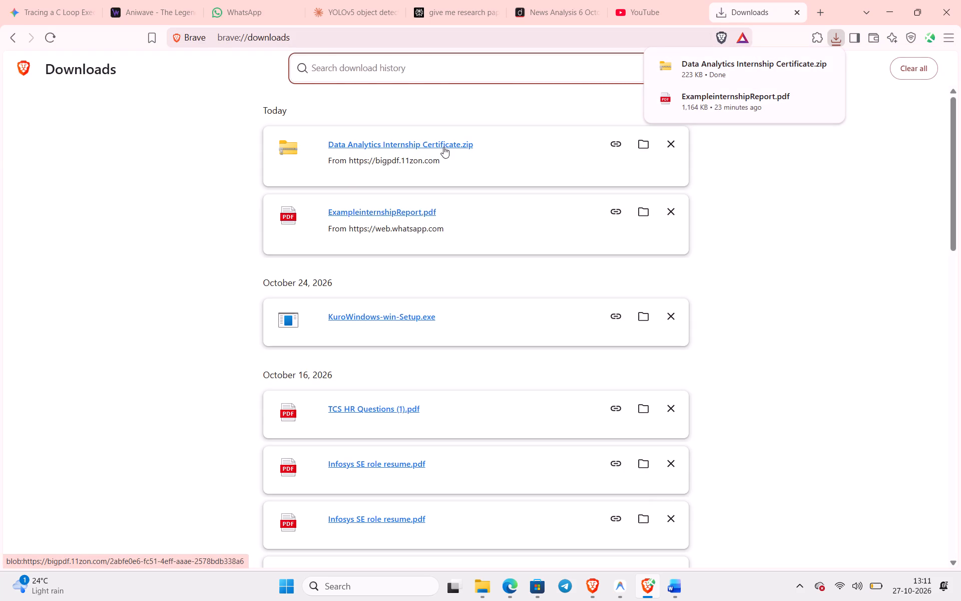
Switch back to File Explorer to access the Data Analytics Internship Certificate archive in Downloads.
{"action": "left_click", "coordinate": [486, 584]}
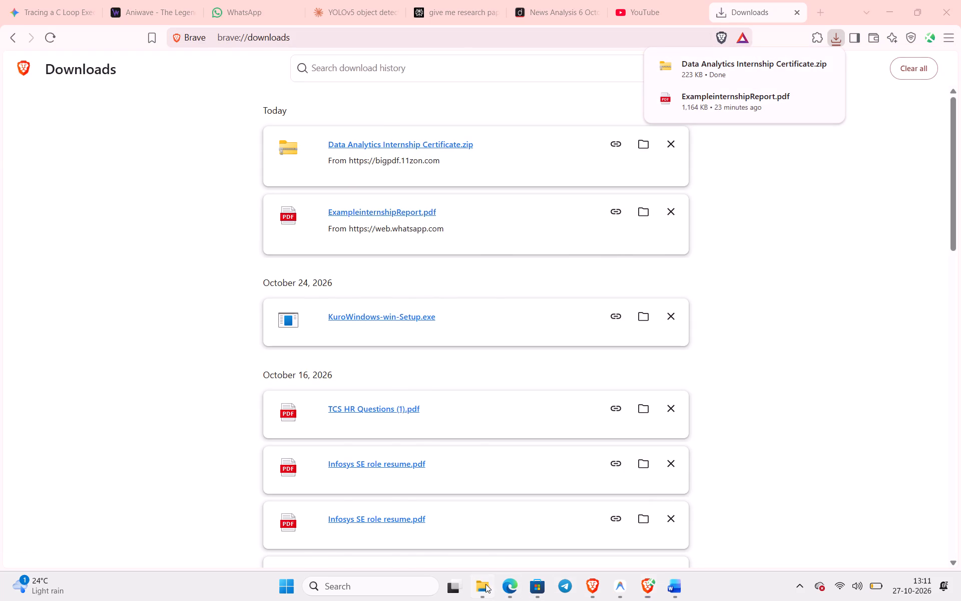
Switch to File Explorer, preview the image in the Data Analytics Internship Certificate archive, and extract the archive directly into the Downloads folder.
{"action": "double_click", "coordinate": [329, 119]}
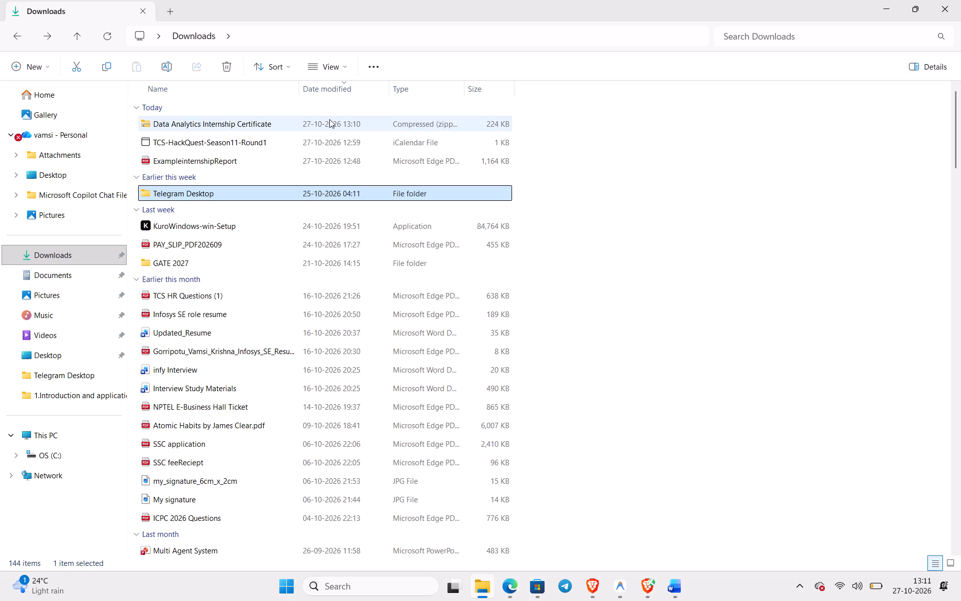
{"action": "double_click", "coordinate": [317, 111]}
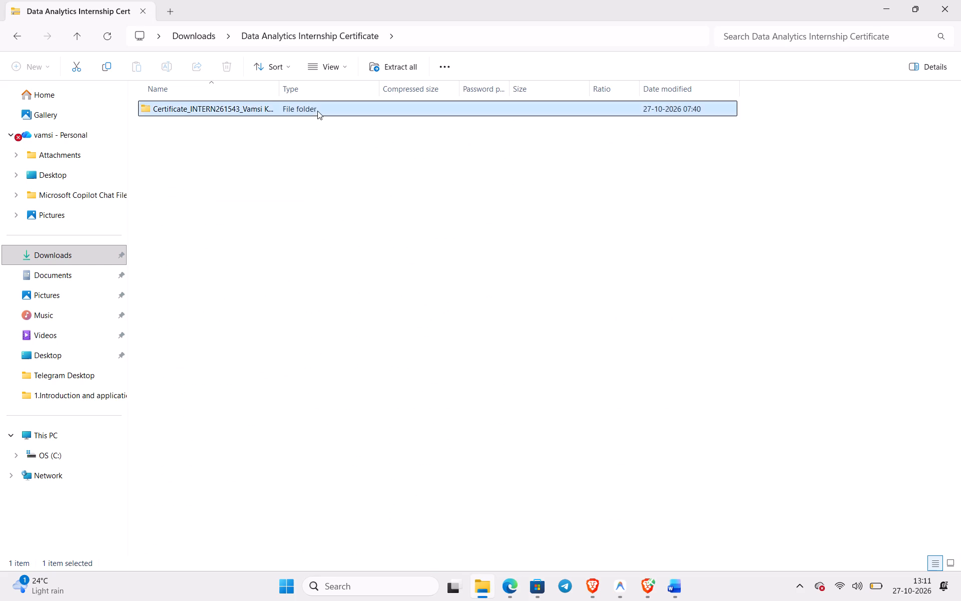
{"action": "double_click", "coordinate": [298, 113]}
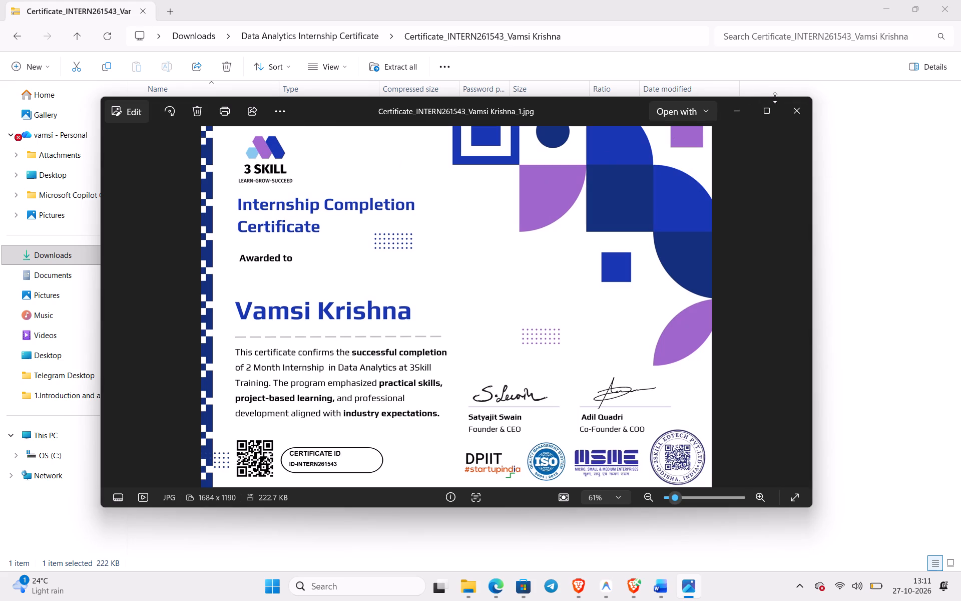
{"action": "left_click", "coordinate": [792, 106]}
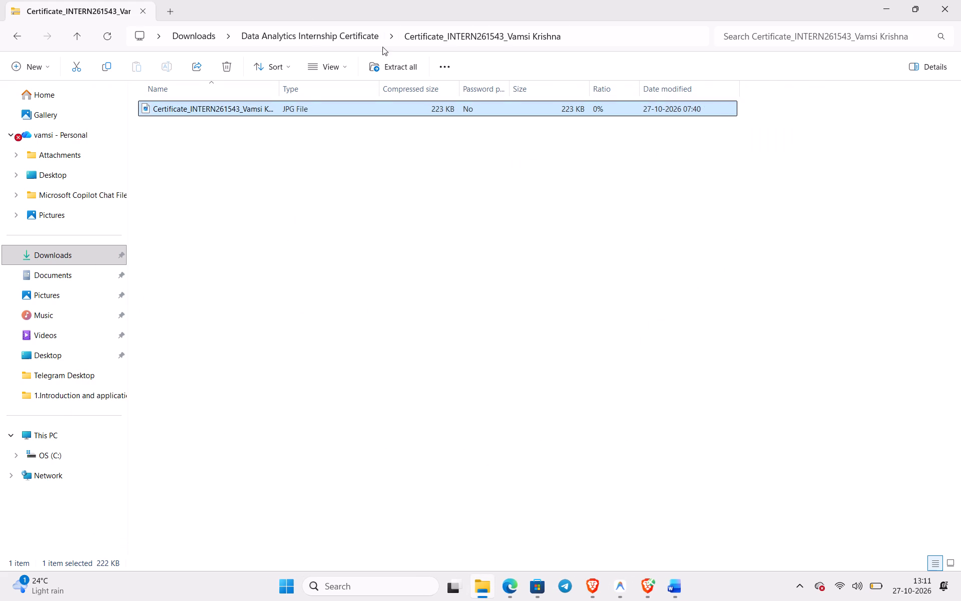
{"action": "left_click", "coordinate": [391, 75]}
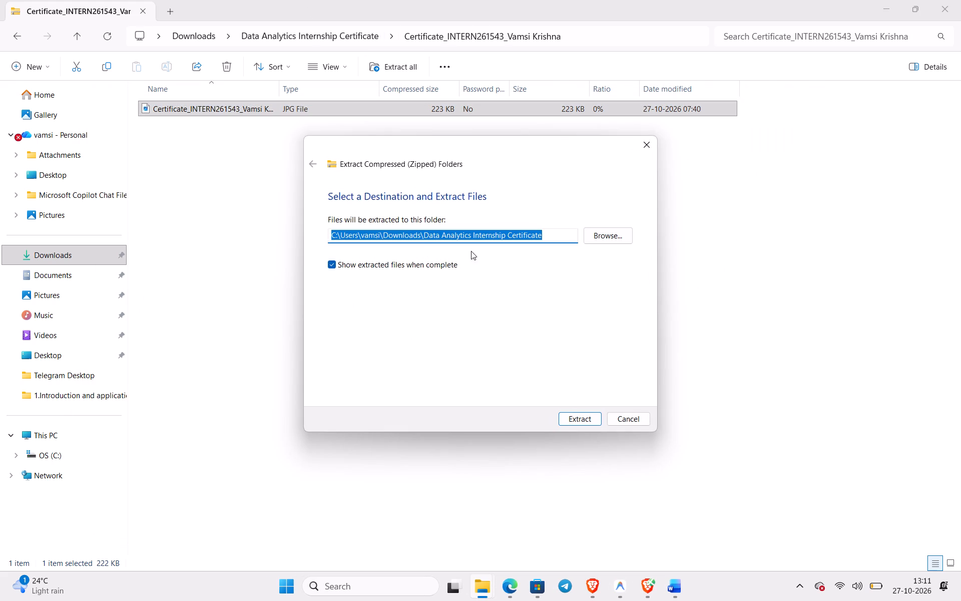
{"action": "left_click", "coordinate": [546, 234]}
{"action": "key", "text": "BackSpace"}
{"action": "key", "text": "BackSpace"}
{"action": "key", "text": "BackSpace"}
{"action": "key", "text": "BackSpace"}
{"action": "key", "text": "BackSpace"}
{"action": "key", "text": "BackSpace"}
{"action": "key", "text": "BackSpace"}
{"action": "key", "text": "BackSpace"}
{"action": "key", "text": "BackSpace"}
{"action": "key", "text": "BackSpace"}
{"action": "key", "text": "BackSpace"}
{"action": "key", "text": "BackSpace"}
{"action": "key", "text": "BackSpace"}
{"action": "key", "text": "BackSpace"}
{"action": "key", "text": "BackSpace"}
{"action": "key", "text": "BackSpace"}
{"action": "key", "text": "BackSpace"}
{"action": "key", "text": "BackSpace"}
{"action": "key", "text": "BackSpace"}
{"action": "key", "text": "BackSpace"}
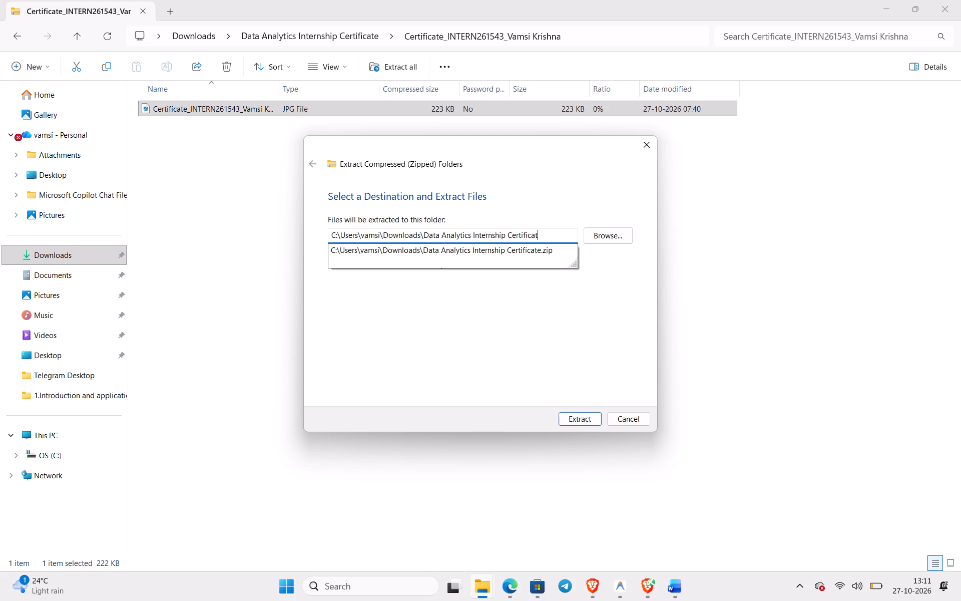
{"action": "key", "text": "BackSpace"}
{"action": "key", "text": "BackSpace"}
{"action": "key", "text": "BackSpace"}
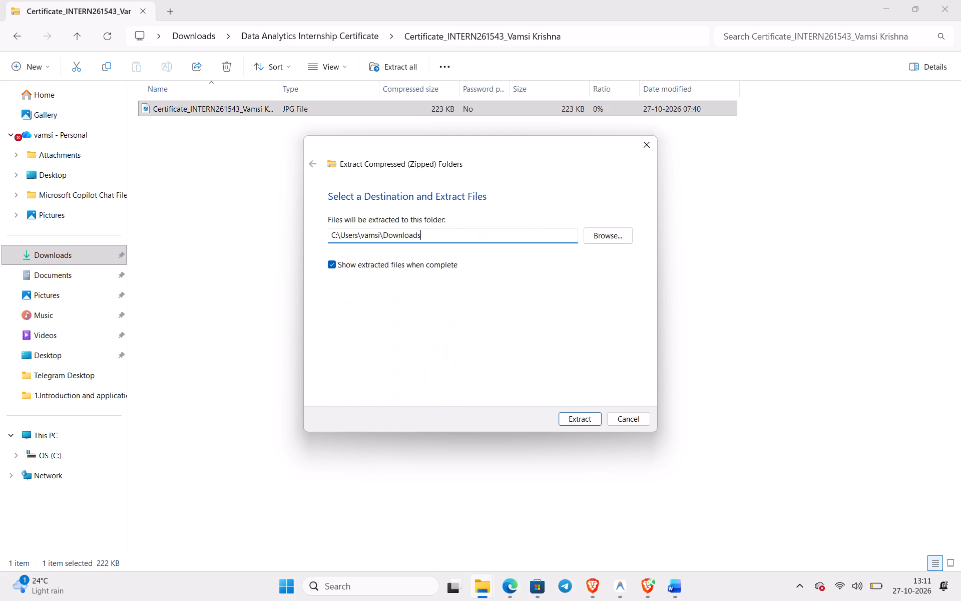
{"action": "key", "text": "Return"}
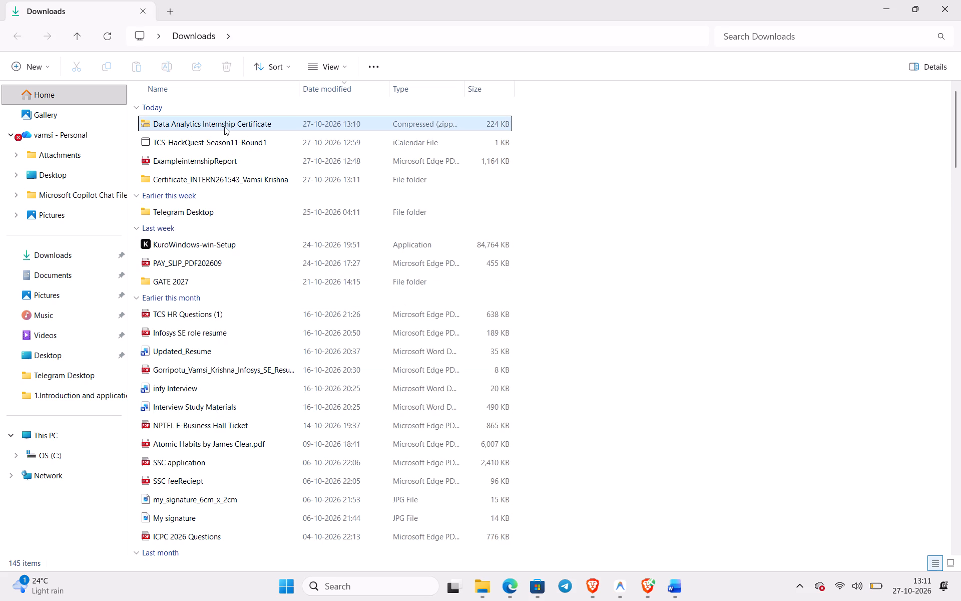
Check the extracted certificate folder and delete the Data Analytics Internship Certificate zip archive from Downloads.
{"action": "double_click", "coordinate": [213, 180]}
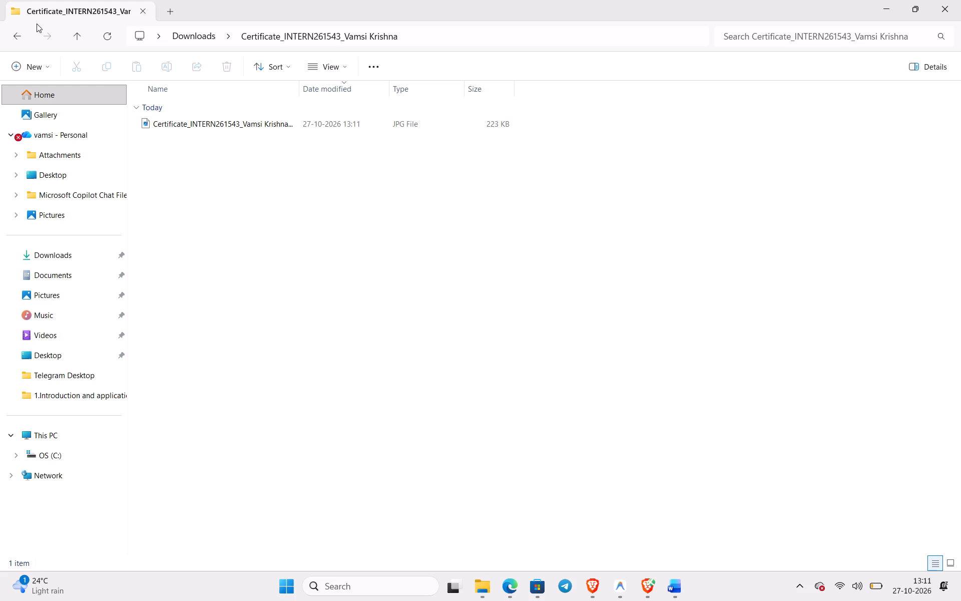
{"action": "left_click", "coordinate": [28, 32]}
{"action": "left_click", "coordinate": [19, 36]}
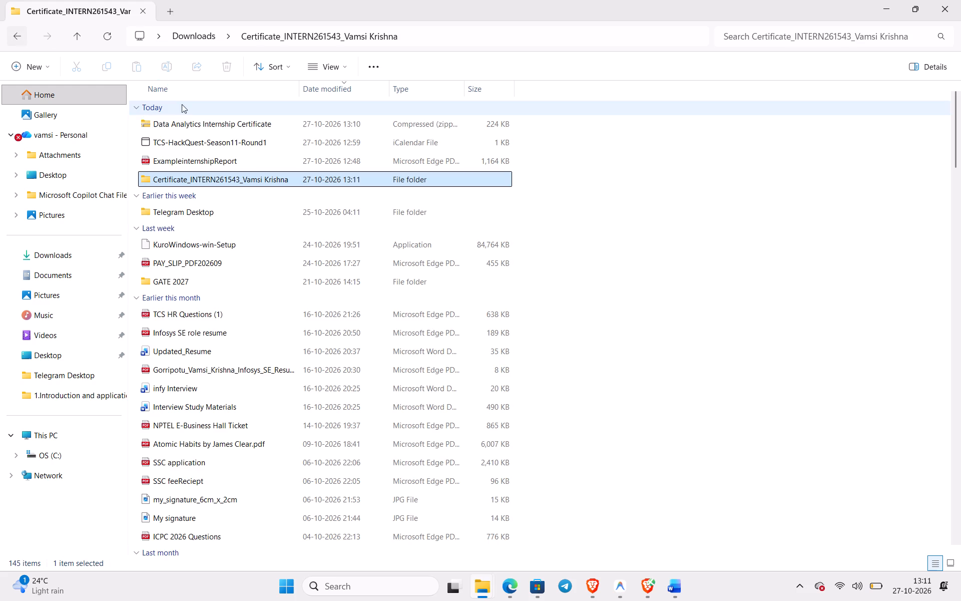
{"action": "left_click", "coordinate": [188, 123]}
{"action": "left_click", "coordinate": [221, 69]}
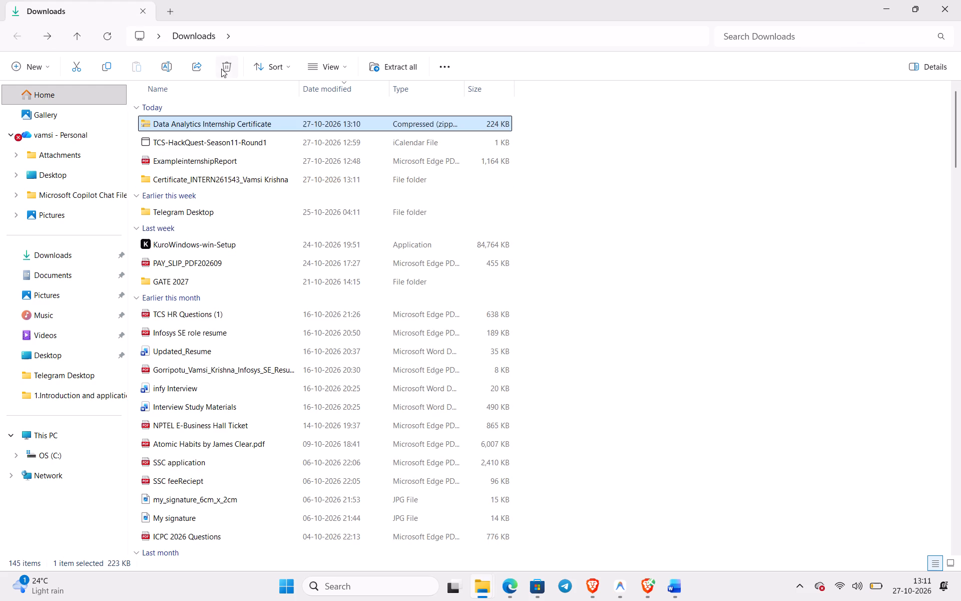
Move the certificate JPG out of its extracted folder into the Downloads folder.
{"action": "double_click", "coordinate": [212, 161]}
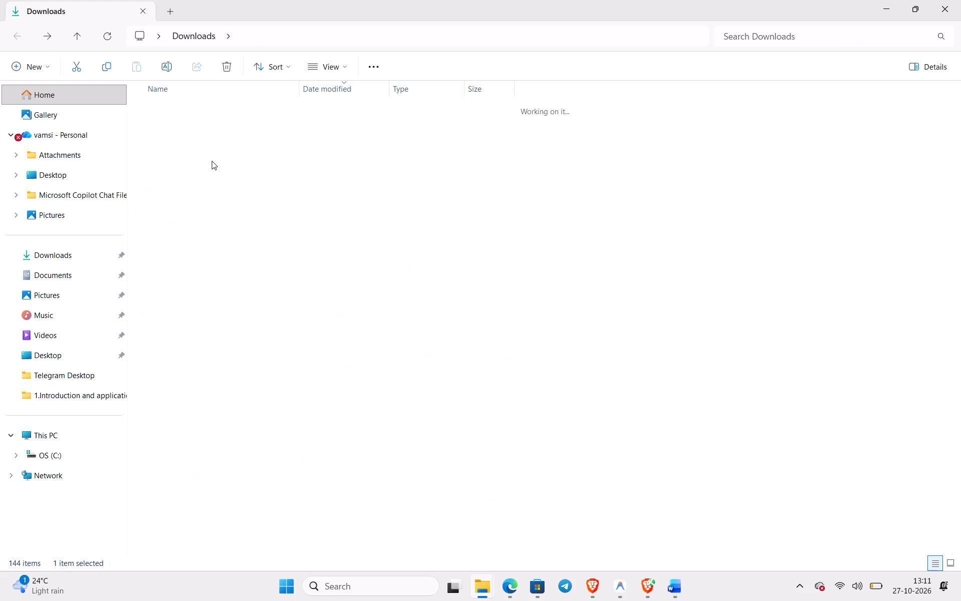
{"action": "left_click", "coordinate": [177, 120]}
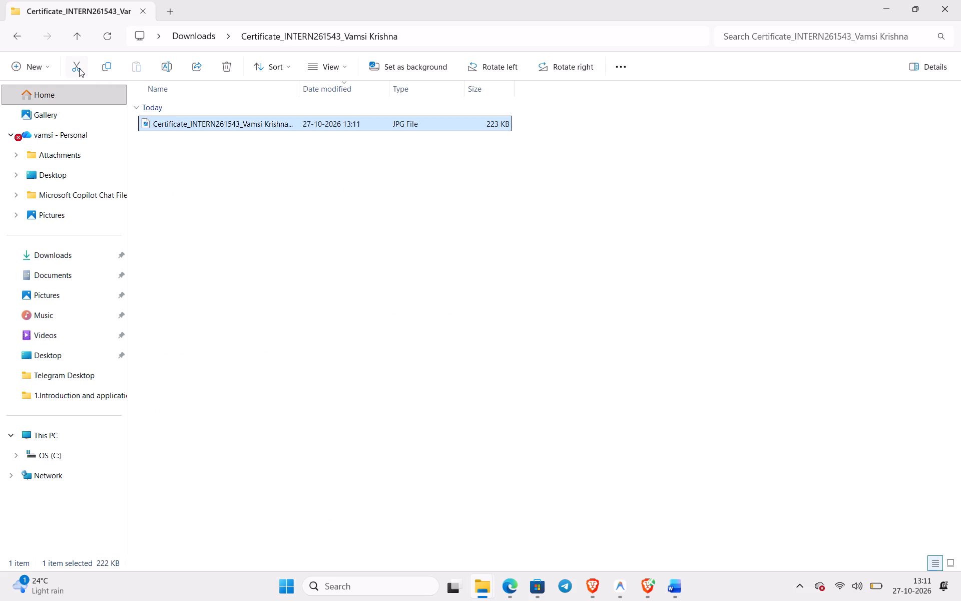
{"action": "left_click", "coordinate": [78, 68]}
{"action": "left_click", "coordinate": [19, 38]}
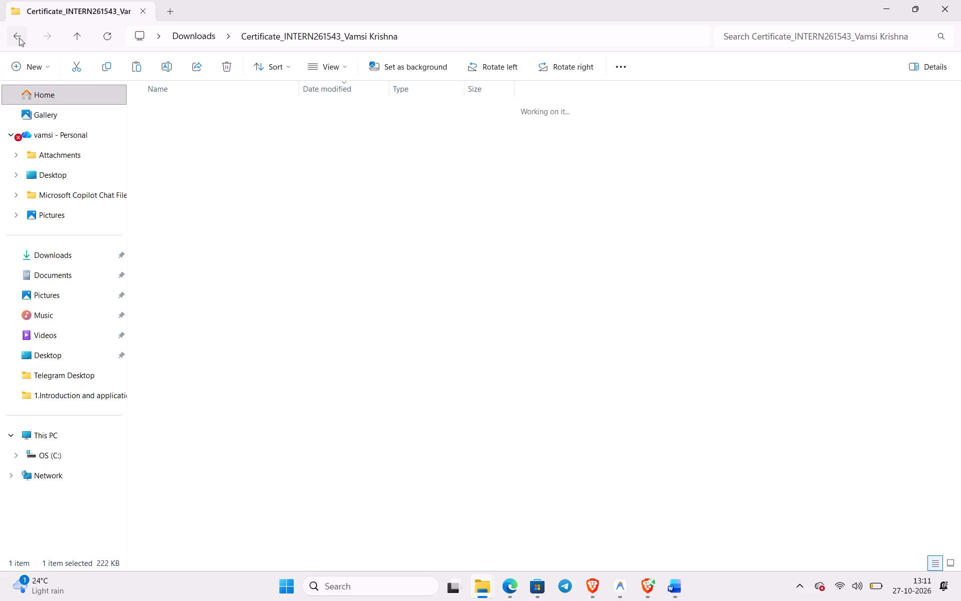
{"action": "left_click", "coordinate": [135, 69]}
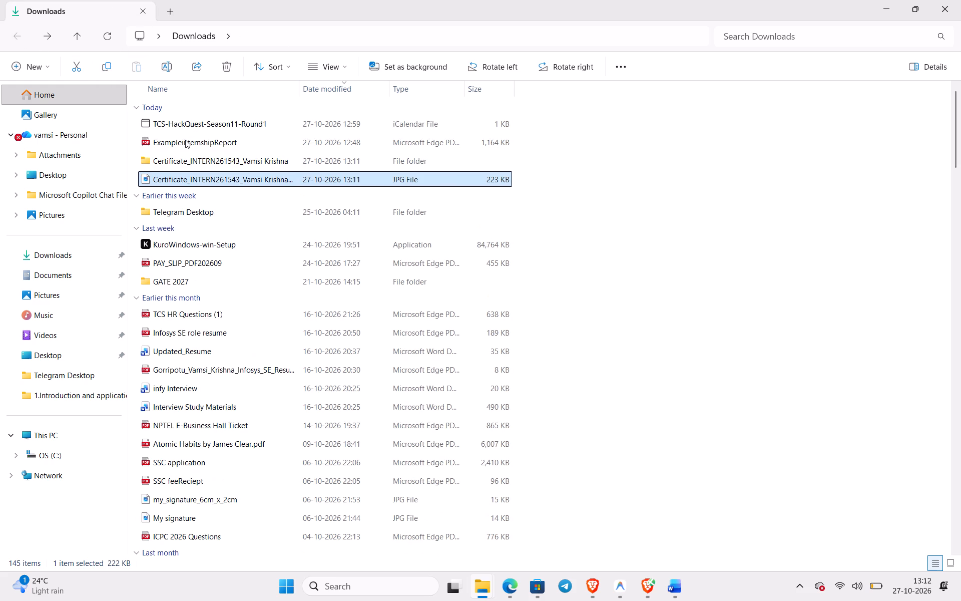
Delete the emptied certificate folder from Downloads, keeping the JPG, and minimize File Explorer.
{"action": "left_click", "coordinate": [177, 163]}
{"action": "left_click", "coordinate": [228, 77]}
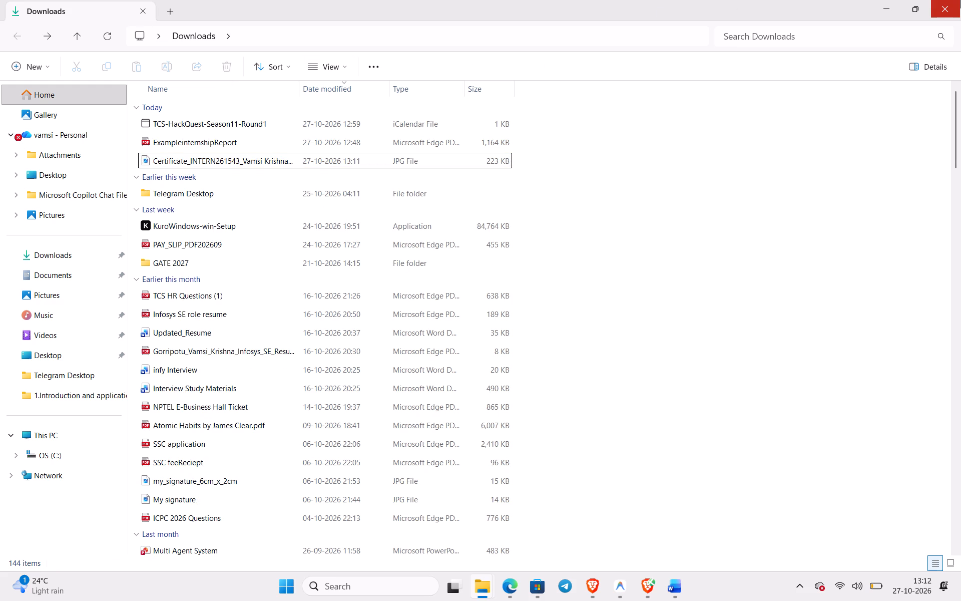
{"action": "left_click", "coordinate": [889, 0]}
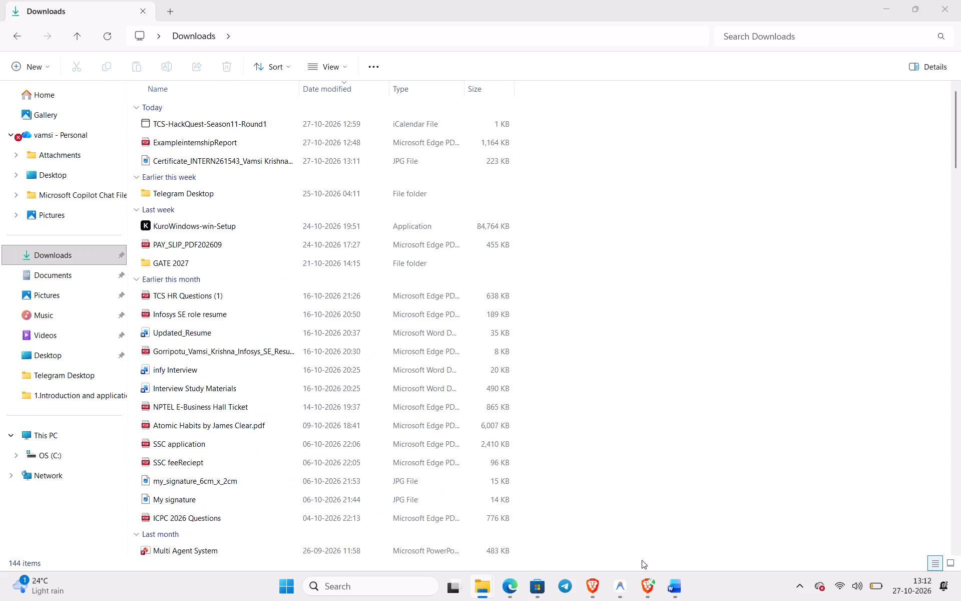
Switch to the report in Word and insert the certificate JPG from Downloads below the Certificate of Completion paragraph.
{"action": "left_click", "coordinate": [664, 587]}
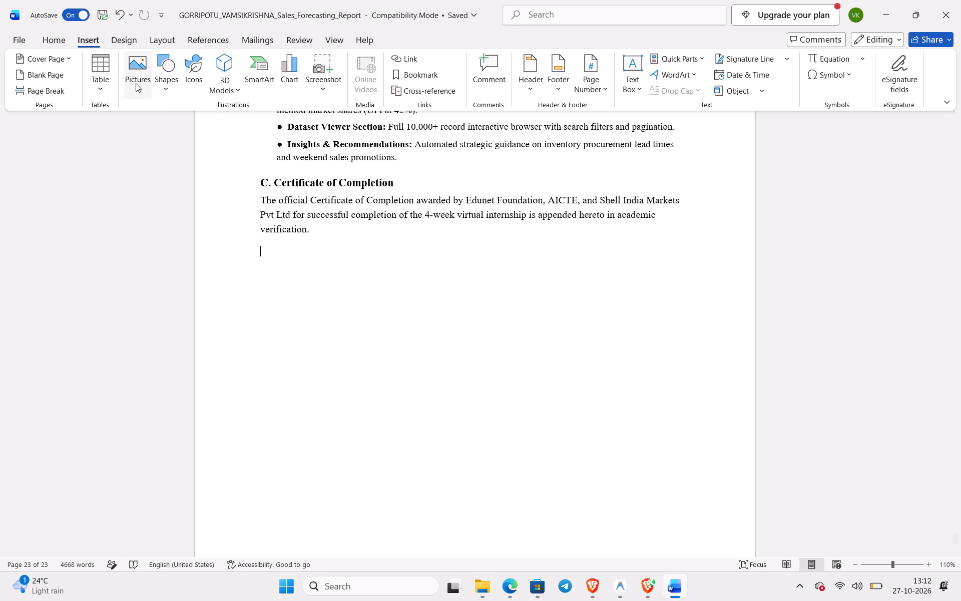
{"action": "left_click", "coordinate": [136, 83]}
{"action": "left_click", "coordinate": [144, 128]}
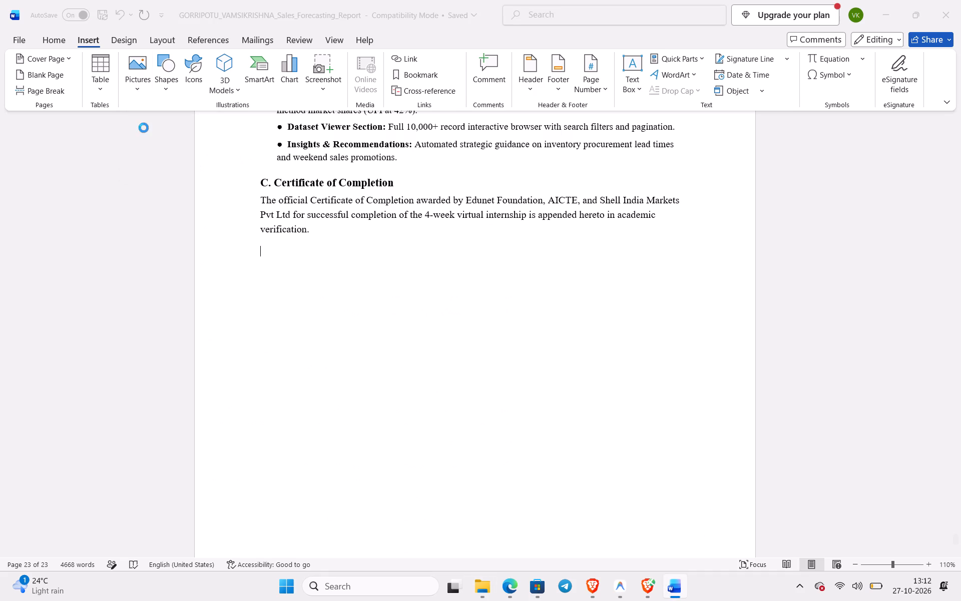
{"action": "left_click", "coordinate": [154, 109]}
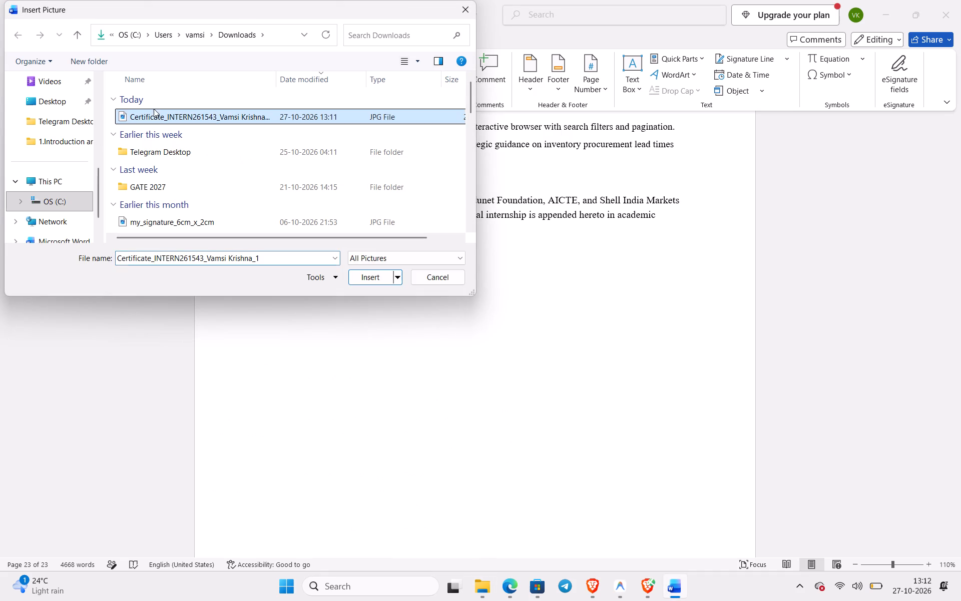
{"action": "left_click", "coordinate": [367, 279]}
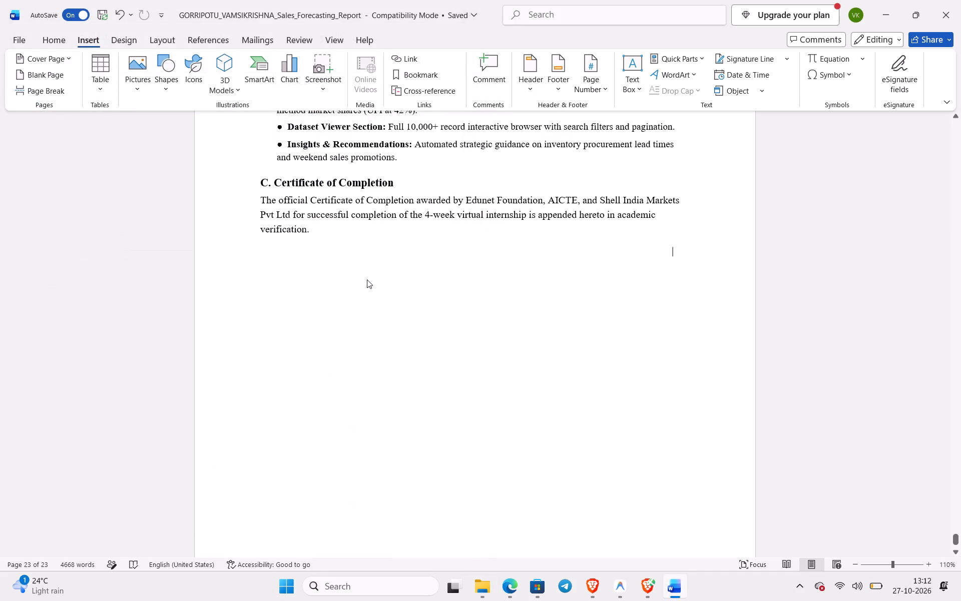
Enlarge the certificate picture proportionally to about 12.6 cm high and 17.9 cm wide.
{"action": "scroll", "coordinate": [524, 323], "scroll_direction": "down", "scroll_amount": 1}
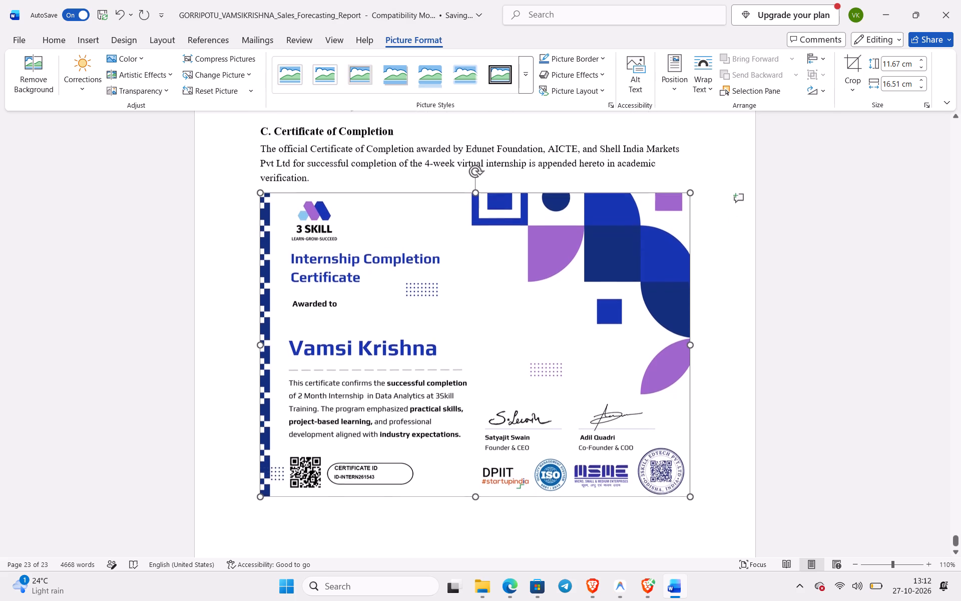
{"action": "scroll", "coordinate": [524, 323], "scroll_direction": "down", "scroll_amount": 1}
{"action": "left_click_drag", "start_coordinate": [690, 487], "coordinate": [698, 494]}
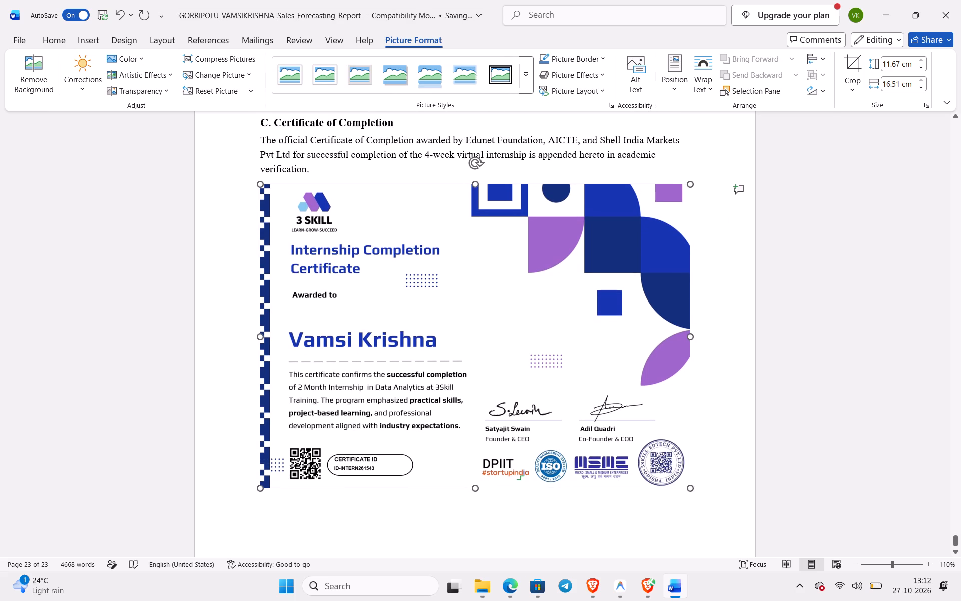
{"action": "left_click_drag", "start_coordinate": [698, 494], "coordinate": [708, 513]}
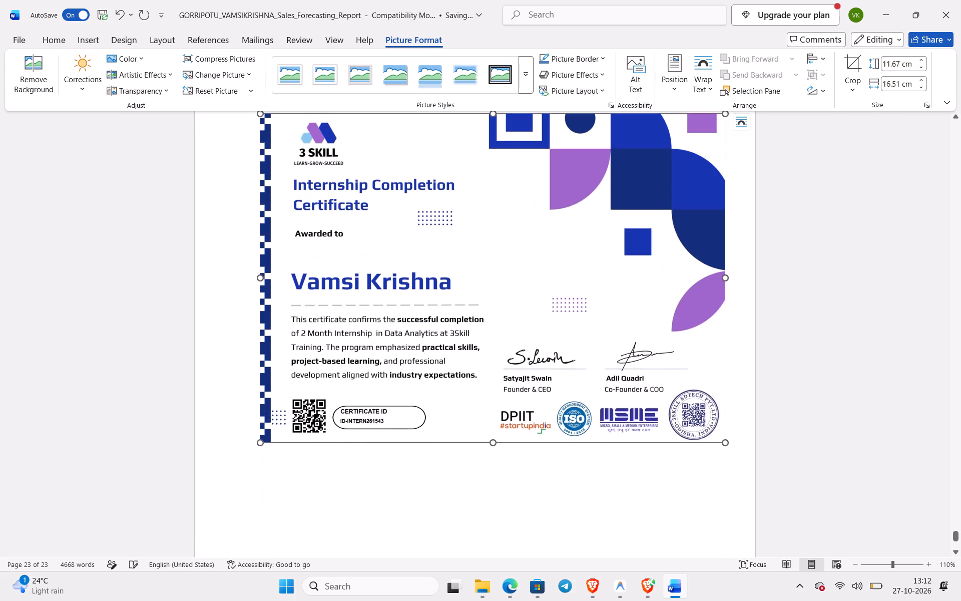
Move the certificate picture from the last page back to page 23, directly under the Certificate of Completion text.
{"action": "scroll", "coordinate": [708, 513], "scroll_direction": "up", "scroll_amount": 2}
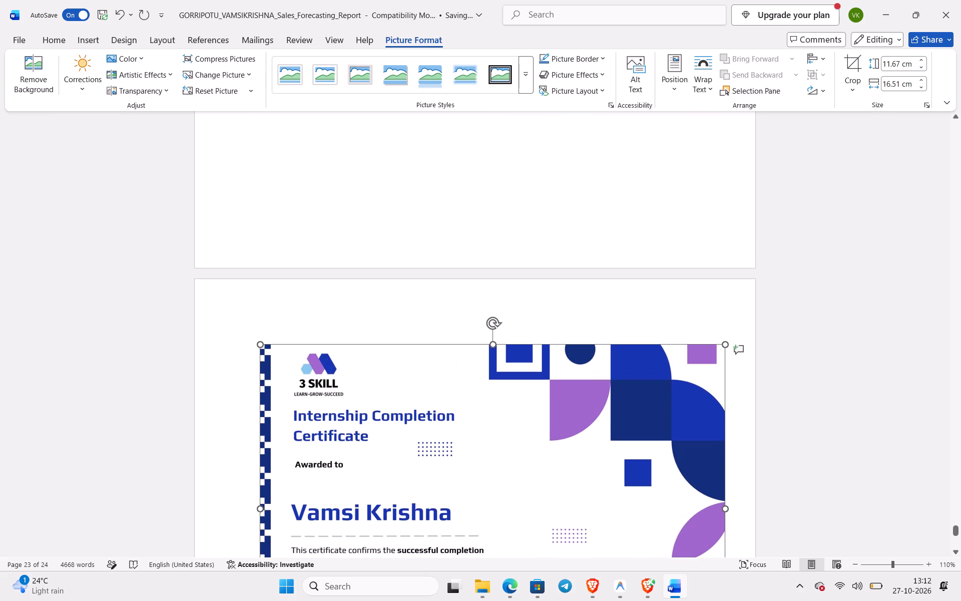
{"action": "scroll", "coordinate": [351, 337], "scroll_direction": "down", "scroll_amount": 2, "text": "ctrl"}
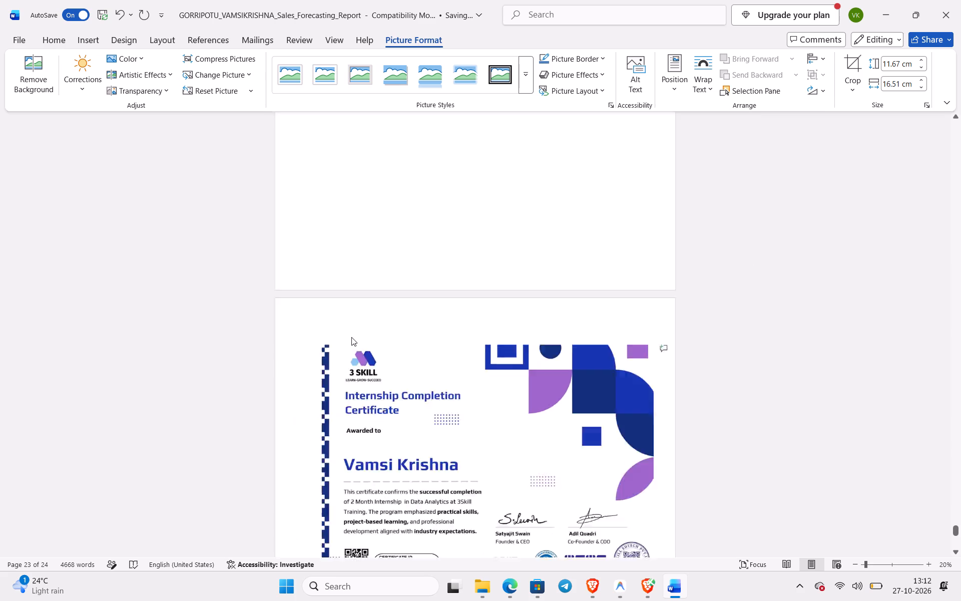
{"action": "scroll", "coordinate": [351, 337], "scroll_direction": "down", "scroll_amount": 1, "text": "ctrl"}
{"action": "scroll", "coordinate": [351, 337], "scroll_direction": "up", "scroll_amount": 2, "text": "ctrl"}
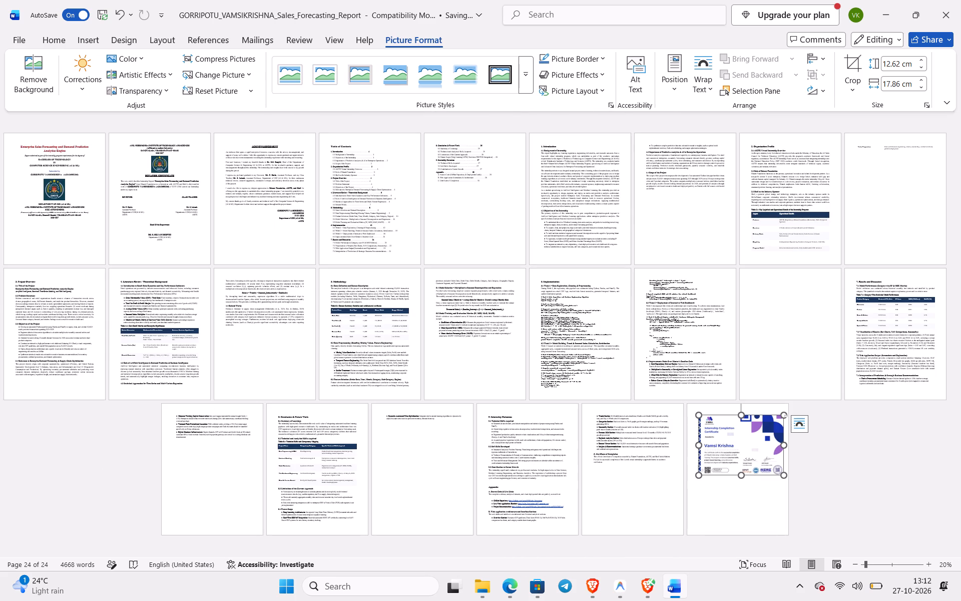
{"action": "left_click", "coordinate": [644, 498]}
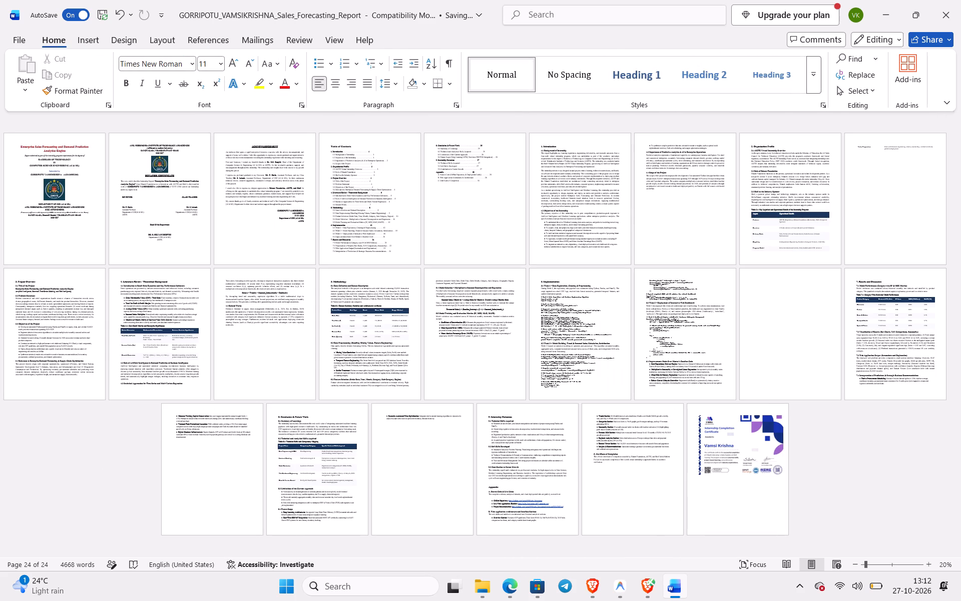
{"action": "left_click_drag", "start_coordinate": [723, 441], "coordinate": [642, 514]}
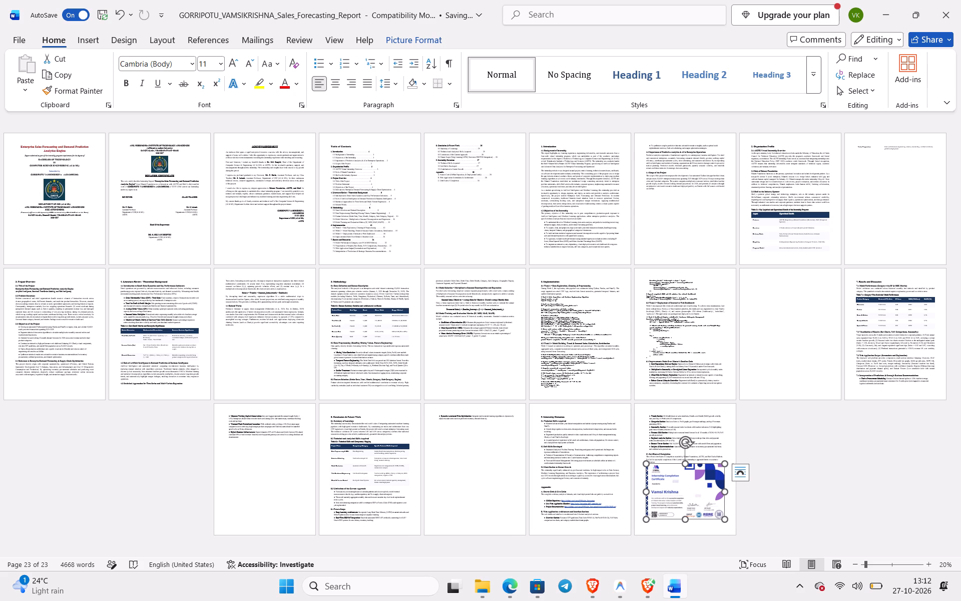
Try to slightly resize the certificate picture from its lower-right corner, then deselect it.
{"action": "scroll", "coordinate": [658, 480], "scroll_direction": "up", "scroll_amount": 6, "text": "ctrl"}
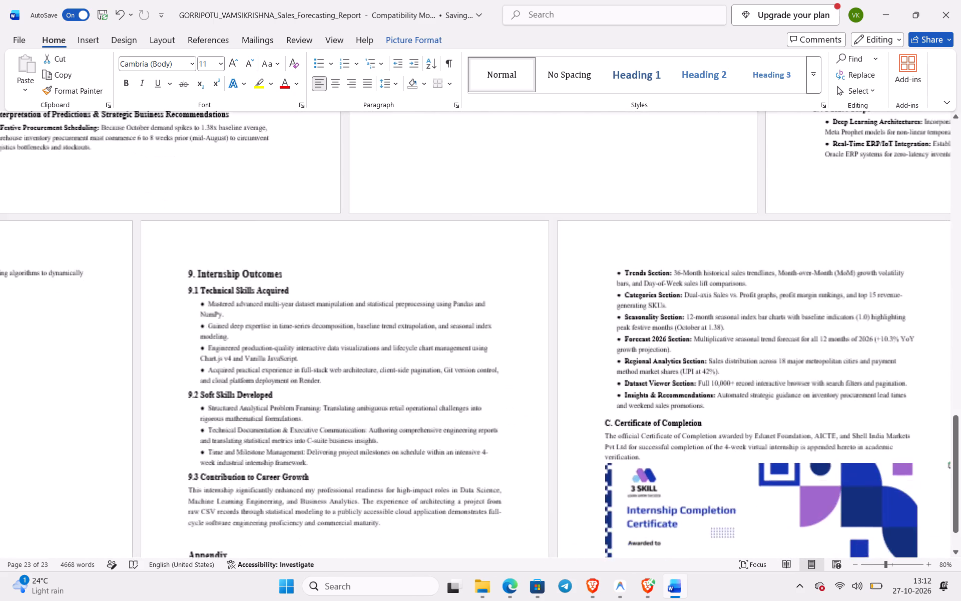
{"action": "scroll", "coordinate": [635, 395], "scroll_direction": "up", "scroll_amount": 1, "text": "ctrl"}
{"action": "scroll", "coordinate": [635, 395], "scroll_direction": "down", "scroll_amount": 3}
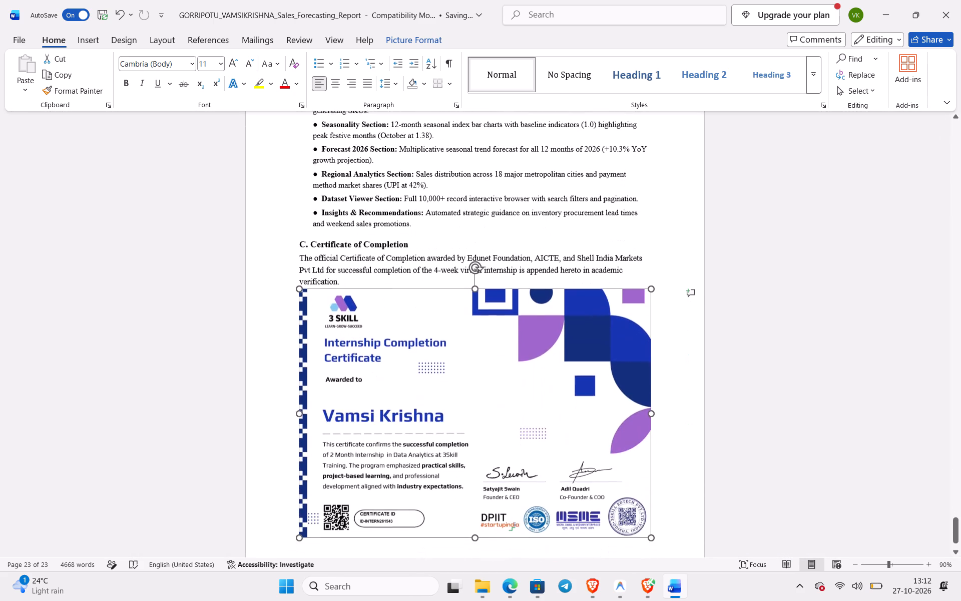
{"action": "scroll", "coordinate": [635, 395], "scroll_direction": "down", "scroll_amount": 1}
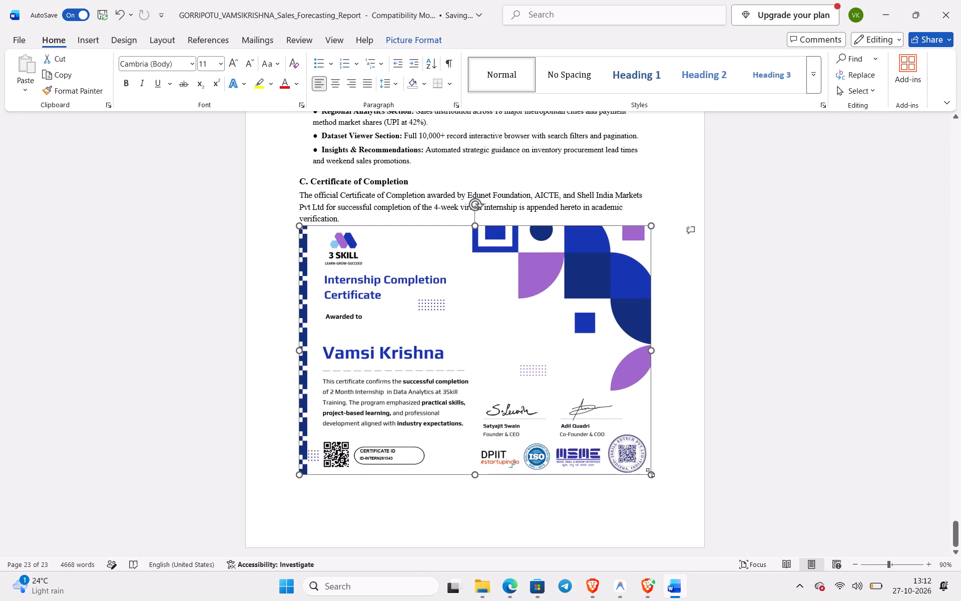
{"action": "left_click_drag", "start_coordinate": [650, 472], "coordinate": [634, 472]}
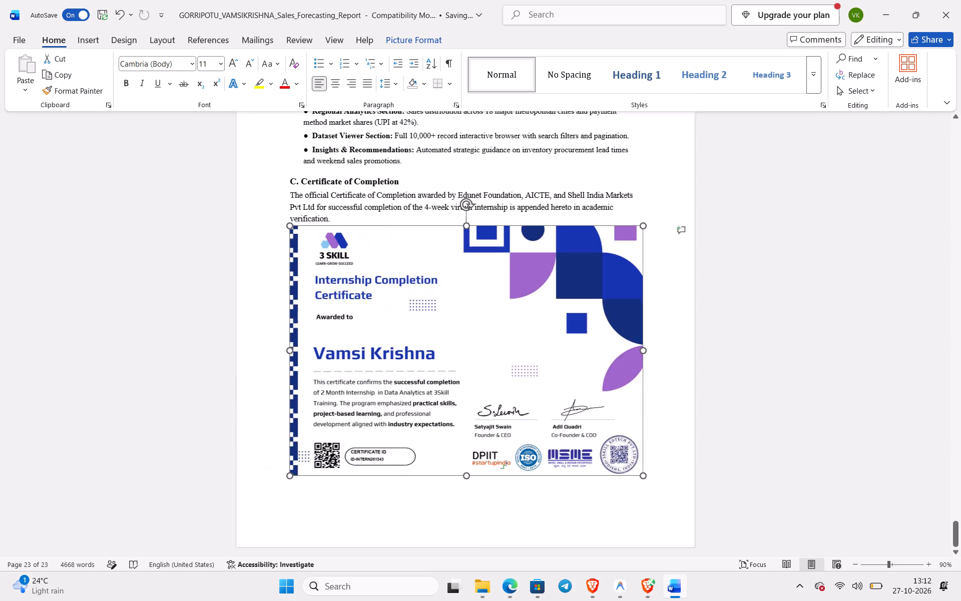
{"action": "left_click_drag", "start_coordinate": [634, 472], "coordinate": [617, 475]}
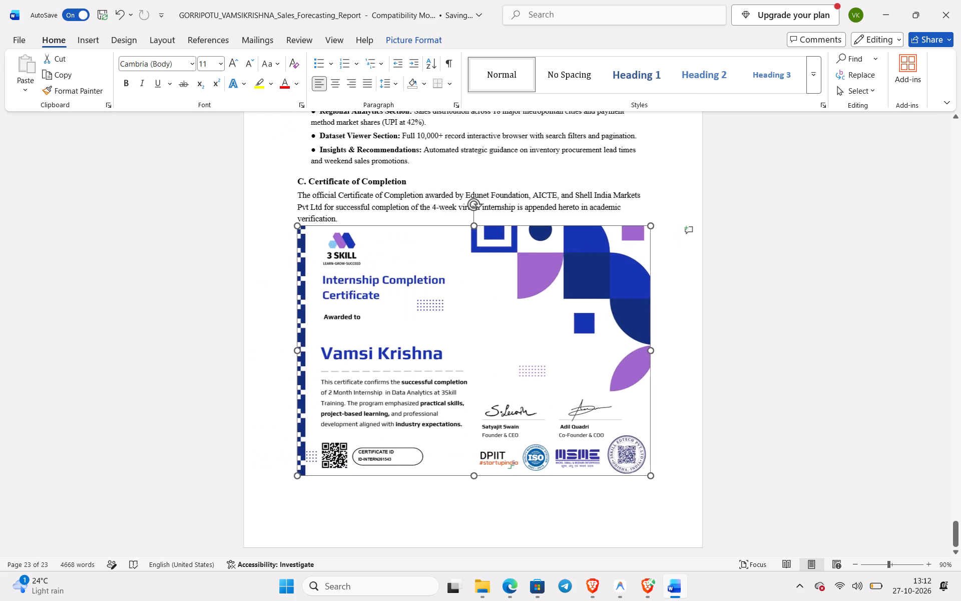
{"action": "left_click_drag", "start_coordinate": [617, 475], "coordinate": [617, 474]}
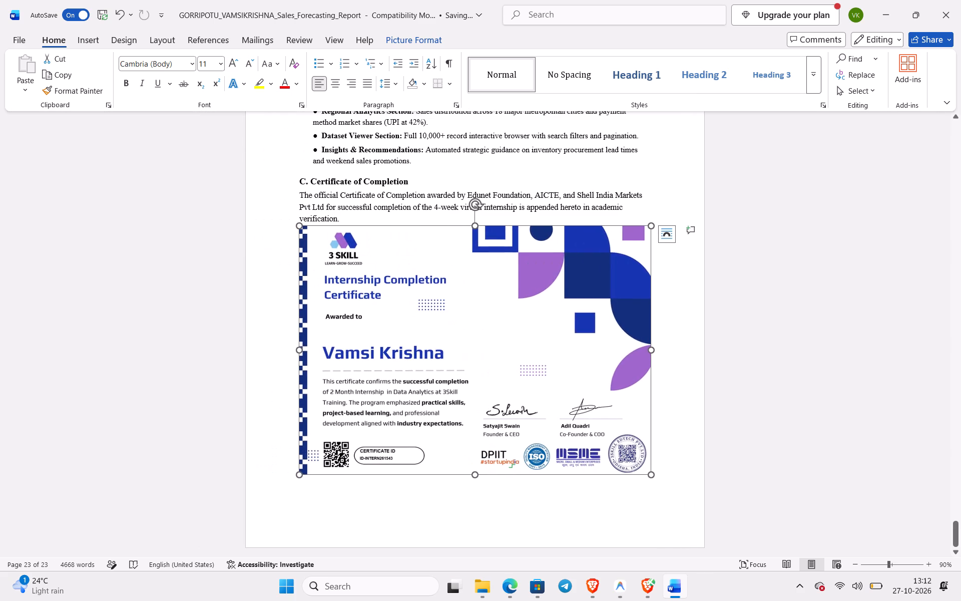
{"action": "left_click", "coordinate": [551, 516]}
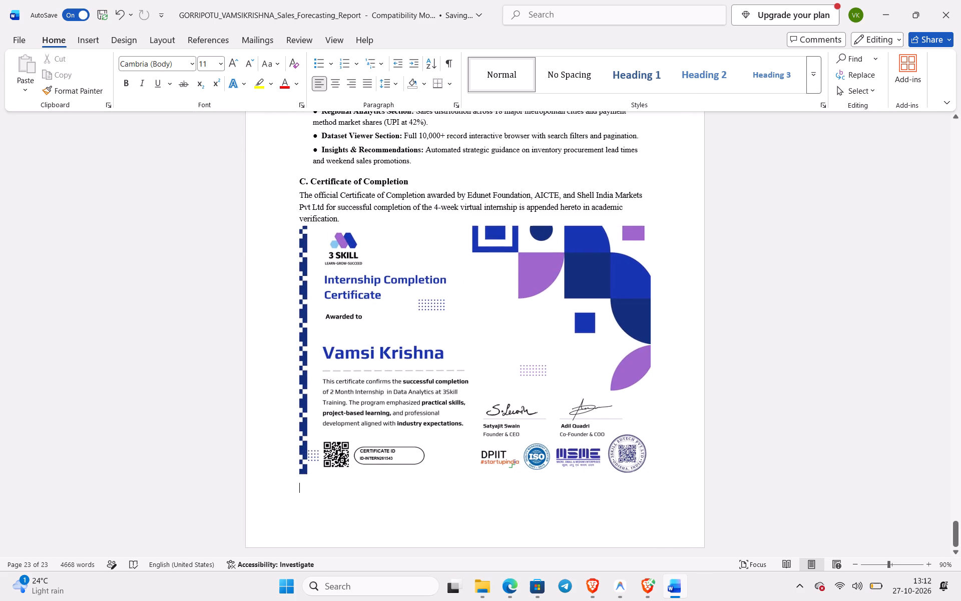
Remove the page break before the 8. Conclusion & Future Work heading and add one paragraph break after the preceding section 7 bullets.
{"action": "scroll", "coordinate": [551, 516], "scroll_direction": "up", "scroll_amount": 6}
{"action": "scroll", "coordinate": [551, 516], "scroll_direction": "down", "scroll_amount": 1}
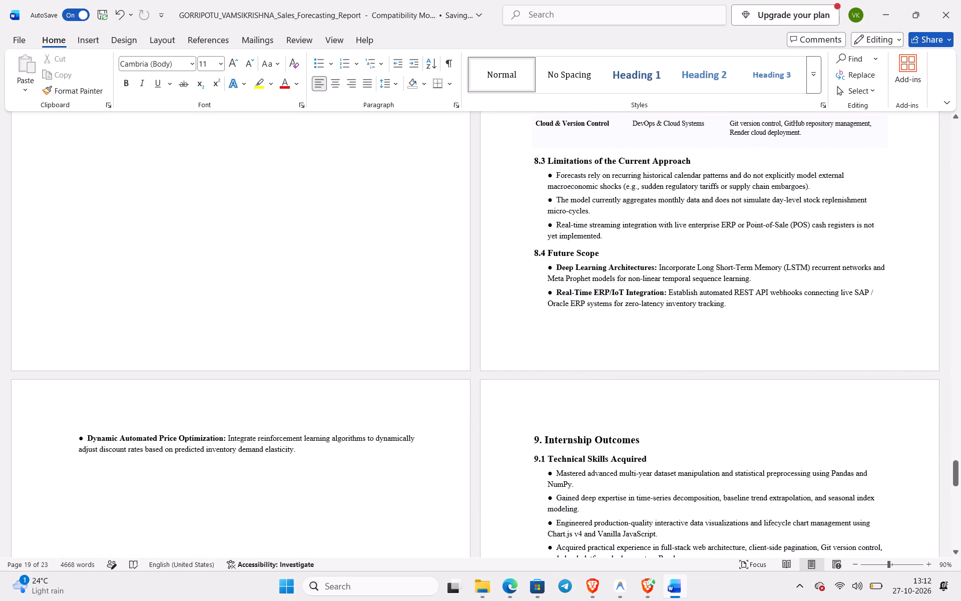
{"action": "scroll", "coordinate": [505, 446], "scroll_direction": "up", "scroll_amount": 4}
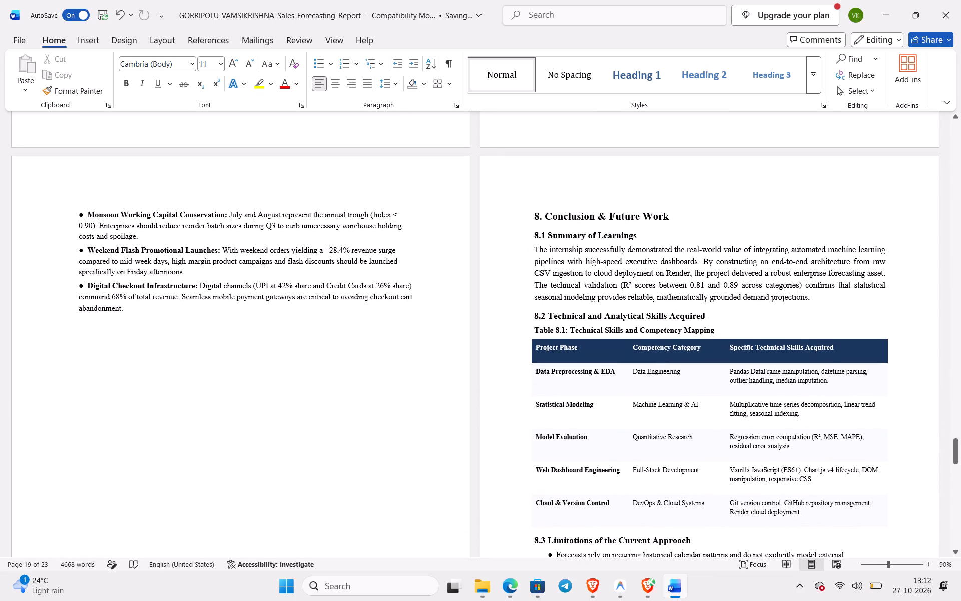
{"action": "left_click", "coordinate": [531, 216]}
{"action": "key", "text": "BackSpace"}
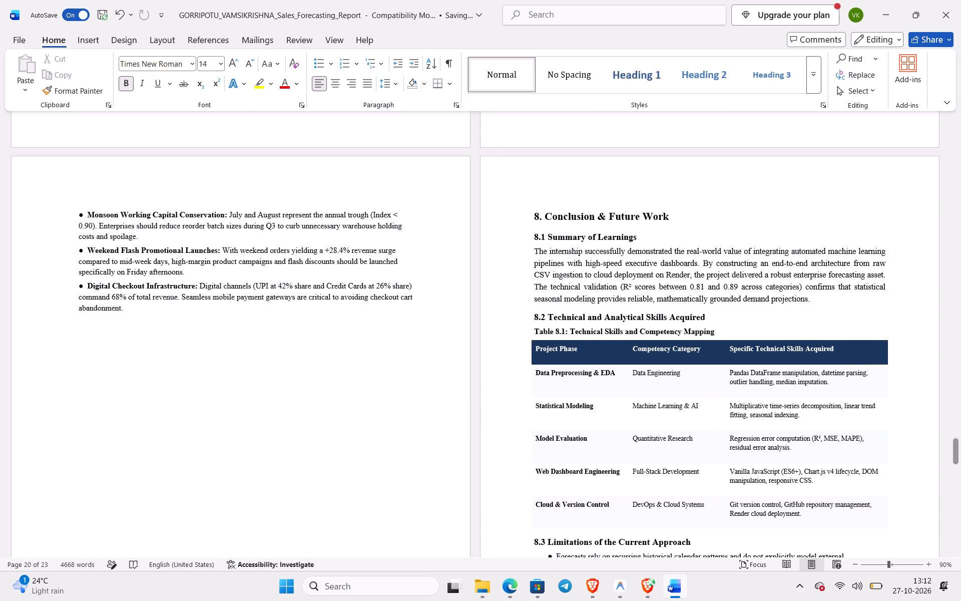
{"action": "key", "text": "BackSpace"}
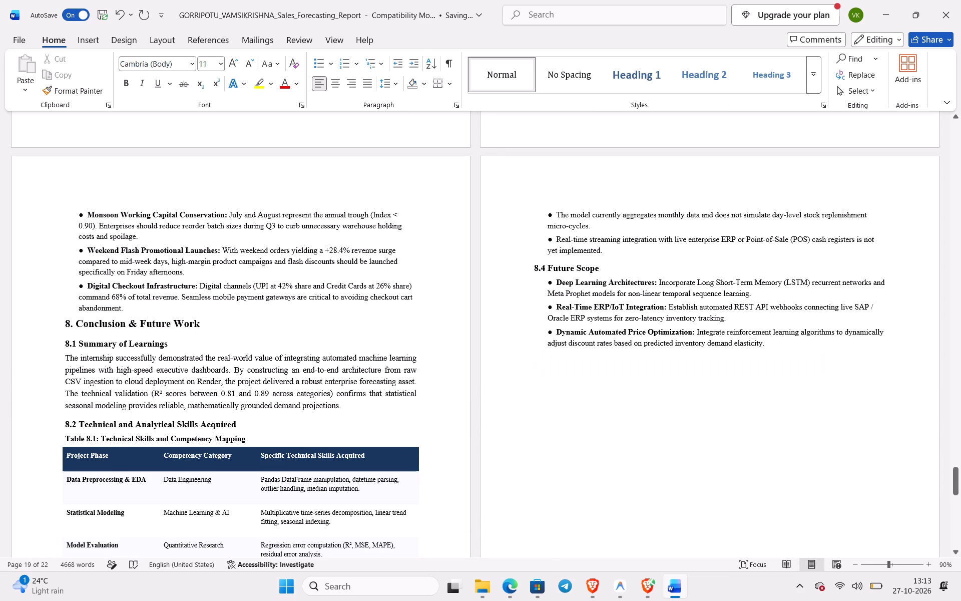
{"action": "key", "text": "Return"}
Remove the page break before the 9. Internship Outcomes heading and add one paragraph break after the section 8.4 bullets.
{"action": "scroll", "coordinate": [531, 216], "scroll_direction": "down", "scroll_amount": 5}
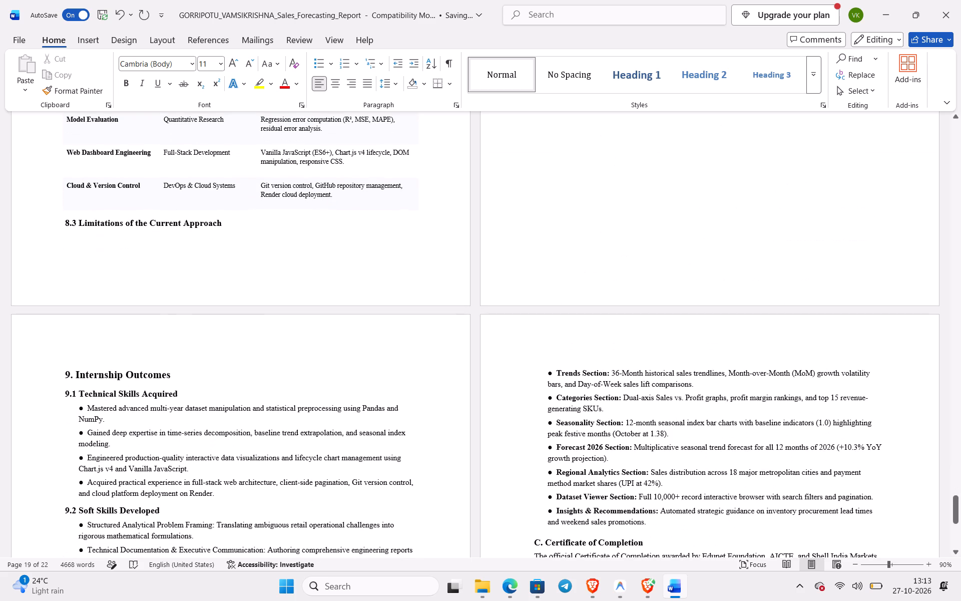
{"action": "left_click", "coordinate": [64, 374]}
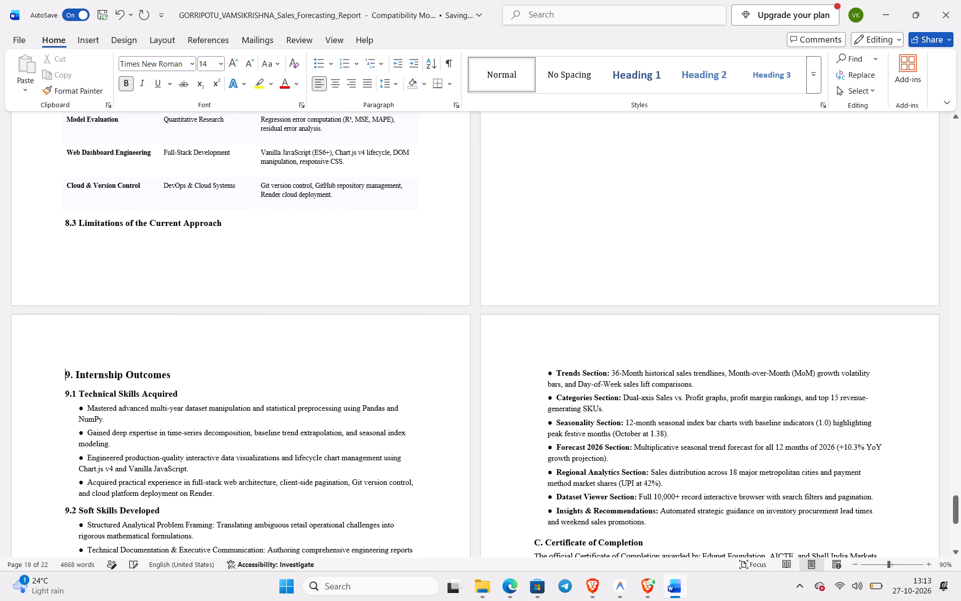
{"action": "key", "text": "BackSpace"}
{"action": "key", "text": "BackSpace"}
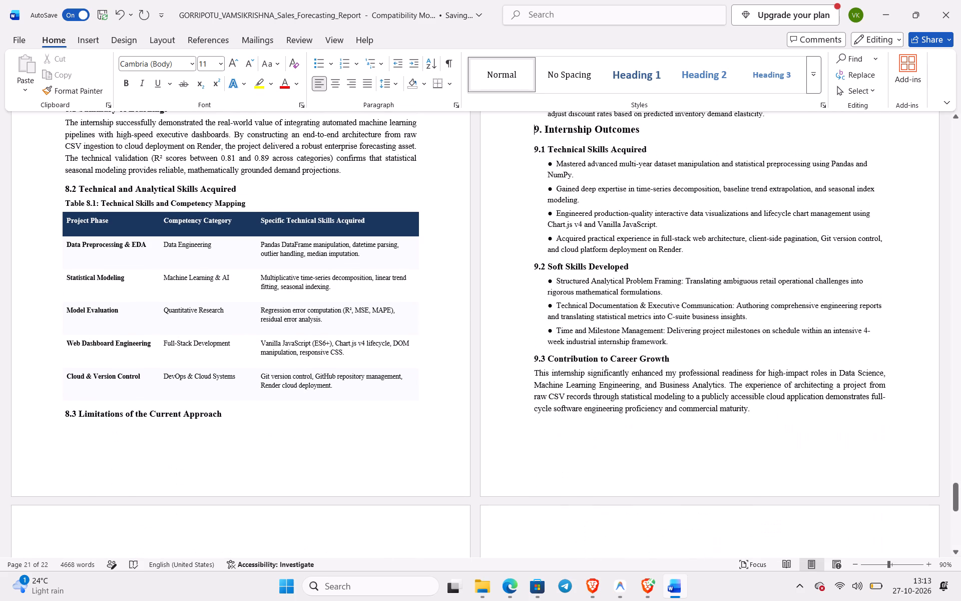
{"action": "key", "text": "Return"}
Remove the extra blank space above the Appendix heading and add one paragraph break before it.
{"action": "scroll", "coordinate": [64, 374], "scroll_direction": "down", "scroll_amount": 5}
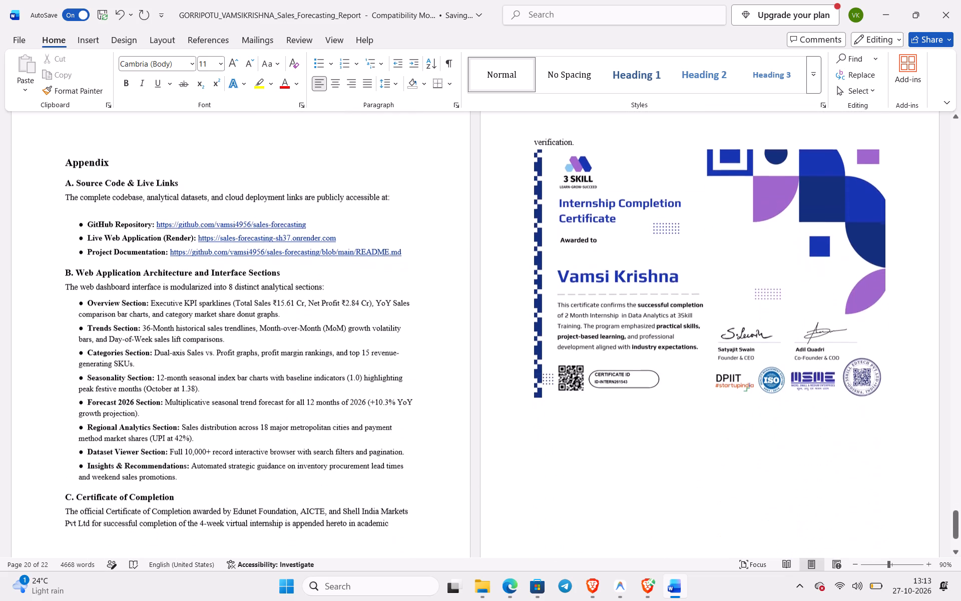
{"action": "scroll", "coordinate": [64, 374], "scroll_direction": "up", "scroll_amount": 1}
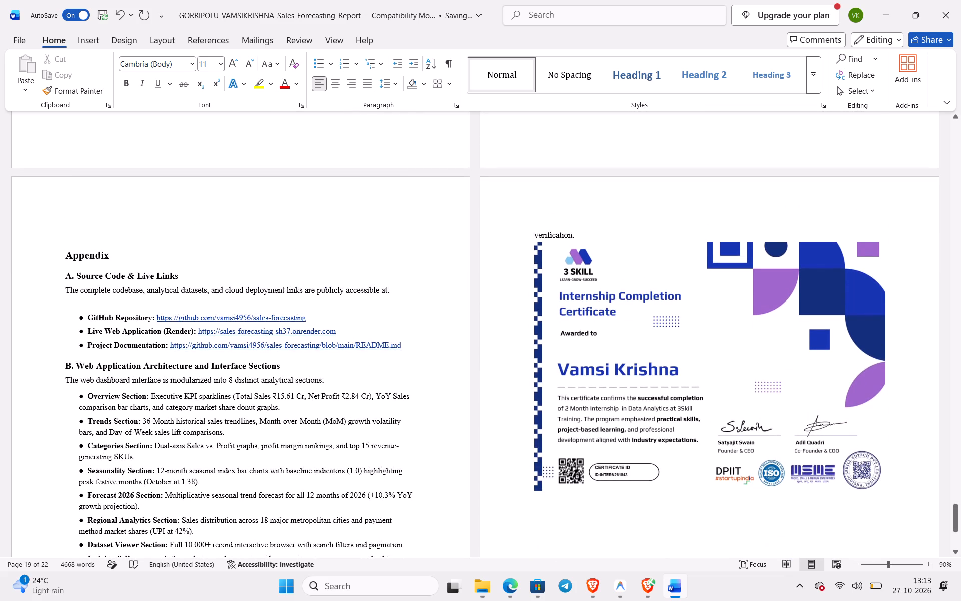
{"action": "left_click", "coordinate": [66, 257]}
{"action": "key", "text": "BackSpace"}
{"action": "key", "text": "BackSpace"}
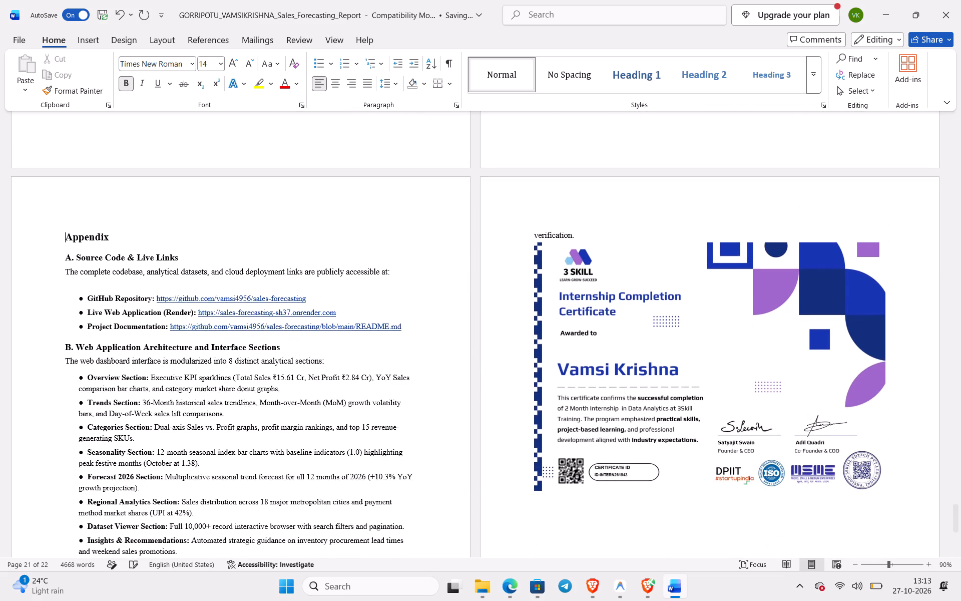
{"action": "key", "text": "Return"}
Remove the page break and blank page before the 7. Results and Discussion heading, keeping the heading on its own line after the section 6.4 bullets.
{"action": "scroll", "coordinate": [66, 257], "scroll_direction": "down", "scroll_amount": 2}
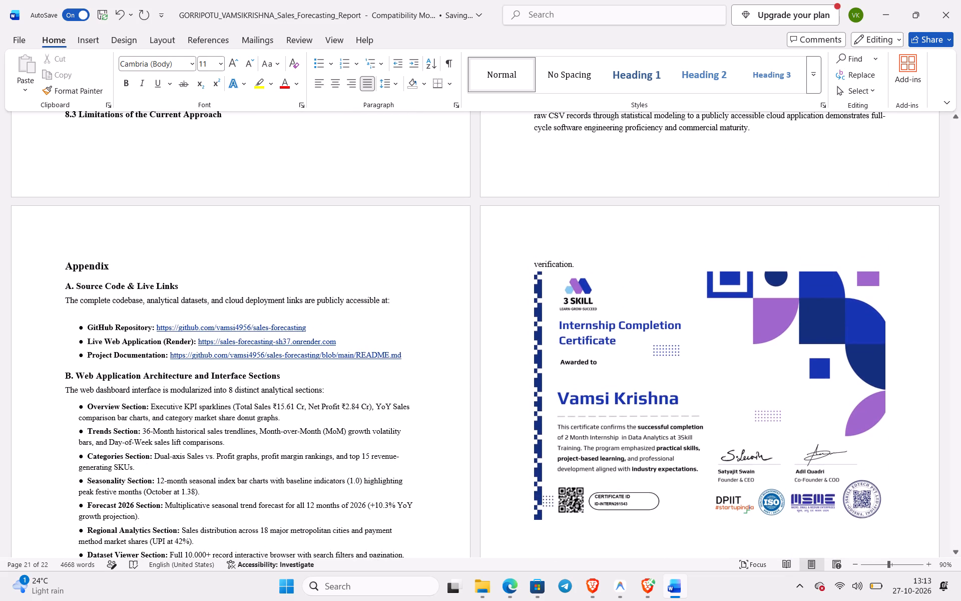
{"action": "scroll", "coordinate": [66, 257], "scroll_direction": "down", "scroll_amount": 4}
{"action": "scroll", "coordinate": [279, 295], "scroll_direction": "up", "scroll_amount": 5}
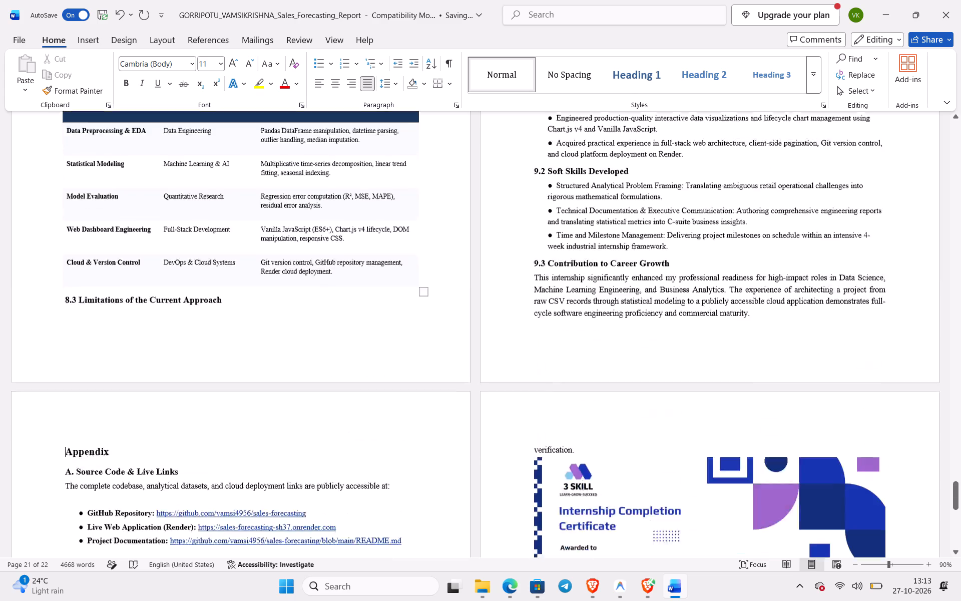
{"action": "scroll", "coordinate": [279, 295], "scroll_direction": "up", "scroll_amount": 5}
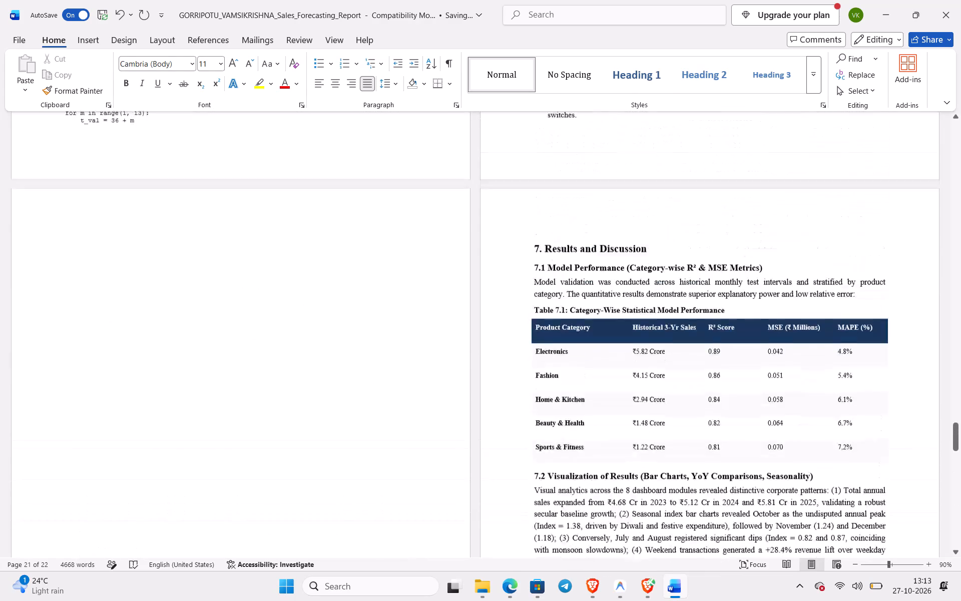
{"action": "scroll", "coordinate": [279, 295], "scroll_direction": "up", "scroll_amount": 1}
{"action": "left_click", "coordinate": [532, 312]}
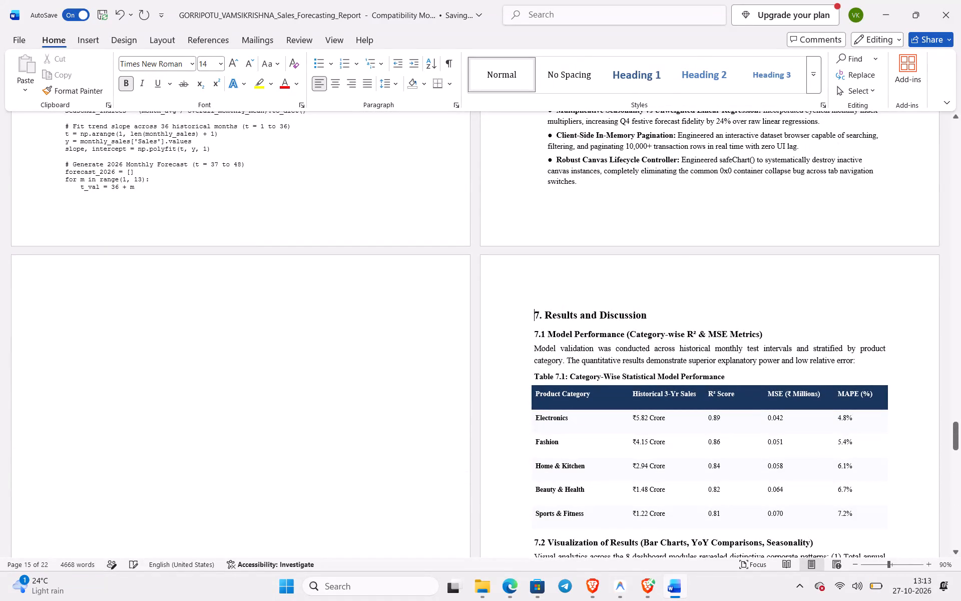
{"action": "key", "text": "BackSpace"}
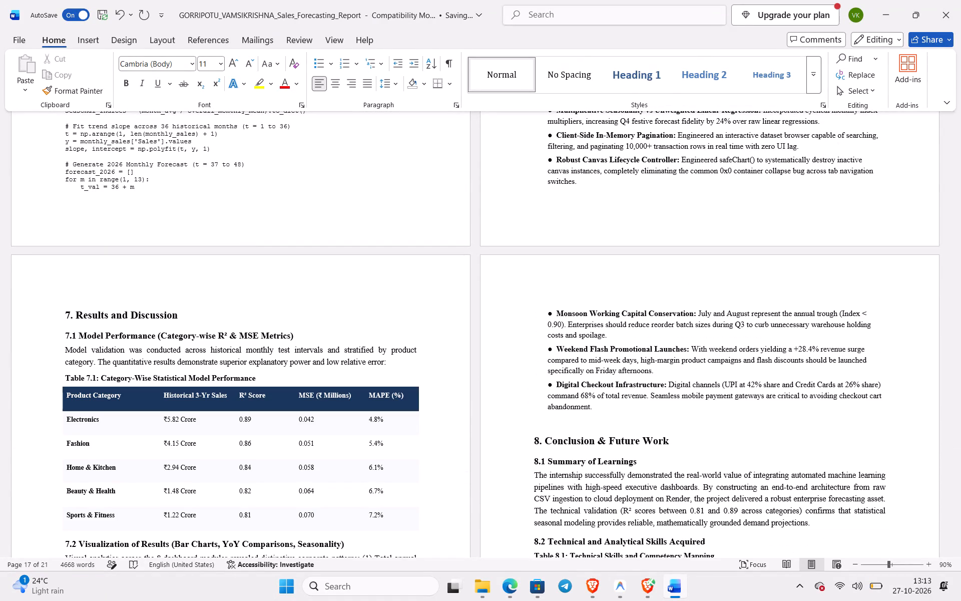
{"action": "key", "text": "BackSpace"}
{"action": "key", "text": "BackSpace"}
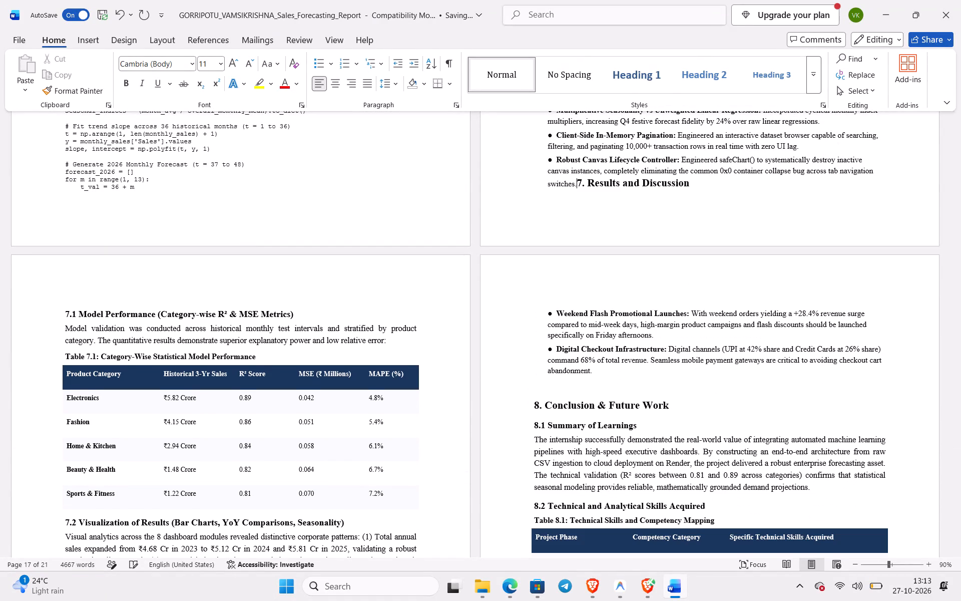
{"action": "key", "text": "Return"}
{"action": "key", "text": "BackSpace"}
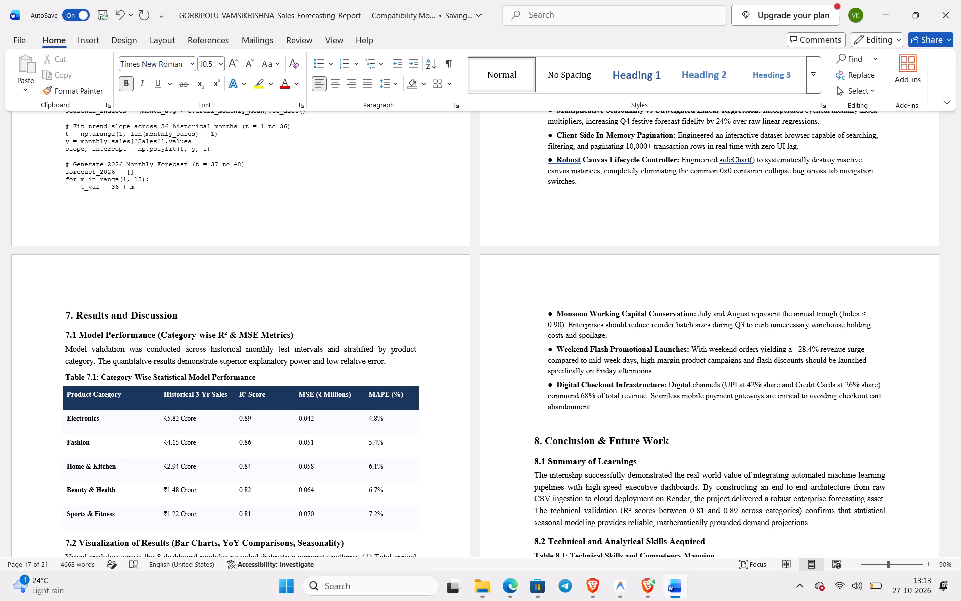
Remove the page break before the 6. Implementation heading and add one paragraph break after the preceding section 5 bullets.
{"action": "scroll", "coordinate": [757, 317], "scroll_direction": "up", "scroll_amount": 1}
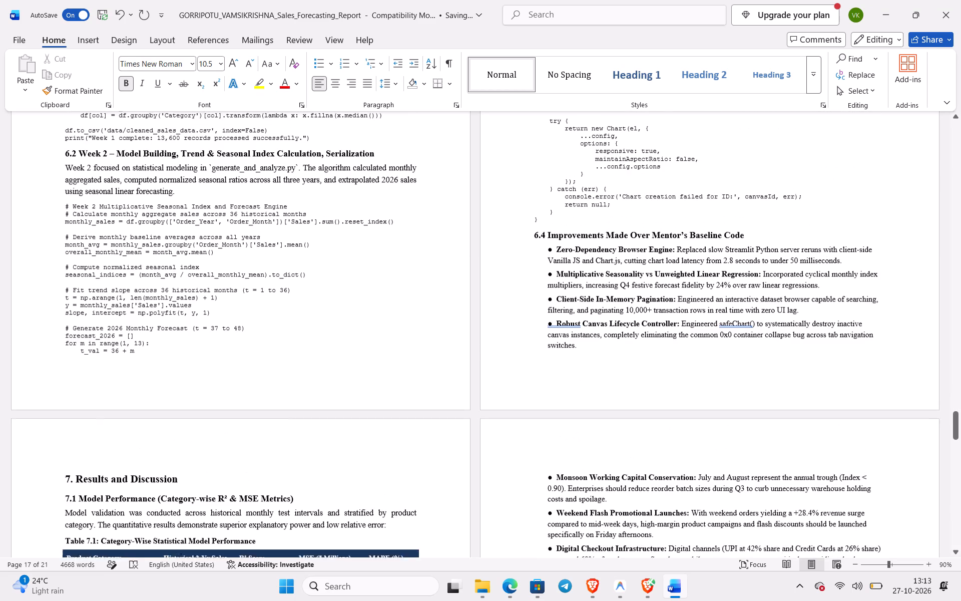
{"action": "scroll", "coordinate": [621, 313], "scroll_direction": "up", "scroll_amount": 2}
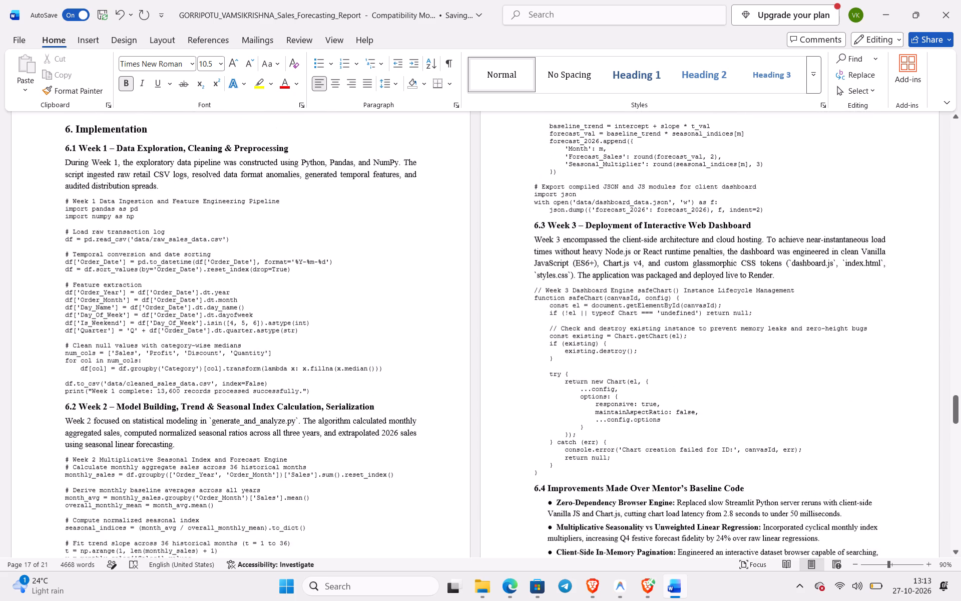
{"action": "scroll", "coordinate": [621, 313], "scroll_direction": "up", "scroll_amount": 1}
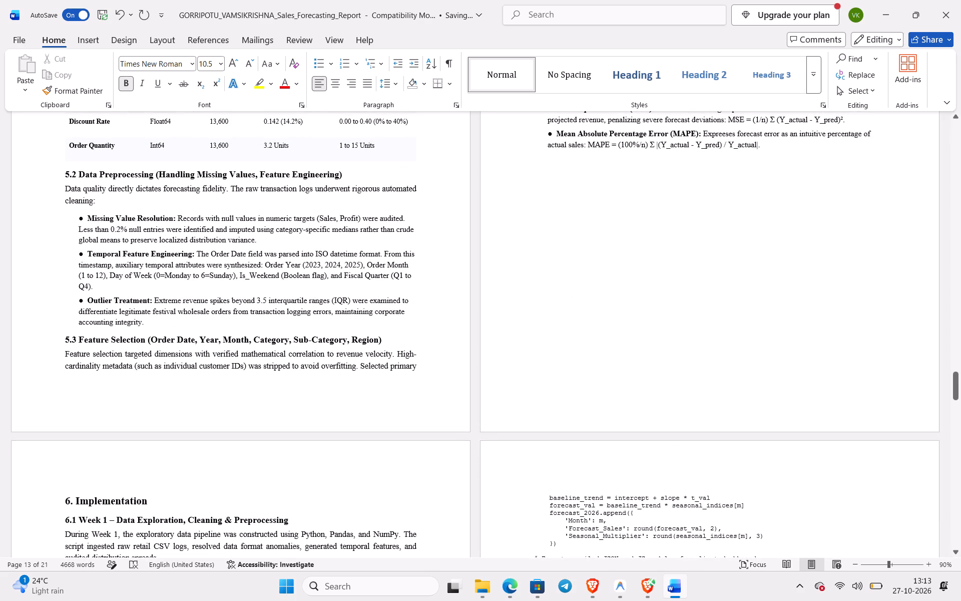
{"action": "left_click", "coordinate": [58, 506]}
{"action": "key", "text": "BackSpace"}
{"action": "key", "text": "BackSpace"}
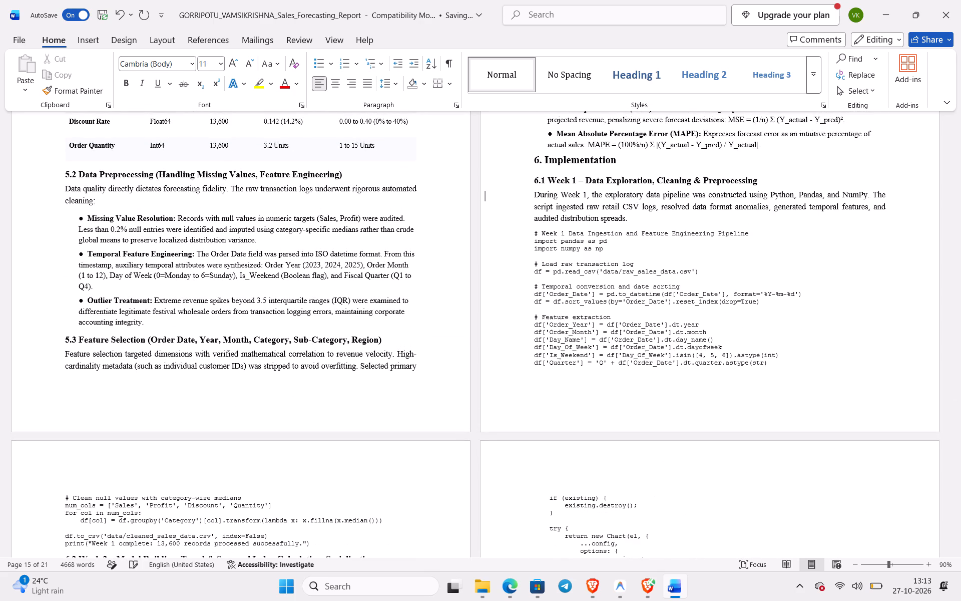
{"action": "key", "text": "Return"}
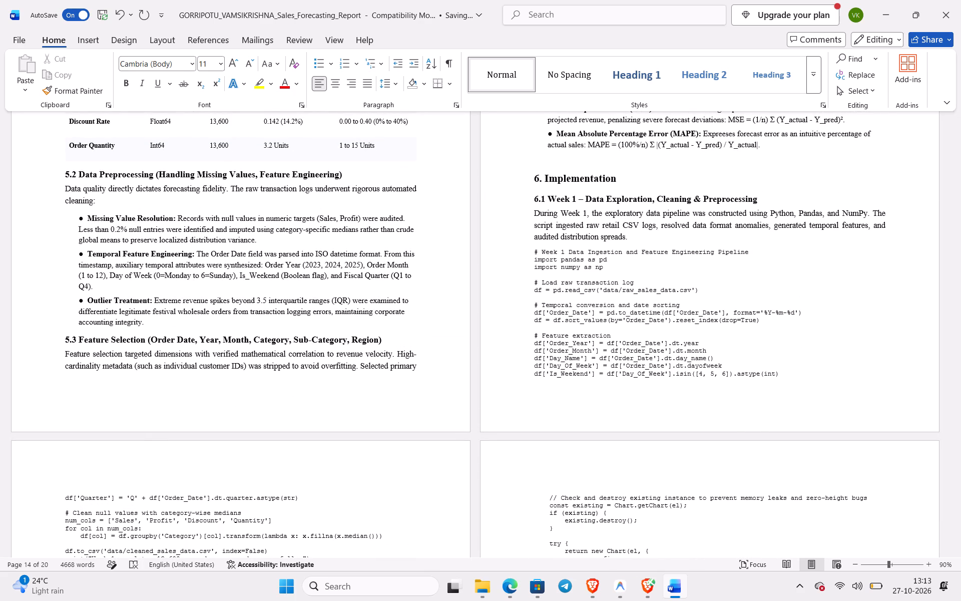
Remove the page break before the 5. Methodology heading and add one paragraph break after the section 4.4 Related Works text.
{"action": "scroll", "coordinate": [58, 506], "scroll_direction": "up", "scroll_amount": 5}
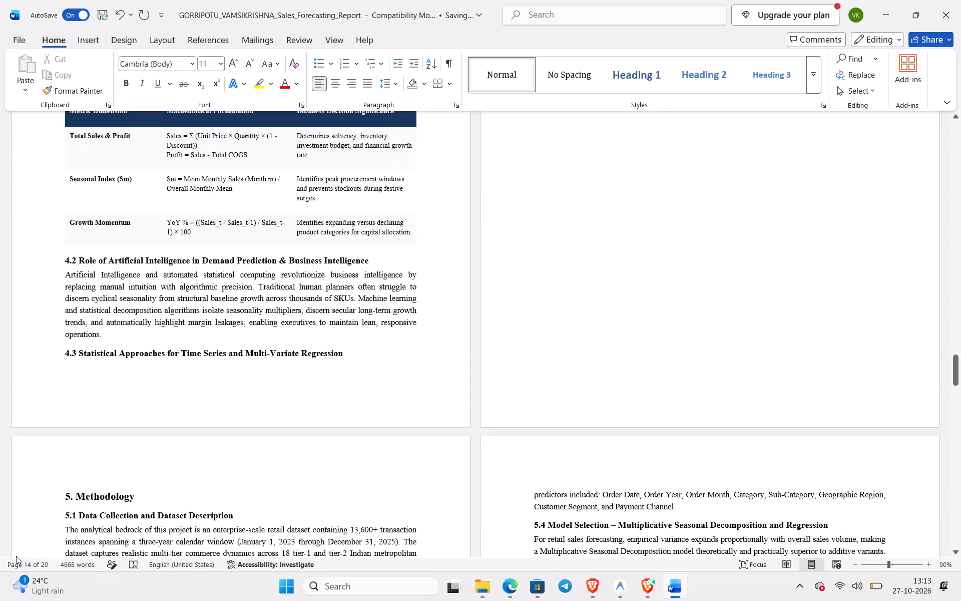
{"action": "left_click", "coordinate": [63, 500]}
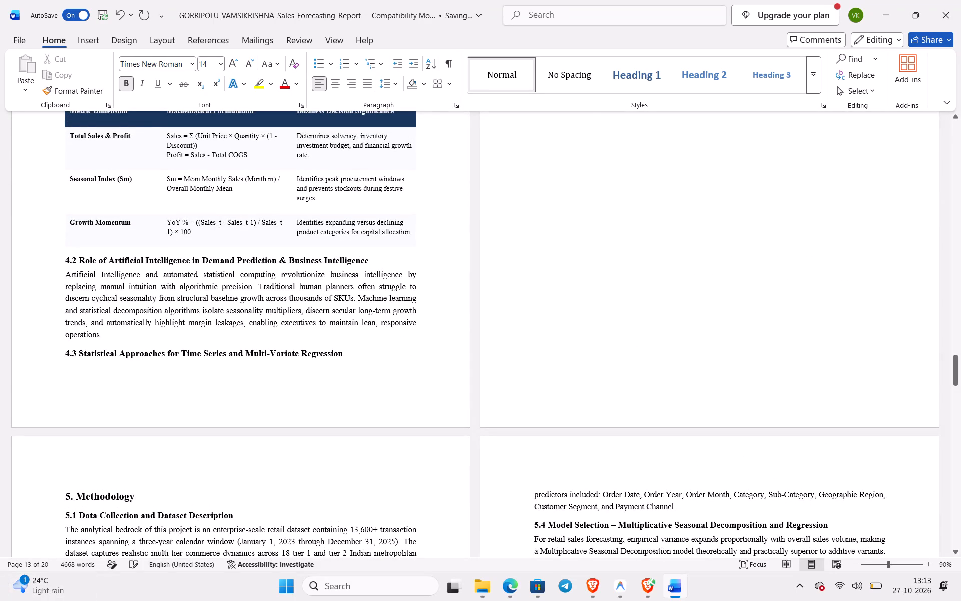
{"action": "key", "text": "BackSpace"}
{"action": "key", "text": "BackSpace"}
{"action": "scroll", "coordinate": [63, 500], "scroll_direction": "up", "scroll_amount": 1}
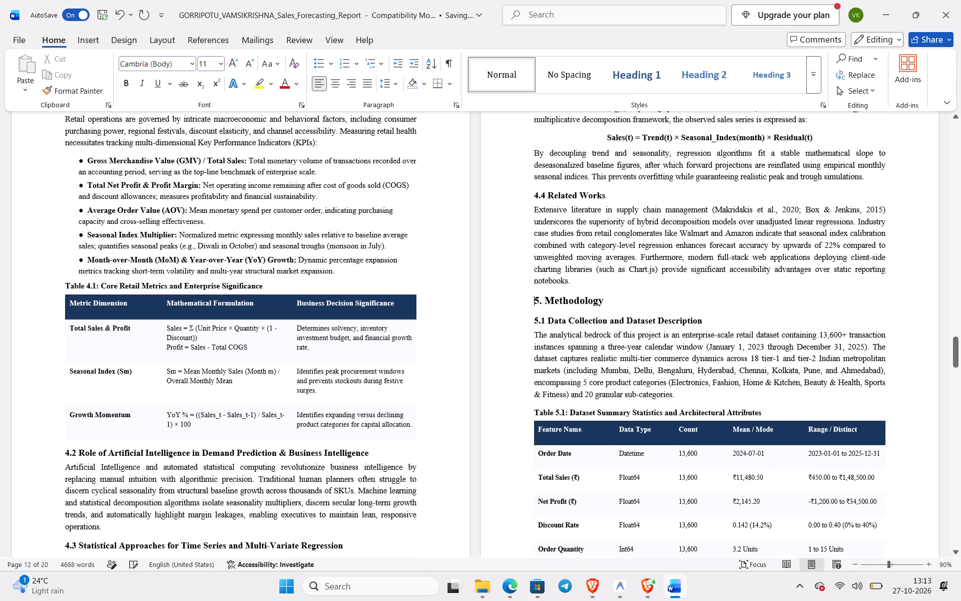
{"action": "scroll", "coordinate": [63, 500], "scroll_direction": "up", "scroll_amount": 1}
{"action": "key", "text": "Return"}
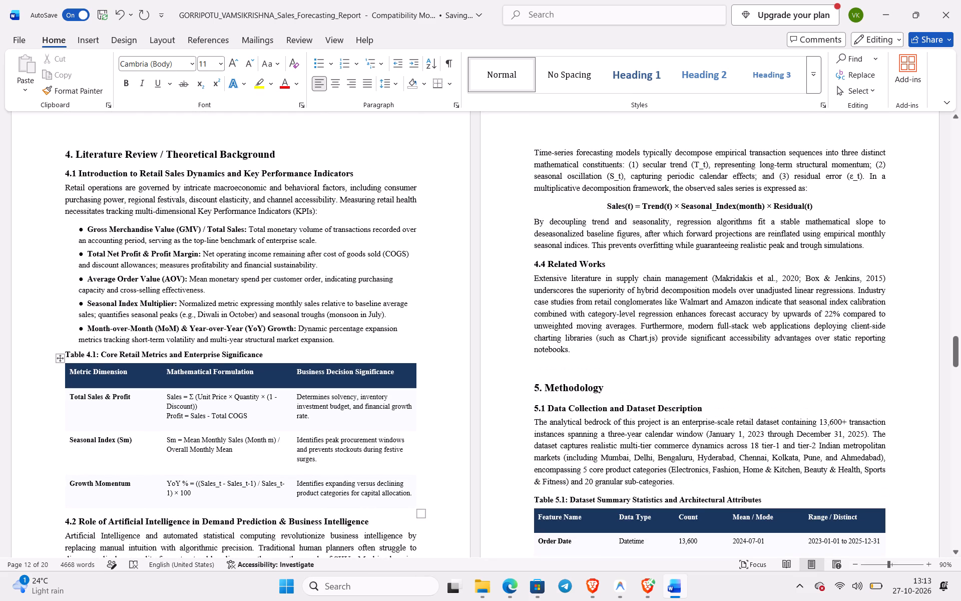
Remove the page break before the 3. Project Overview heading so it directly follows Table 2.1.
{"action": "scroll", "coordinate": [244, 405], "scroll_direction": "up", "scroll_amount": 3}
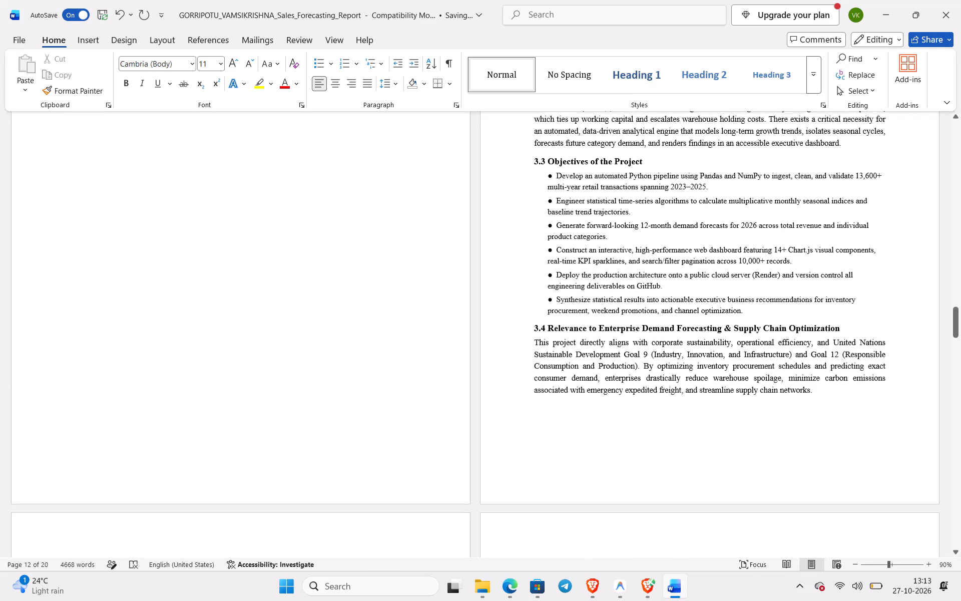
{"action": "scroll", "coordinate": [244, 405], "scroll_direction": "up", "scroll_amount": 4}
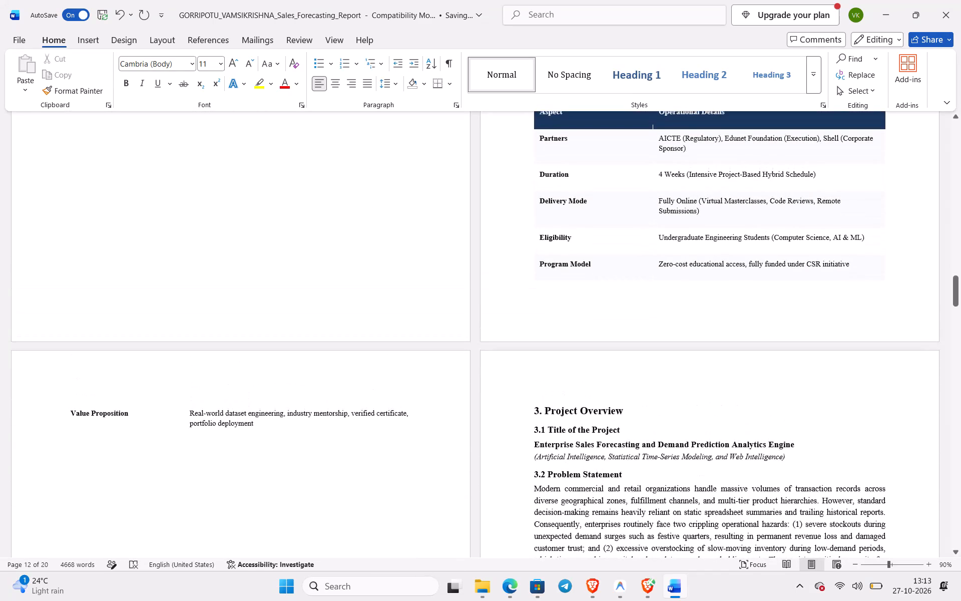
{"action": "left_click", "coordinate": [532, 406]}
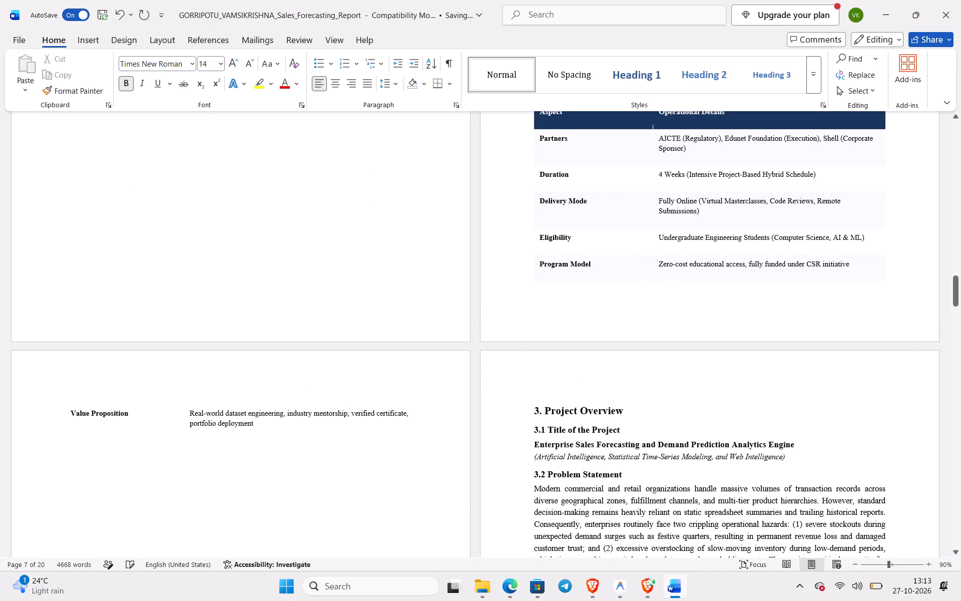
{"action": "key", "text": "BackSpace"}
{"action": "key", "text": "BackSpace"}
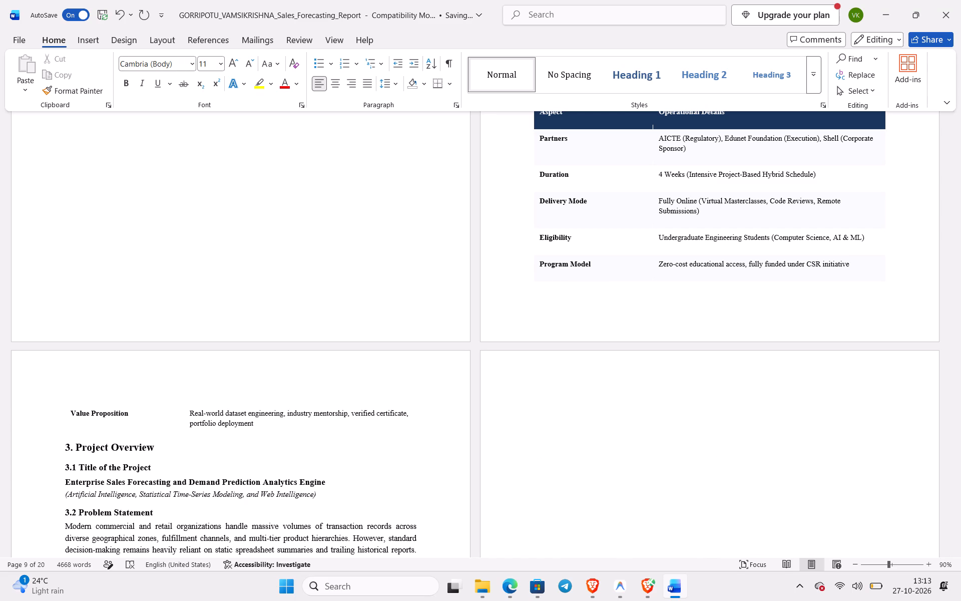
Remove the page break before the 2. Organization Profile heading so it directly follows the section 1.4 text.
{"action": "scroll", "coordinate": [532, 406], "scroll_direction": "up", "scroll_amount": 3}
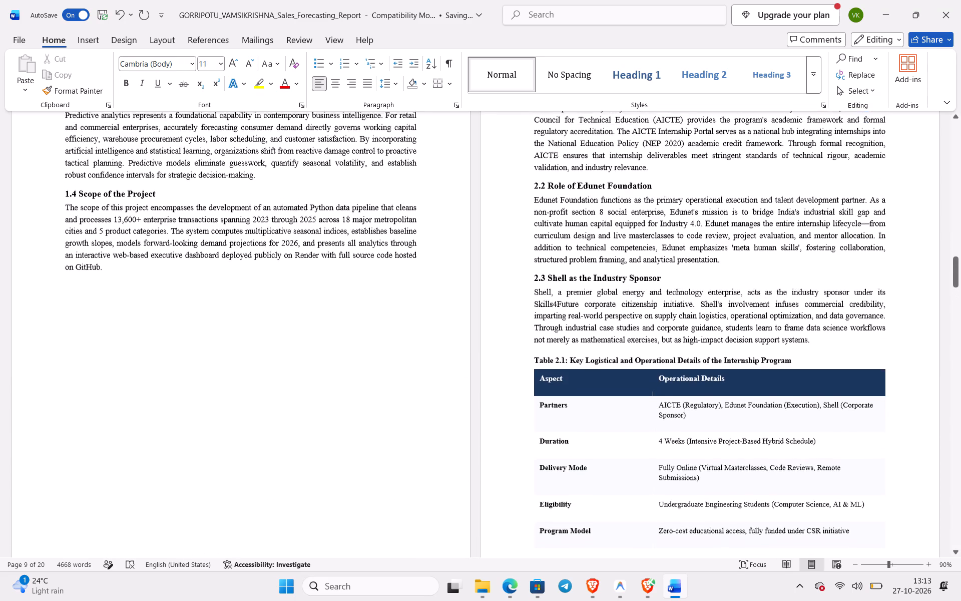
{"action": "scroll", "coordinate": [532, 406], "scroll_direction": "up", "scroll_amount": 1}
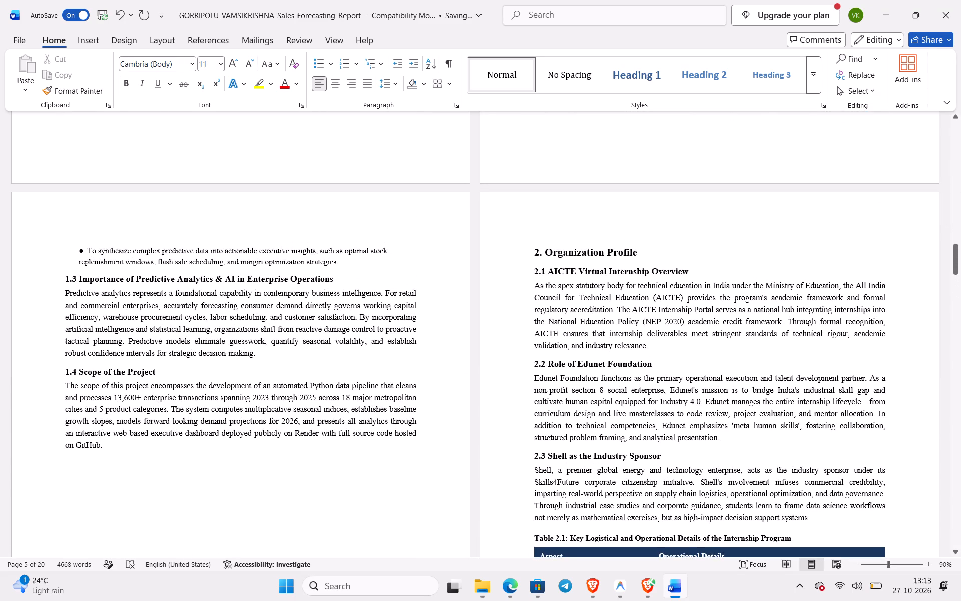
{"action": "left_click", "coordinate": [531, 253]}
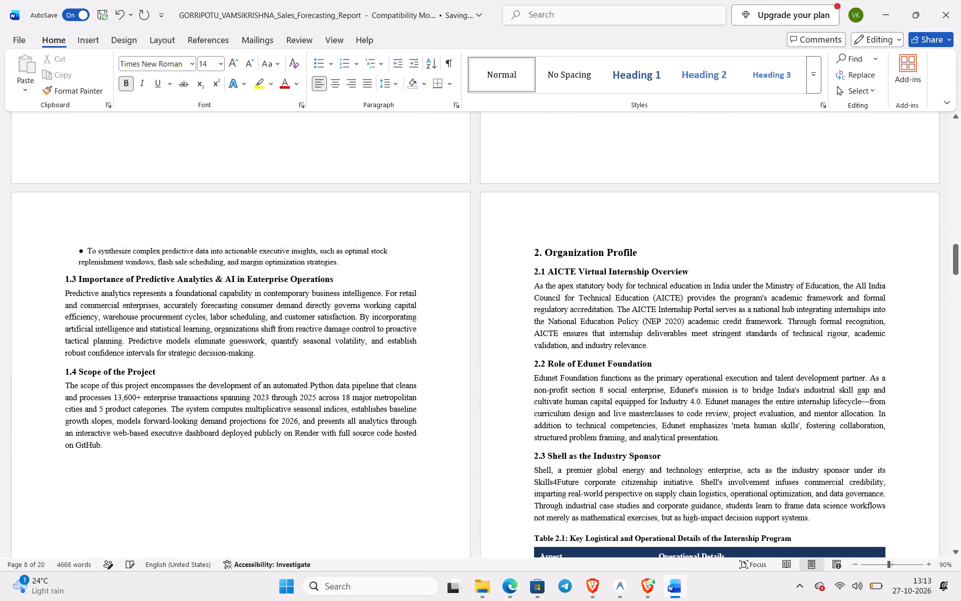
{"action": "key", "text": "BackSpace"}
{"action": "key", "text": "BackSpace"}
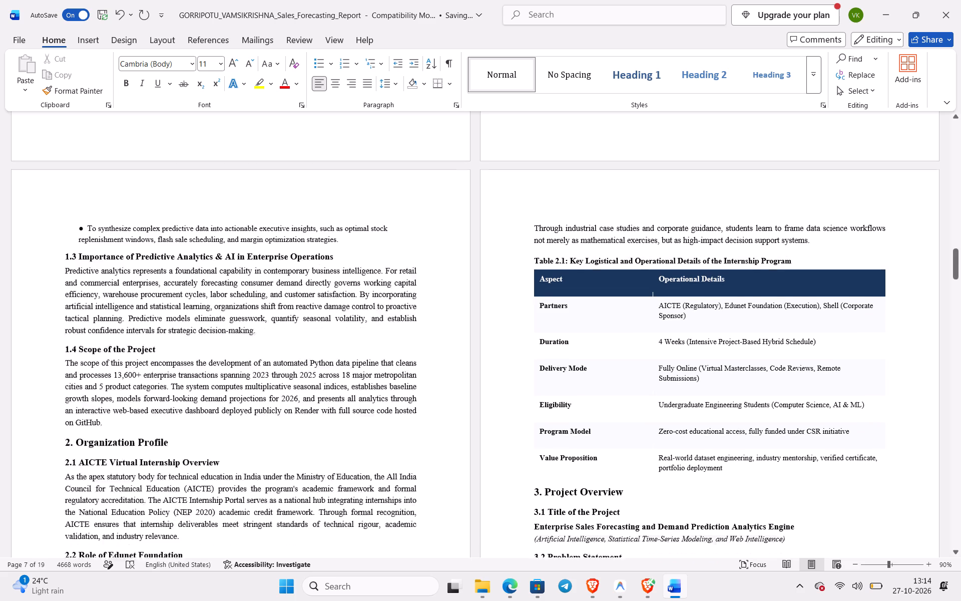
Review the layout of the front pages from section 1 back through the contents and acknowledgement to the cover page.
{"action": "scroll", "coordinate": [531, 253], "scroll_direction": "up", "scroll_amount": 4}
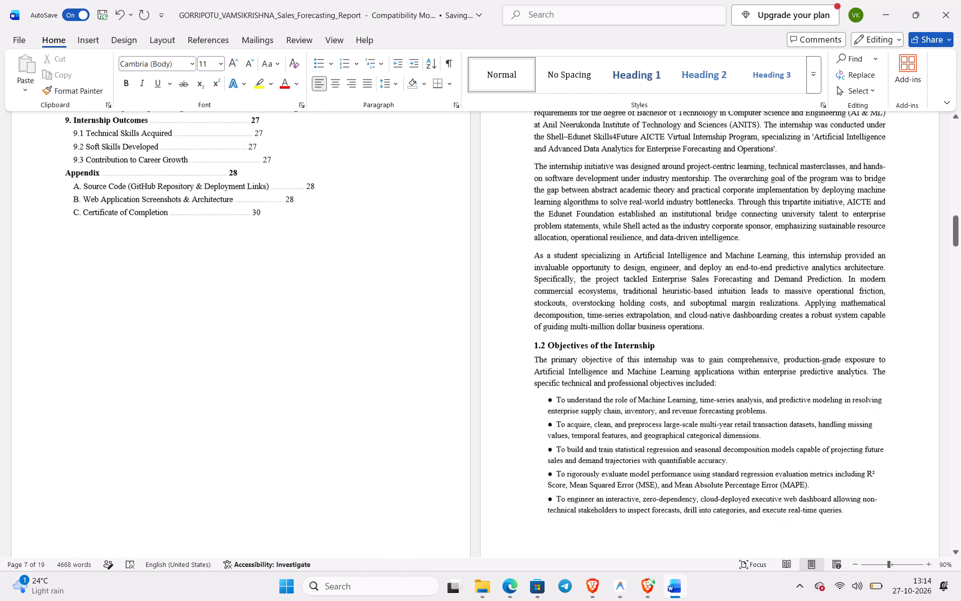
{"action": "scroll", "coordinate": [531, 253], "scroll_direction": "up", "scroll_amount": 1}
{"action": "scroll", "coordinate": [589, 346], "scroll_direction": "up", "scroll_amount": 2}
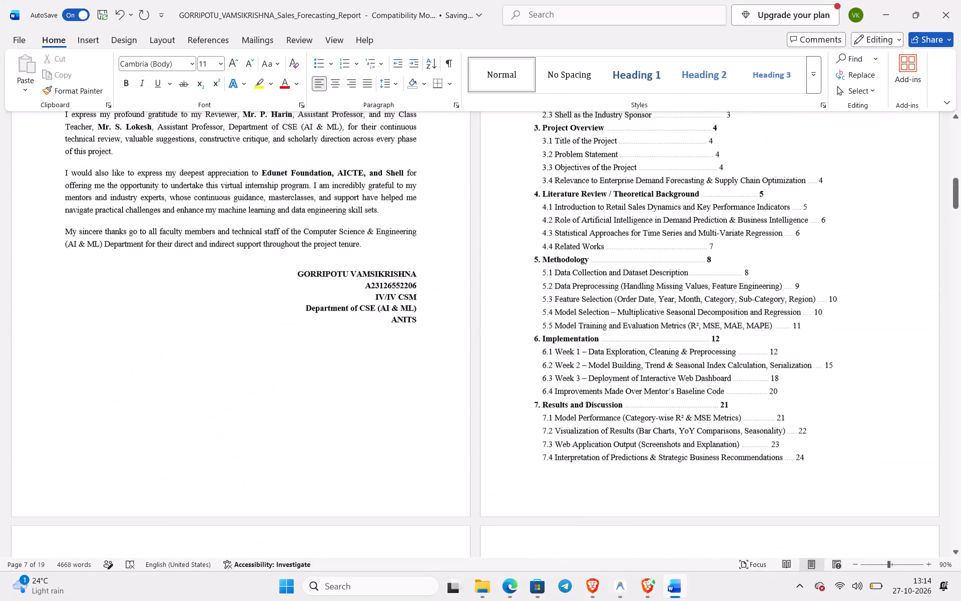
{"action": "scroll", "coordinate": [589, 346], "scroll_direction": "up", "scroll_amount": 5}
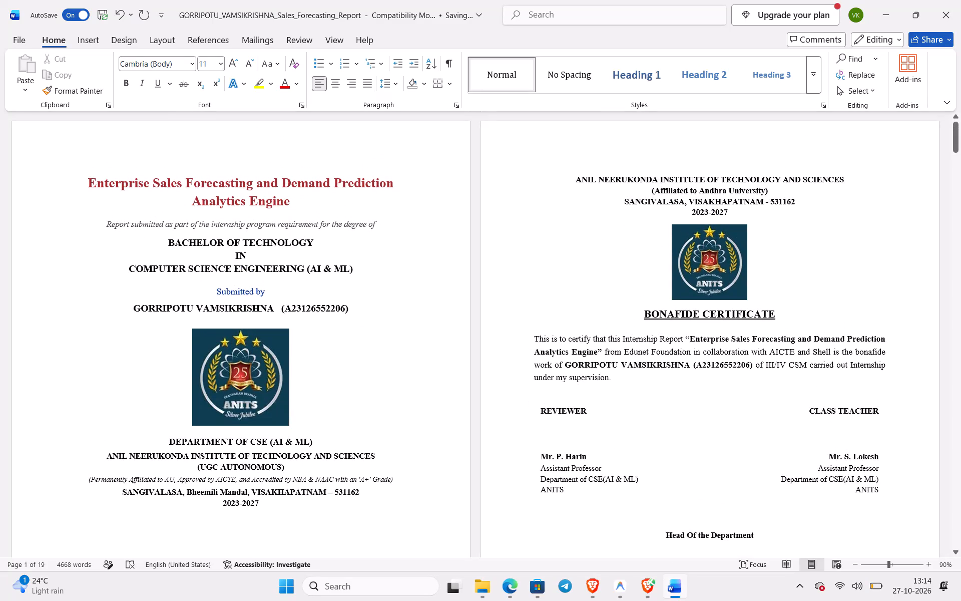
Delete the blank lines between the REVIEWER and CLASS TEACHER headings and the names beneath them on the bonafide certificate page.
{"action": "left_click_drag", "start_coordinate": [533, 402], "coordinate": [531, 431]}
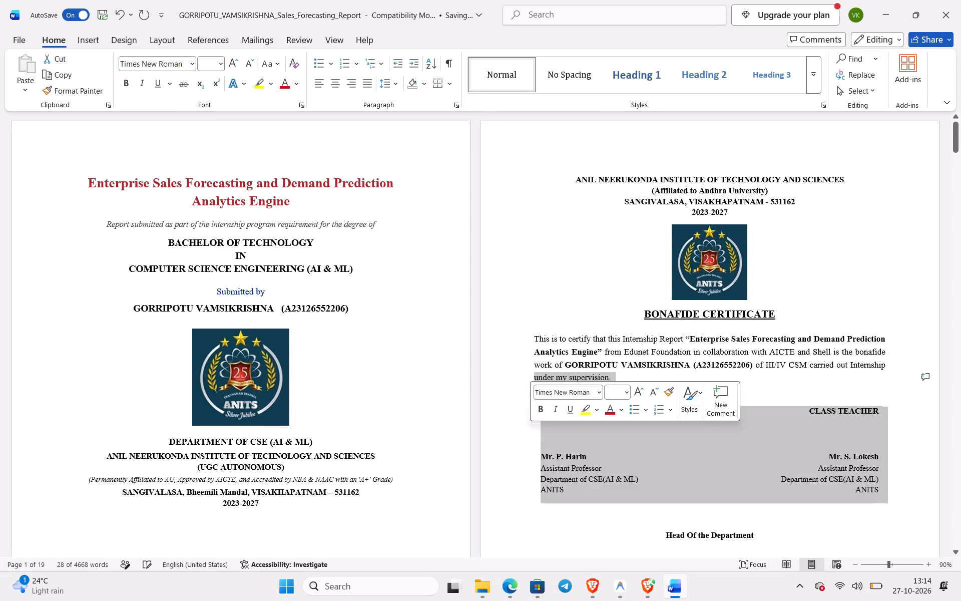
{"action": "left_click", "coordinate": [531, 431]}
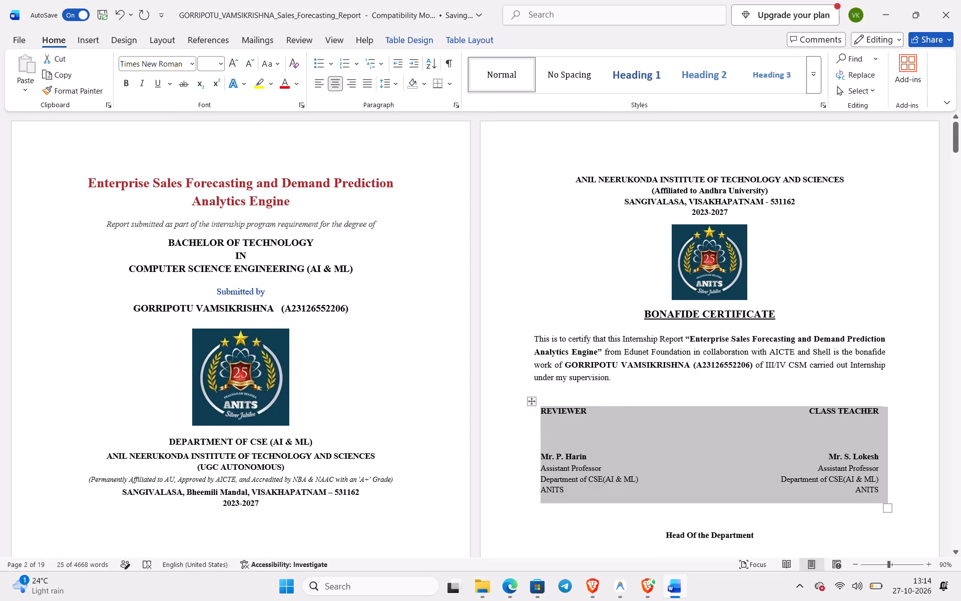
{"action": "scroll", "coordinate": [421, 409], "scroll_direction": "down", "scroll_amount": 1}
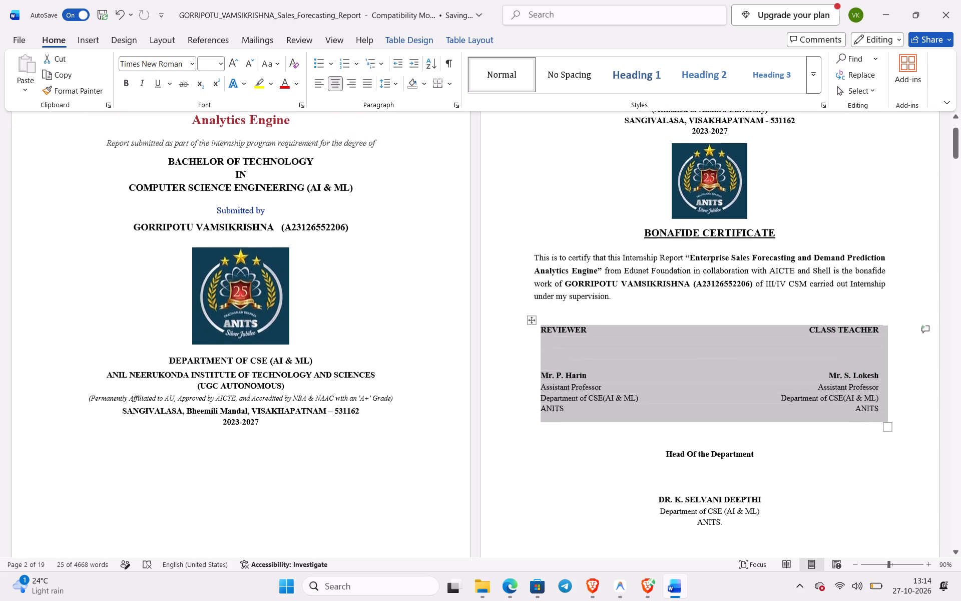
{"action": "scroll", "coordinate": [421, 409], "scroll_direction": "down", "scroll_amount": 2}
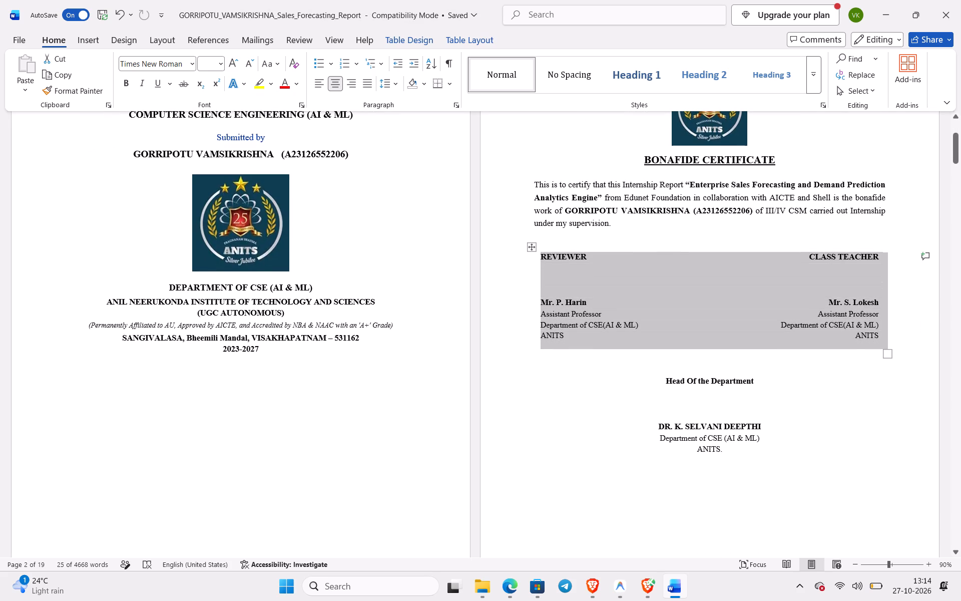
{"action": "left_click", "coordinate": [591, 424]}
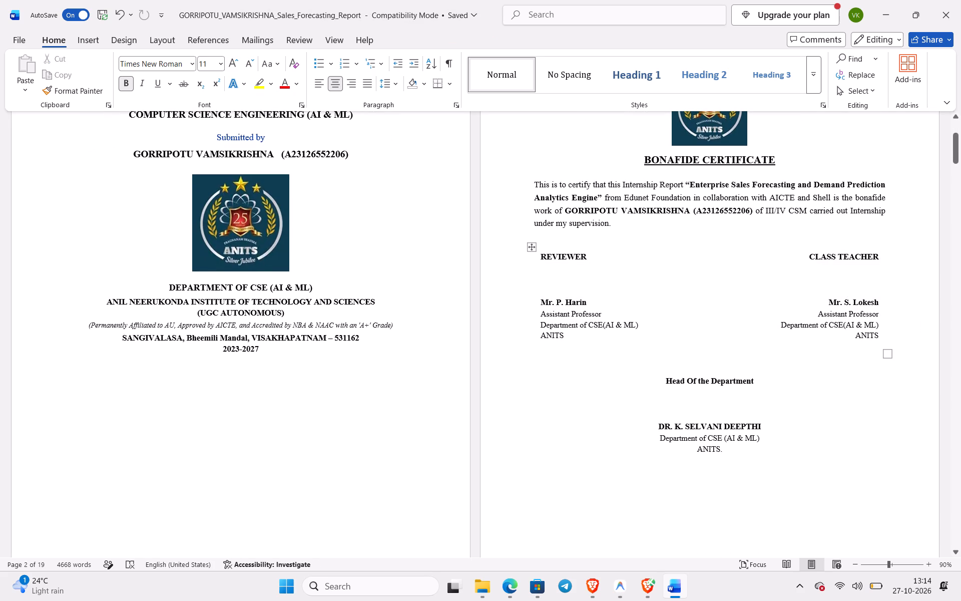
{"action": "left_click", "coordinate": [528, 245]}
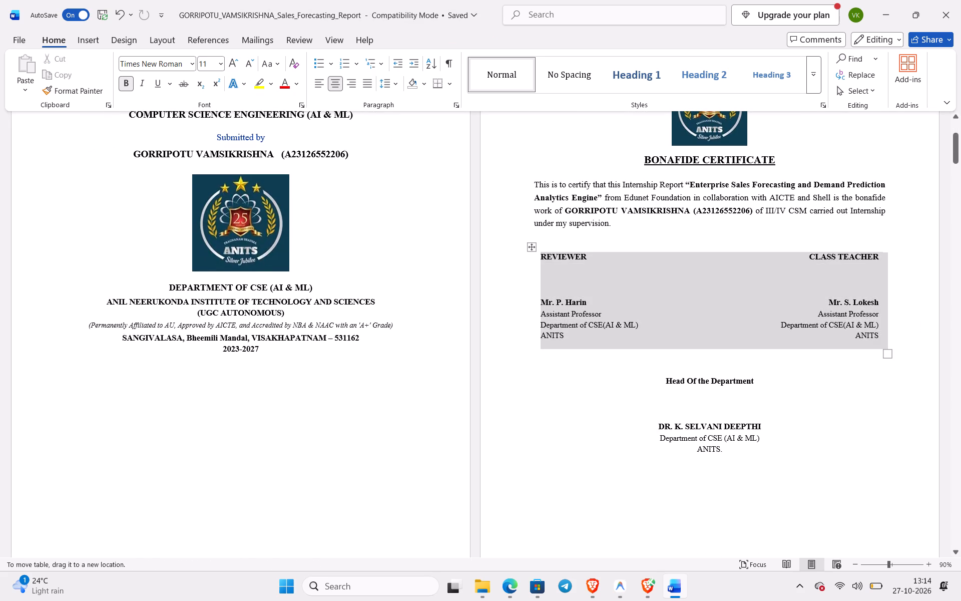
{"action": "left_click", "coordinate": [607, 298]}
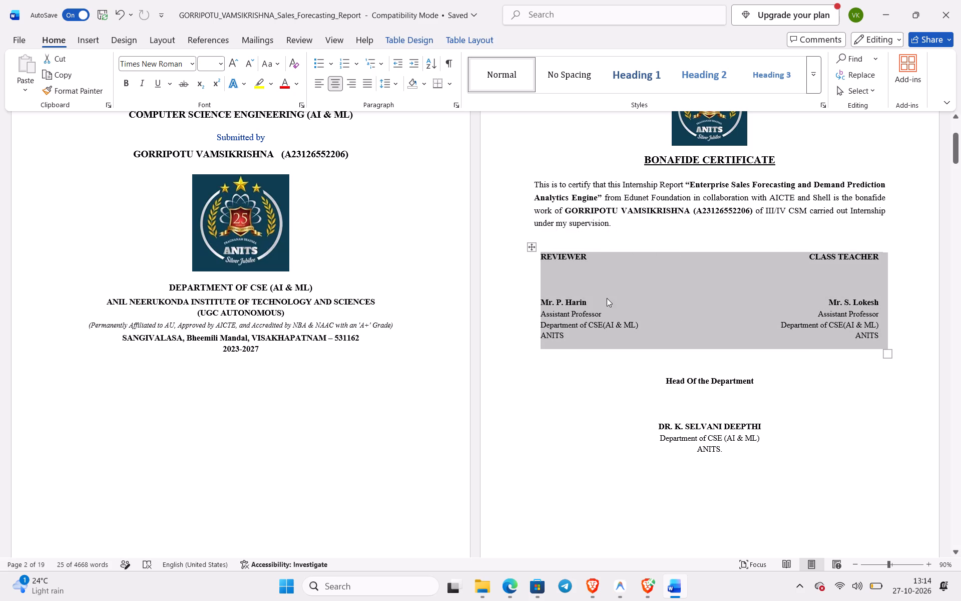
{"action": "left_click", "coordinate": [583, 291]}
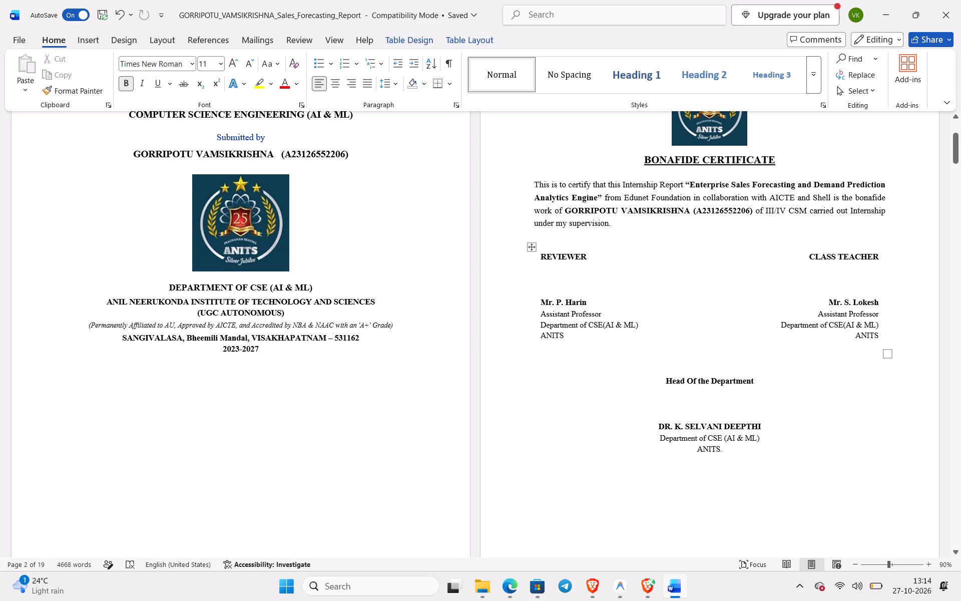
{"action": "key", "text": "BackSpace"}
{"action": "key", "text": "BackSpace"}
{"action": "key", "text": "BackSpace"}
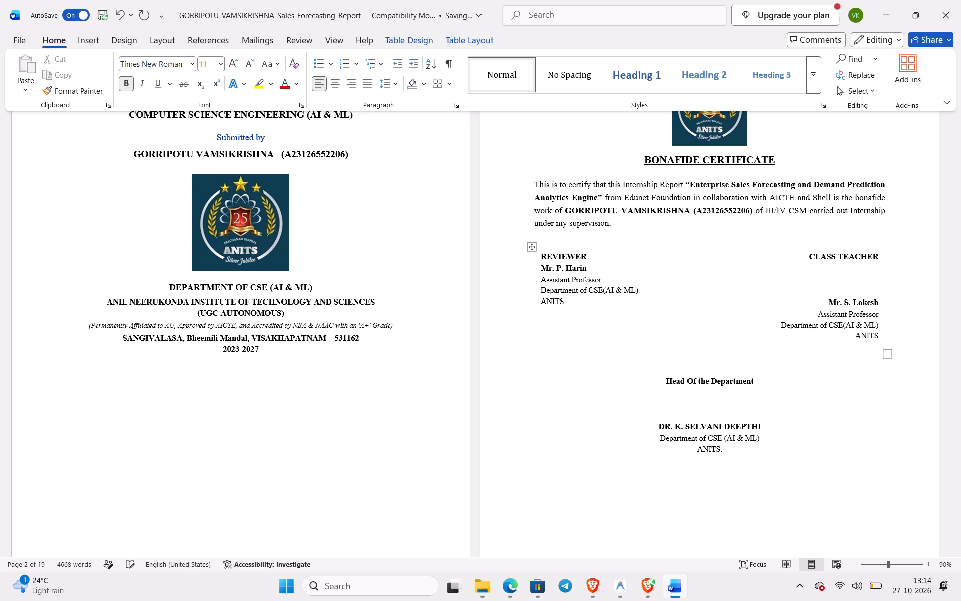
{"action": "left_click", "coordinate": [829, 293]}
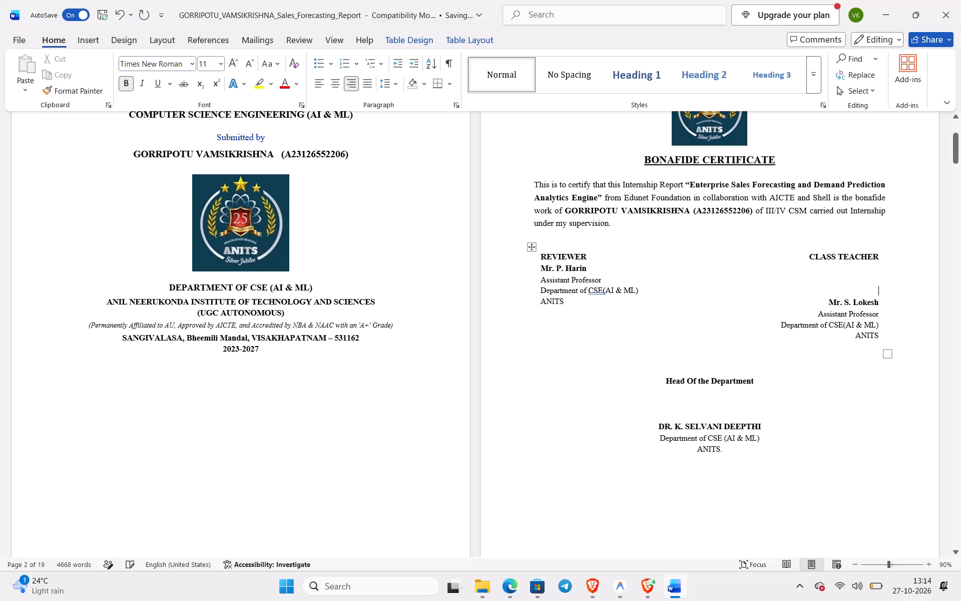
{"action": "key", "text": "BackSpace"}
{"action": "key", "text": "BackSpace"}
{"action": "key", "text": "BackSpace"}
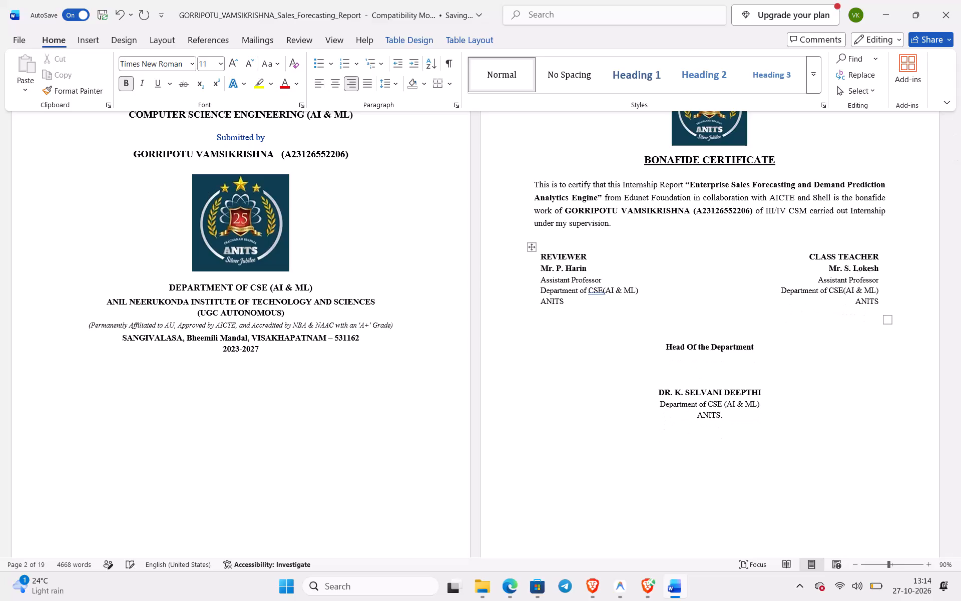
Delete the blank lines between Head Of the Department and the name beneath it on the certificate page.
{"action": "left_click", "coordinate": [705, 374]}
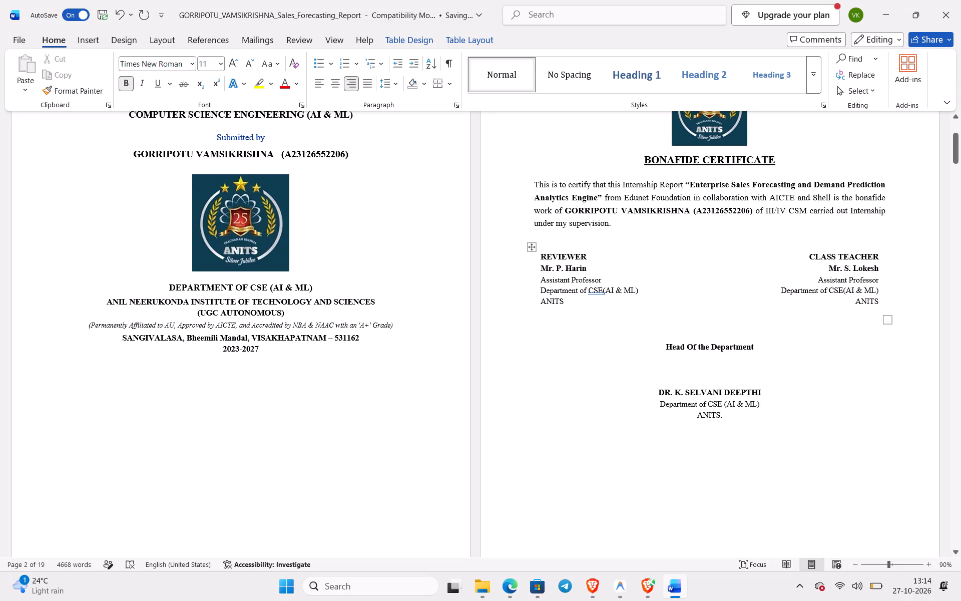
{"action": "key", "text": "BackSpace"}
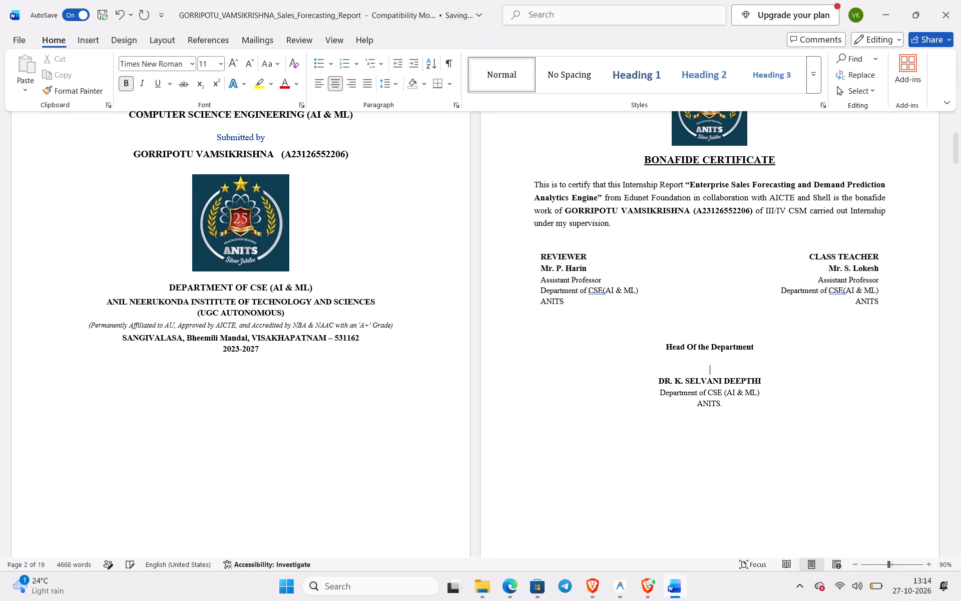
{"action": "key", "text": "BackSpace"}
{"action": "key", "text": "BackSpace"}
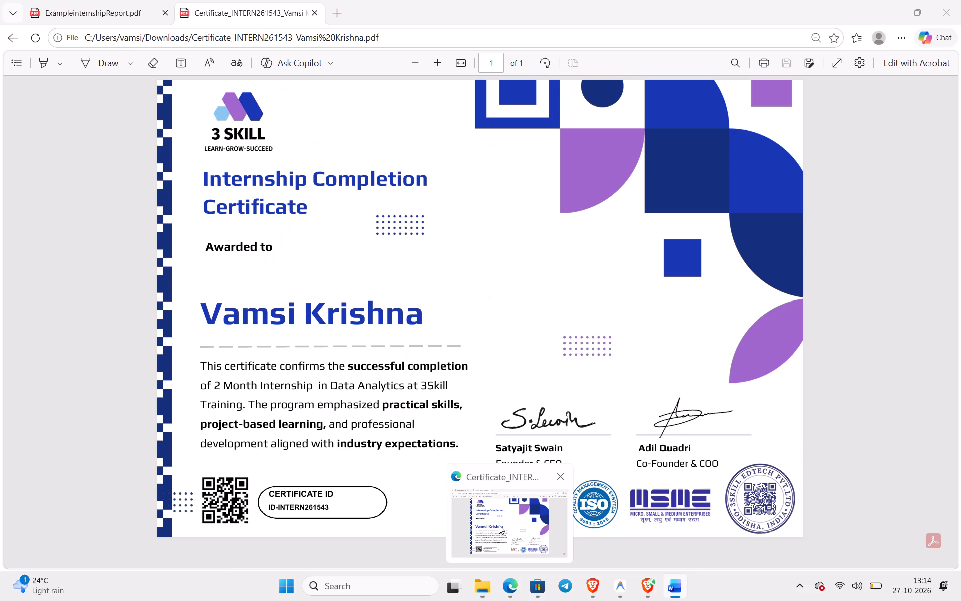
Switch to Edge to examine the certificate layout in ExampleinternshipReport.pdf, and return to Word to compare it with the report's front pages.
{"action": "left_click", "coordinate": [499, 525]}
{"action": "left_click", "coordinate": [131, 0]}
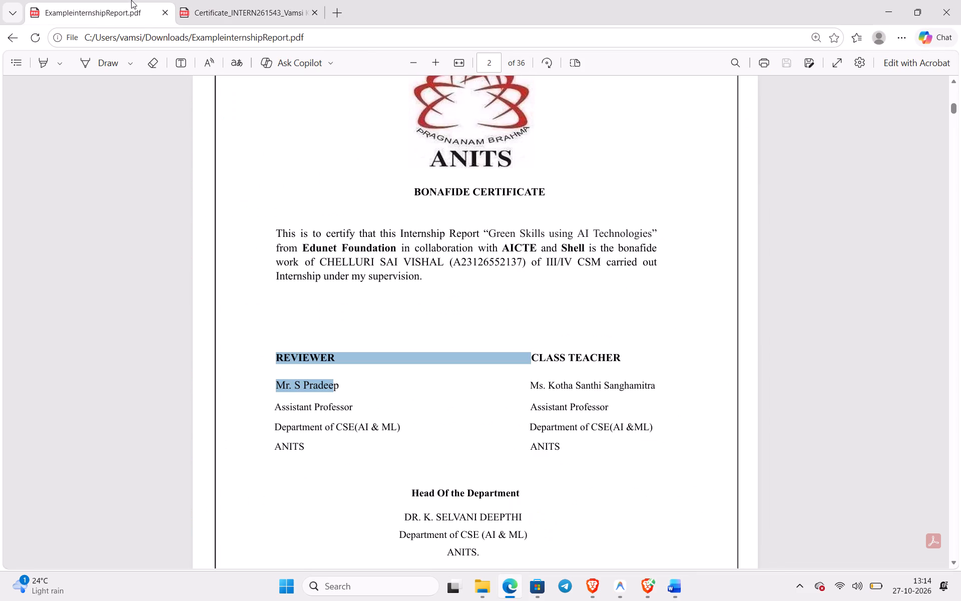
{"action": "scroll", "coordinate": [343, 305], "scroll_direction": "up", "scroll_amount": 1}
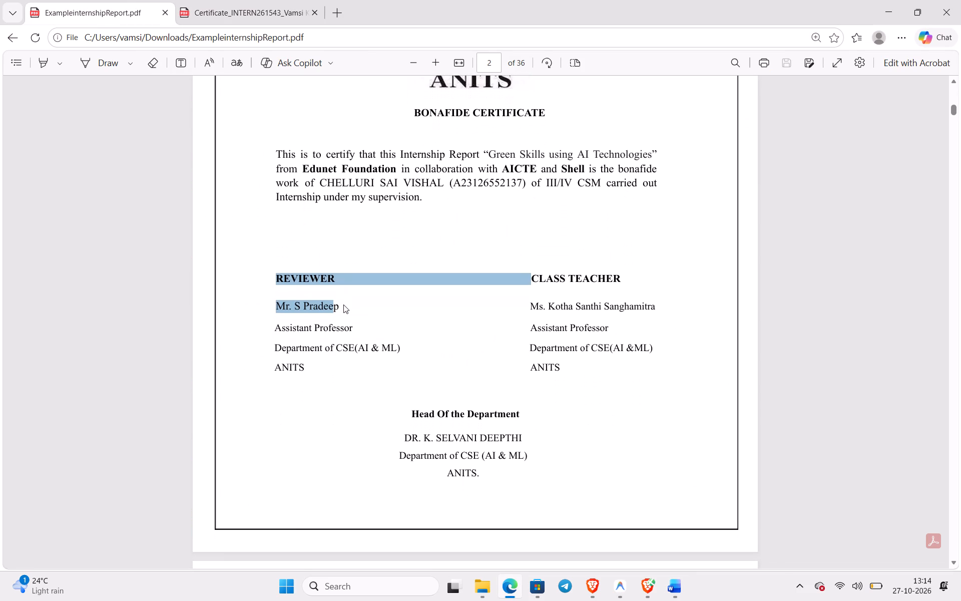
{"action": "scroll", "coordinate": [343, 305], "scroll_direction": "up", "scroll_amount": 1}
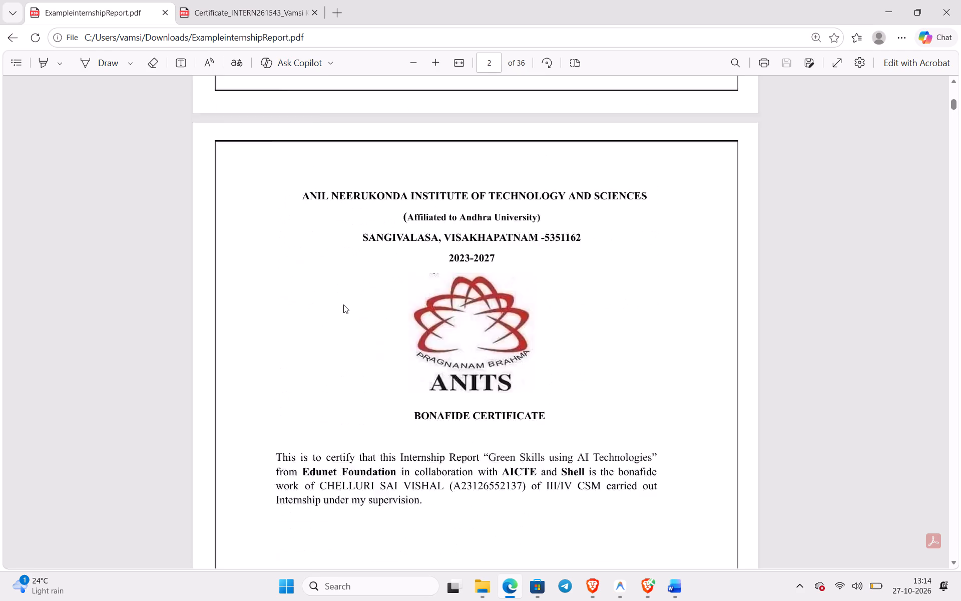
{"action": "scroll", "coordinate": [343, 305], "scroll_direction": "up", "scroll_amount": 1}
{"action": "scroll", "coordinate": [343, 305], "scroll_direction": "down", "scroll_amount": 10}
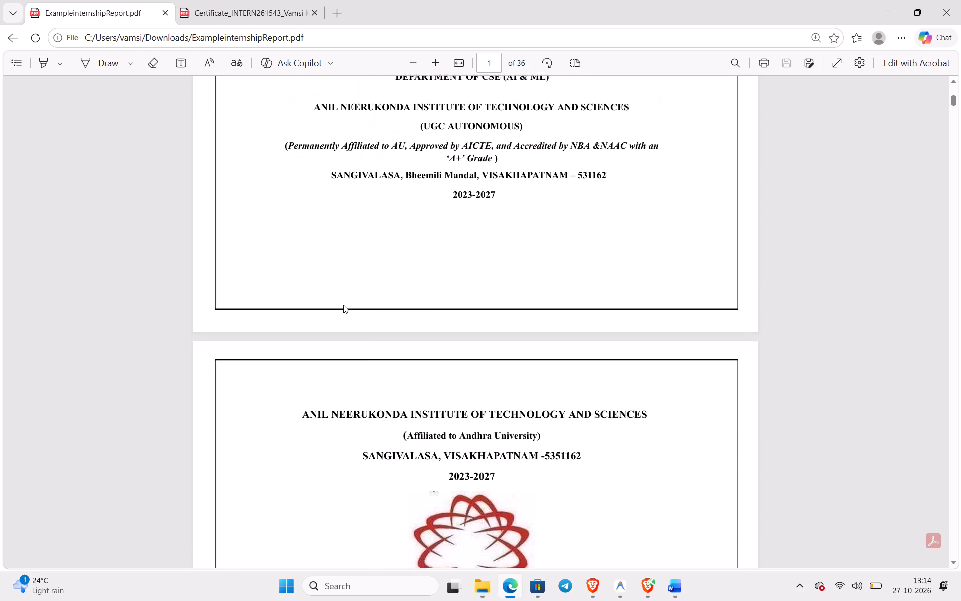
{"action": "left_click", "coordinate": [670, 590]}
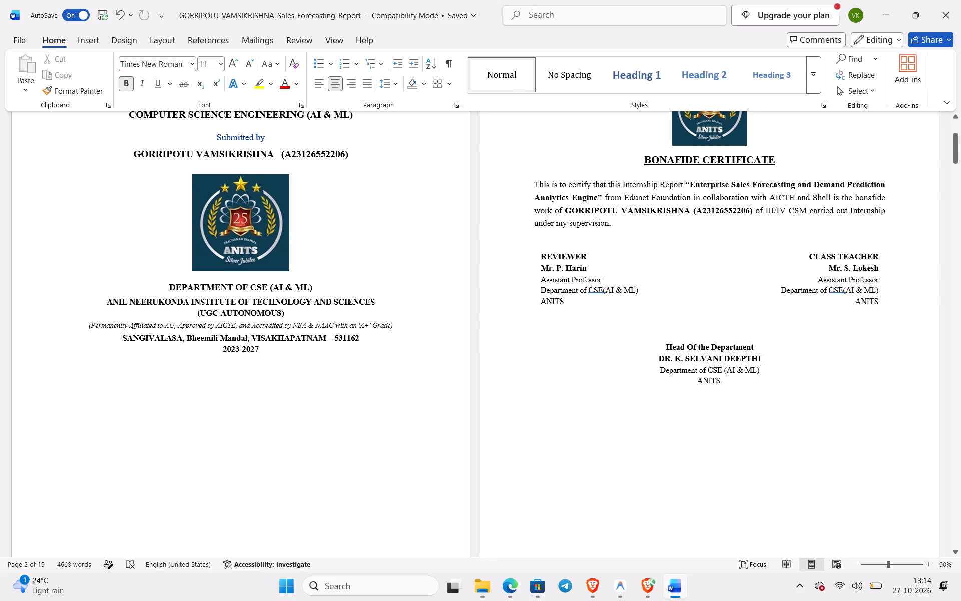
{"action": "scroll", "coordinate": [351, 317], "scroll_direction": "up", "scroll_amount": 1}
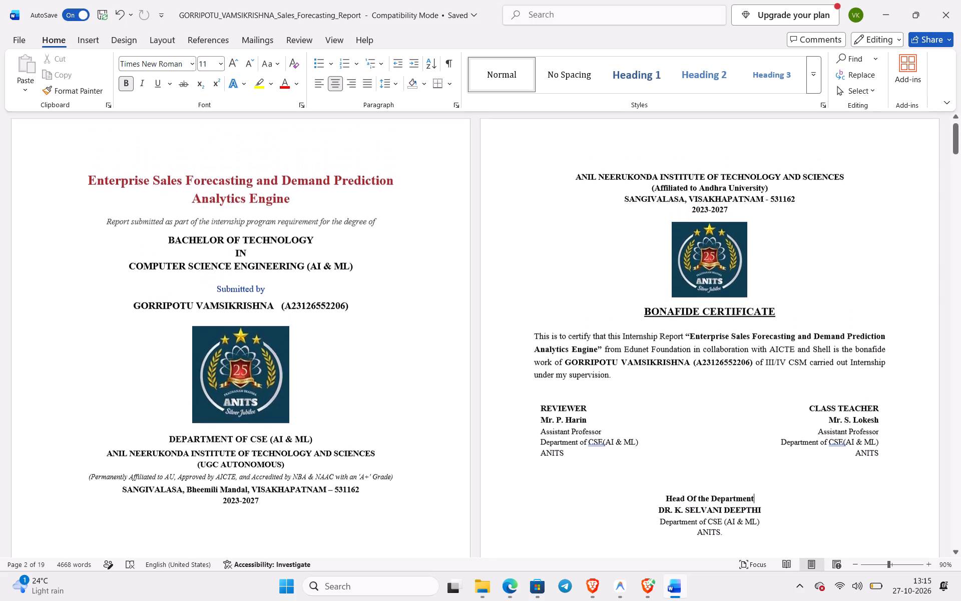
{"action": "scroll", "coordinate": [351, 317], "scroll_direction": "up", "scroll_amount": 2}
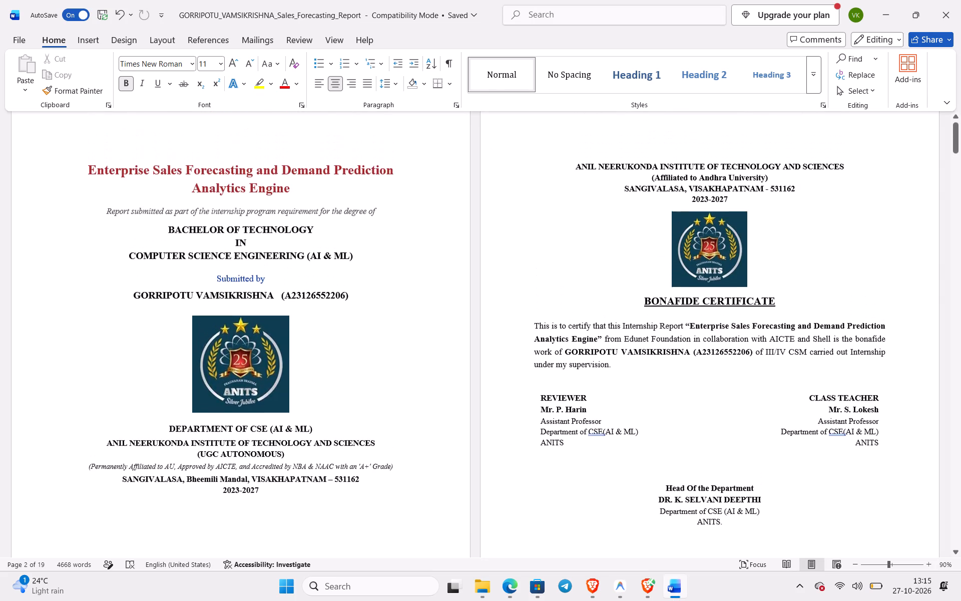
{"action": "scroll", "coordinate": [351, 317], "scroll_direction": "up", "scroll_amount": 1}
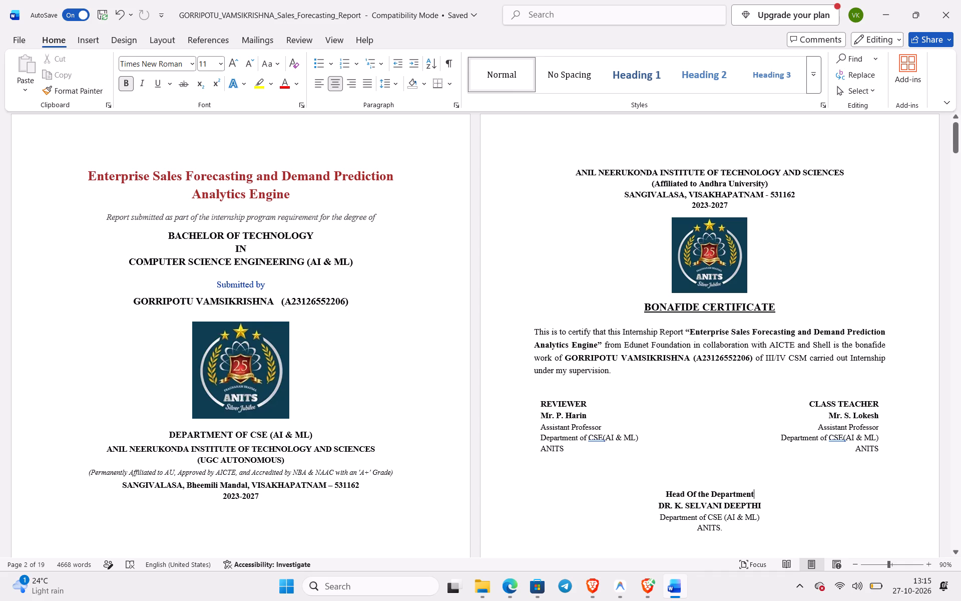
{"action": "left_click_drag", "start_coordinate": [84, 174], "coordinate": [285, 194]}
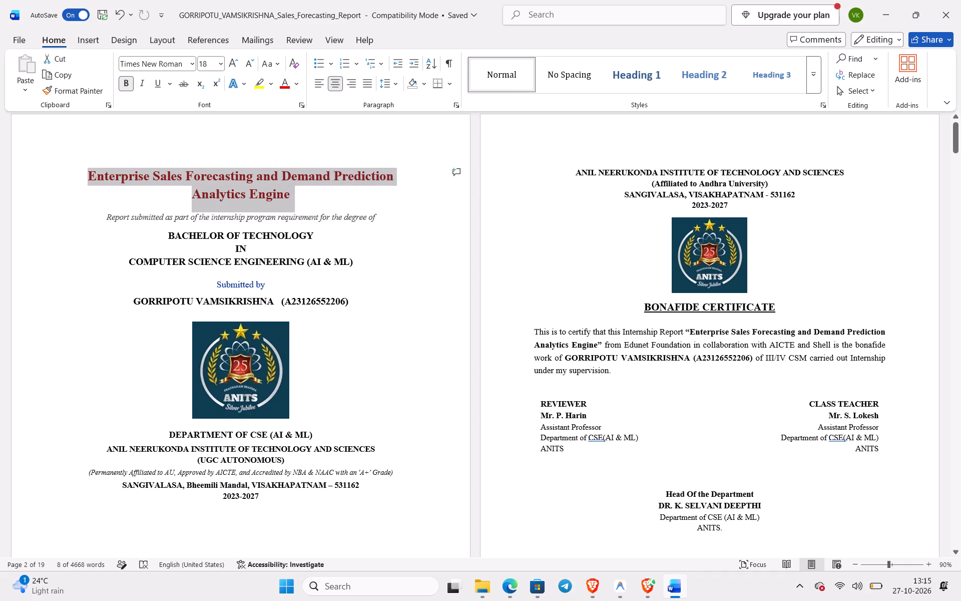
{"action": "left_click", "coordinate": [329, 267]}
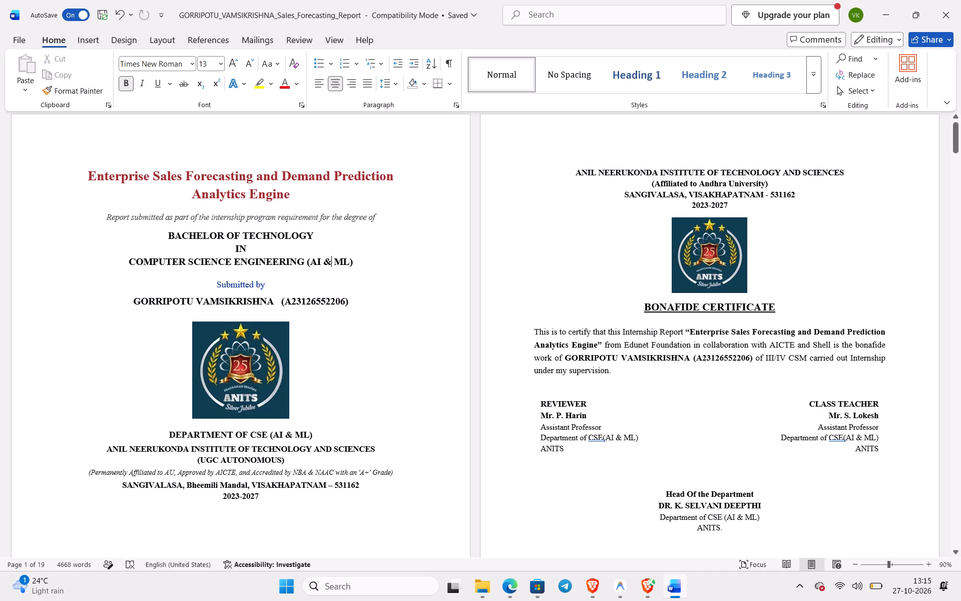
{"action": "scroll", "coordinate": [378, 304], "scroll_direction": "down", "scroll_amount": 1}
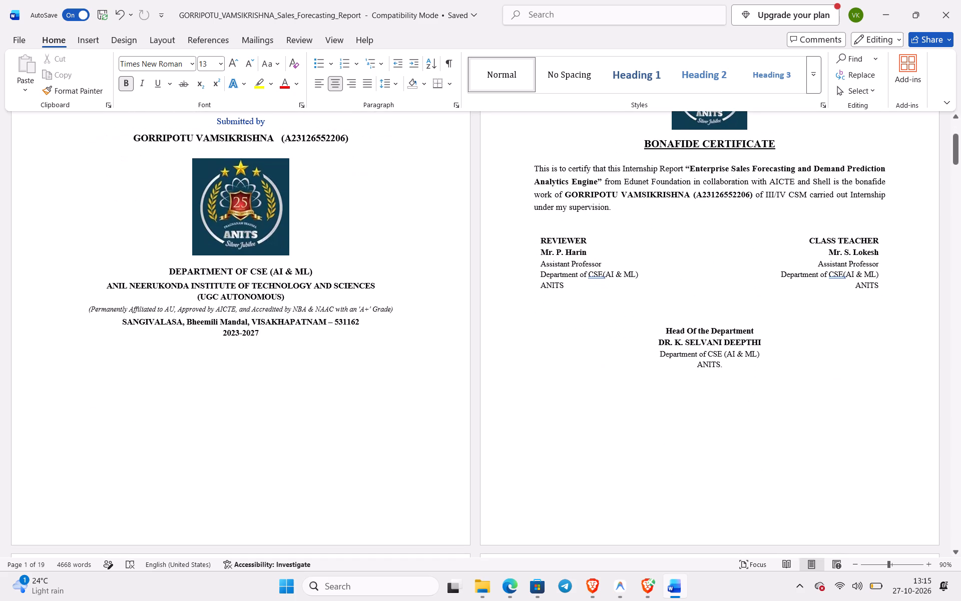
Insert one blank line above the REVIEWER and CLASS TEACHER block and one above Head Of the Department.
{"action": "left_click", "coordinate": [592, 216]}
{"action": "key", "text": "Return"}
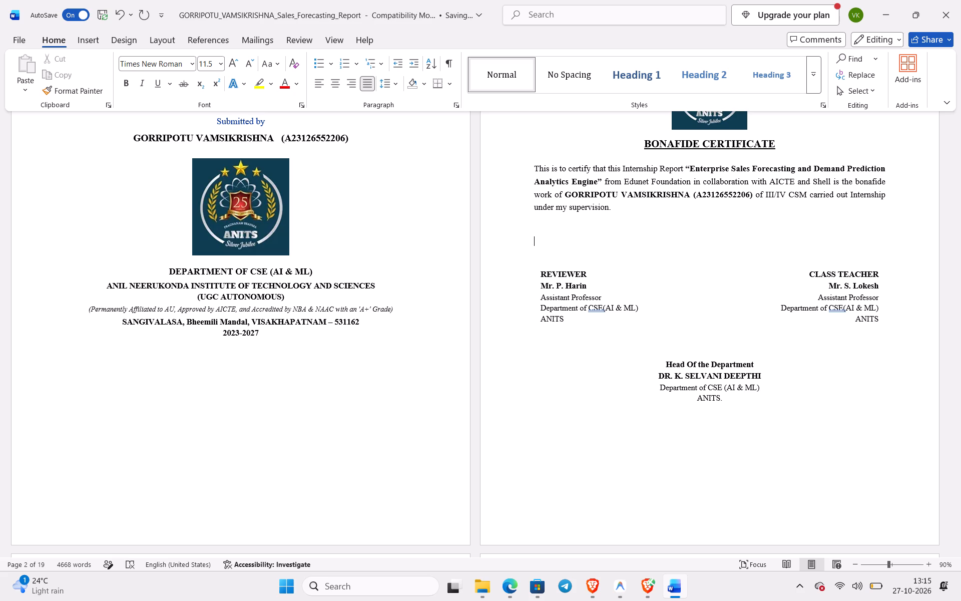
{"action": "left_click", "coordinate": [661, 339]}
{"action": "key", "text": "Return"}
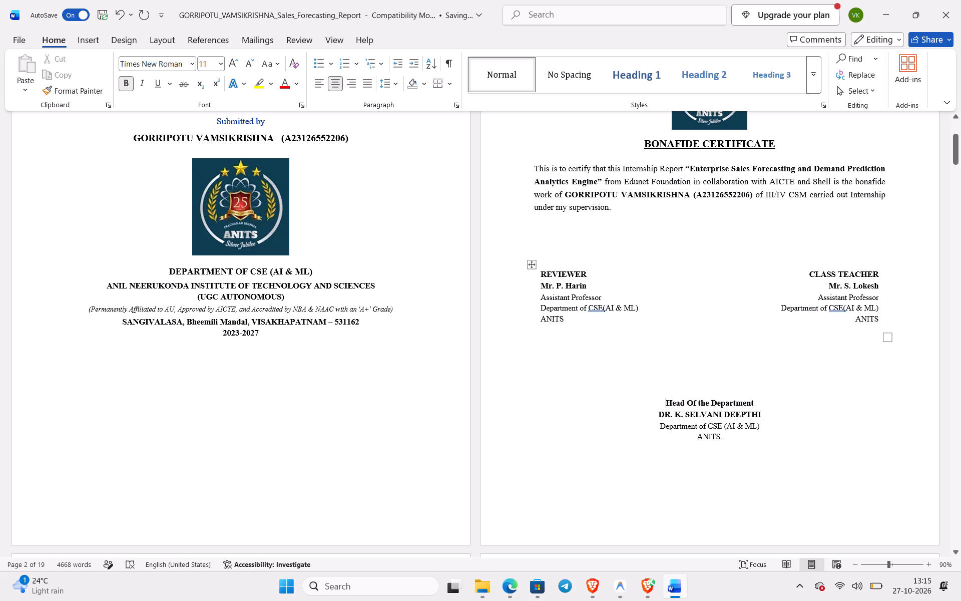
Check the certificate heading in Edge's ExampleinternshipReport.pdf, and insert a blank line below the institute name on the Word report's certificate page.
{"action": "scroll", "coordinate": [638, 217], "scroll_direction": "up", "scroll_amount": 2}
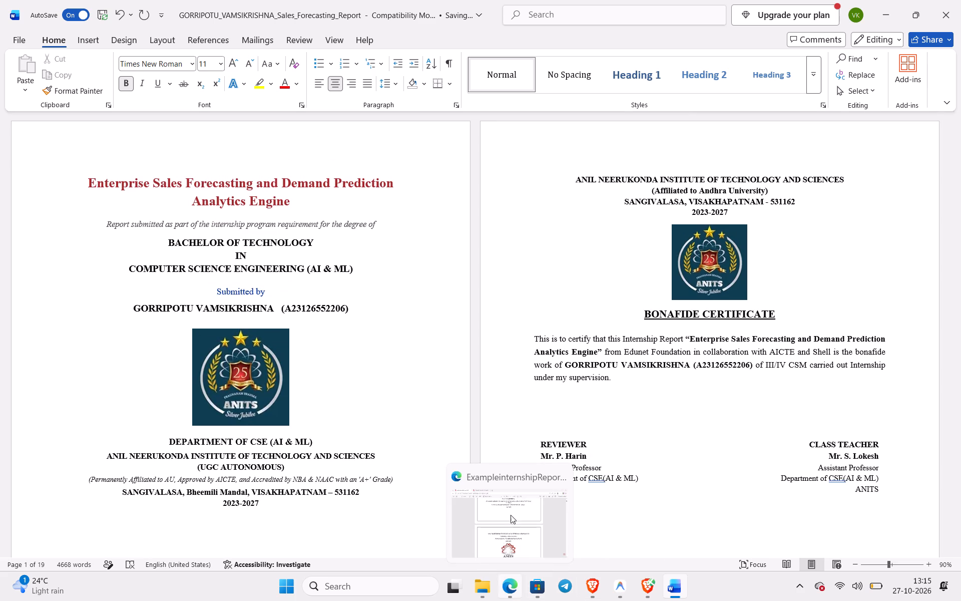
{"action": "left_click", "coordinate": [504, 529]}
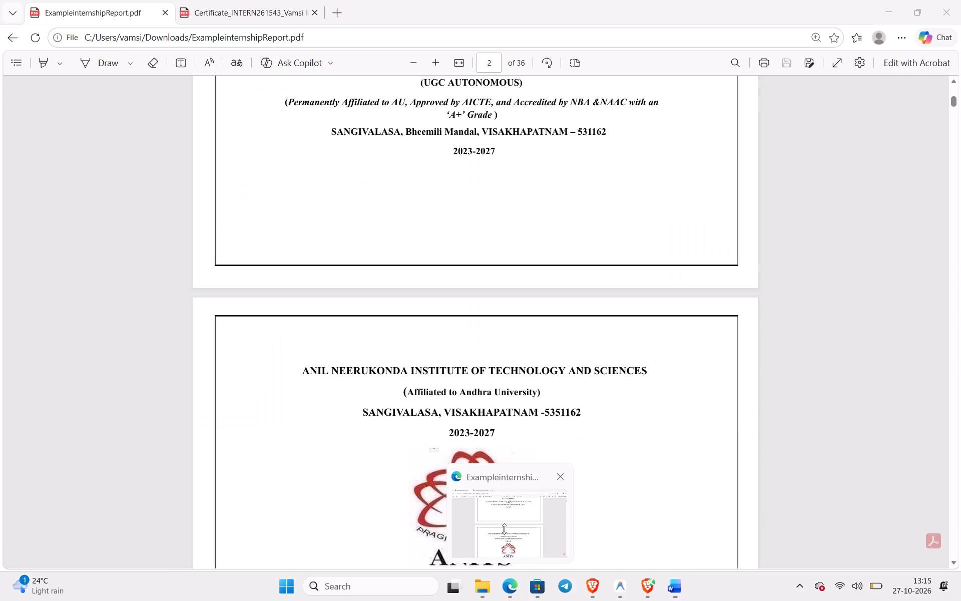
{"action": "scroll", "coordinate": [492, 416], "scroll_direction": "down", "scroll_amount": 4}
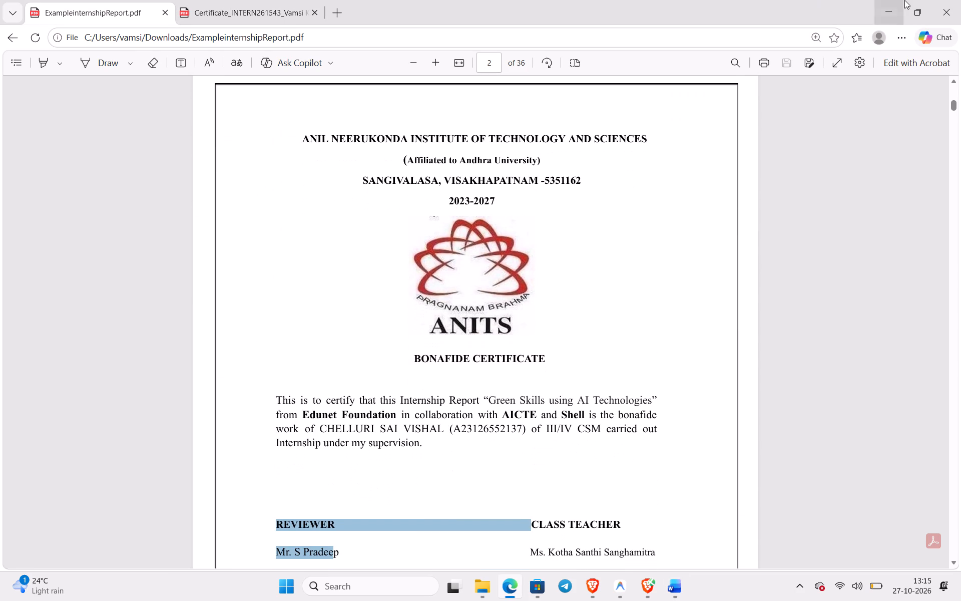
{"action": "left_click", "coordinate": [884, 0]}
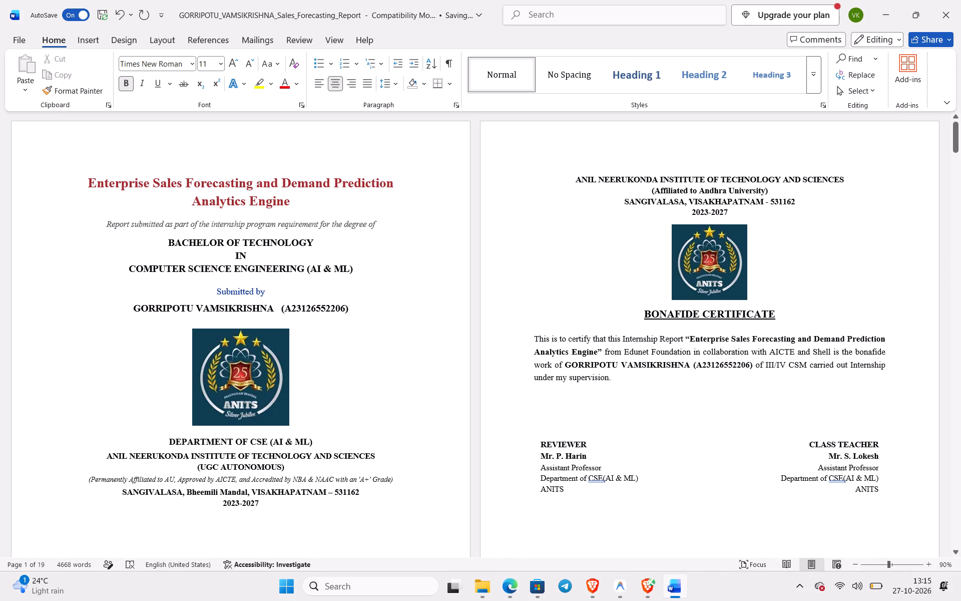
{"action": "left_click", "coordinate": [856, 178]}
{"action": "key", "text": "Return"}
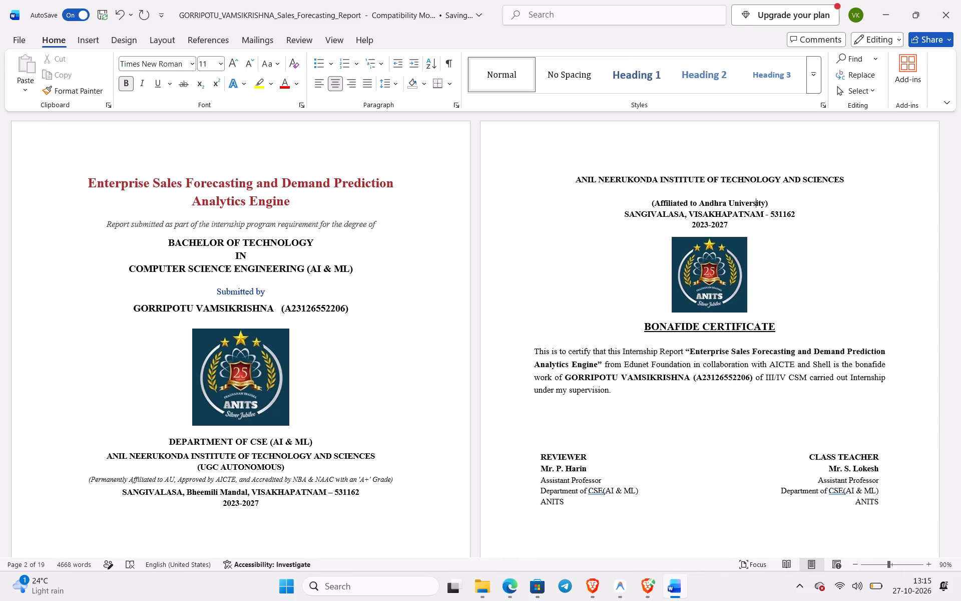
Insert a blank line below each of the affiliation, SANGIVALASA address and 2023-2027 lines on the certificate page.
{"action": "key", "text": "Return"}
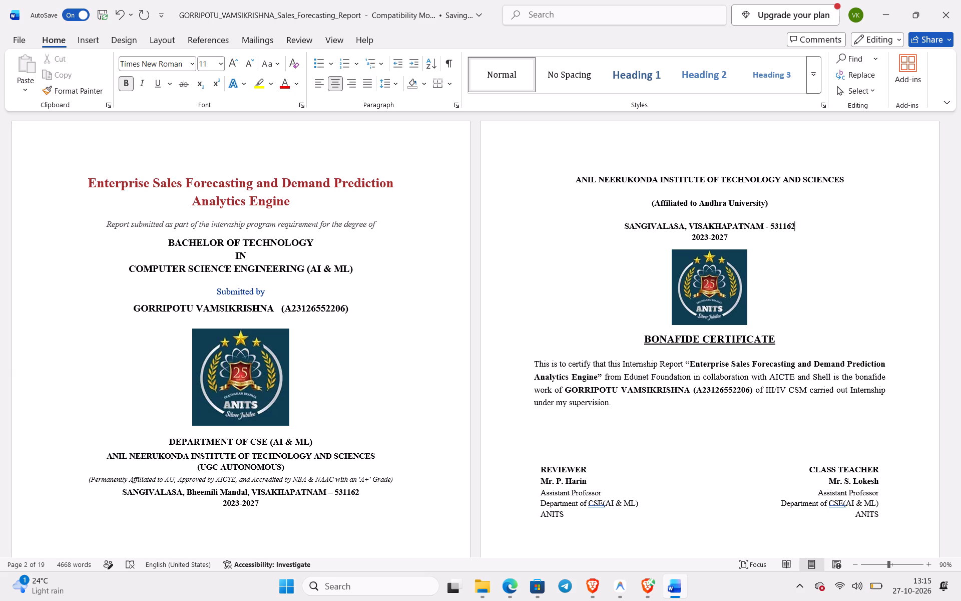
{"action": "key", "text": "Return"}
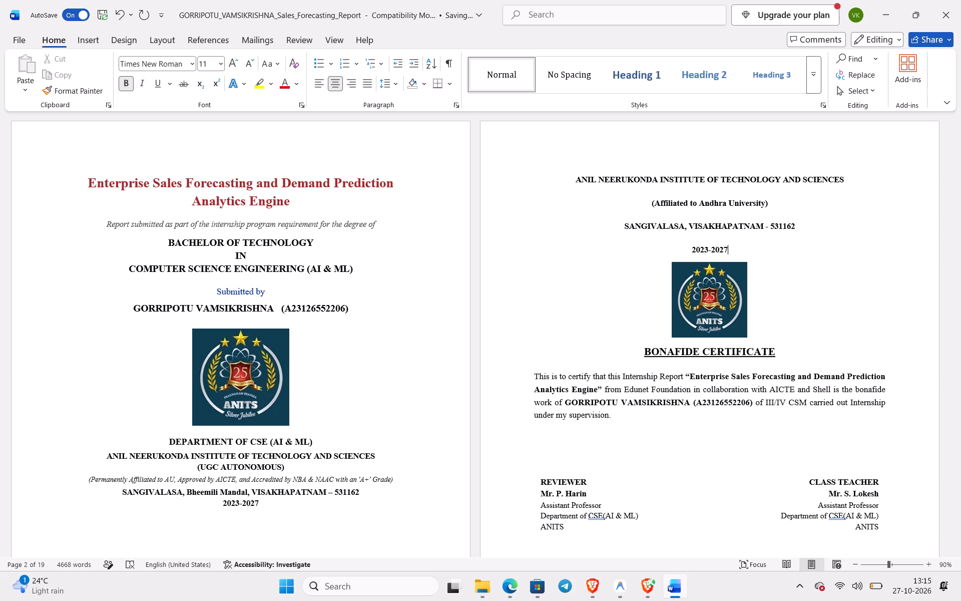
{"action": "key", "text": "Return"}
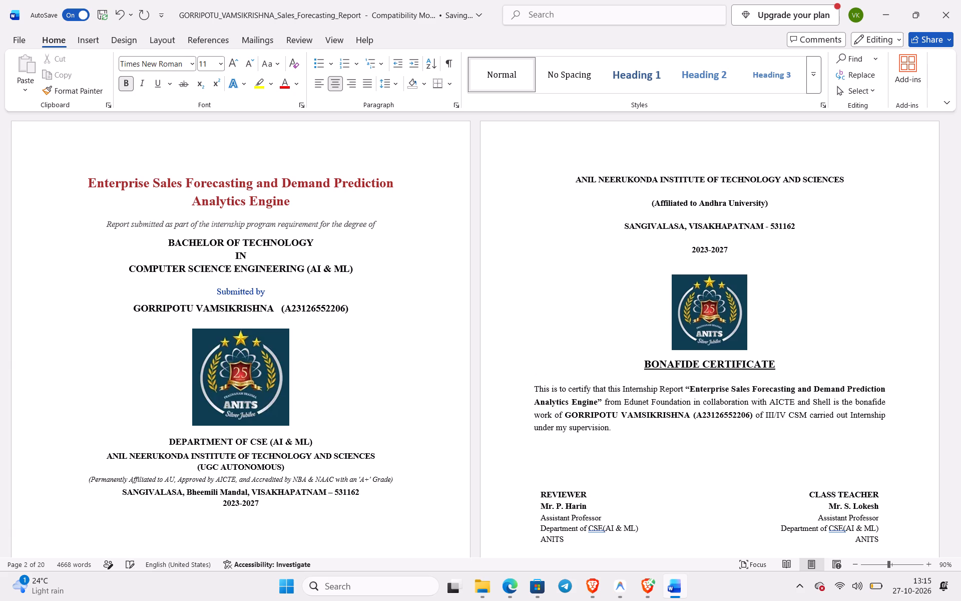
Insert a blank line below the certificate page's logo and another below the BONAFIDE CERTIFICATE heading.
{"action": "left_click", "coordinate": [758, 347]}
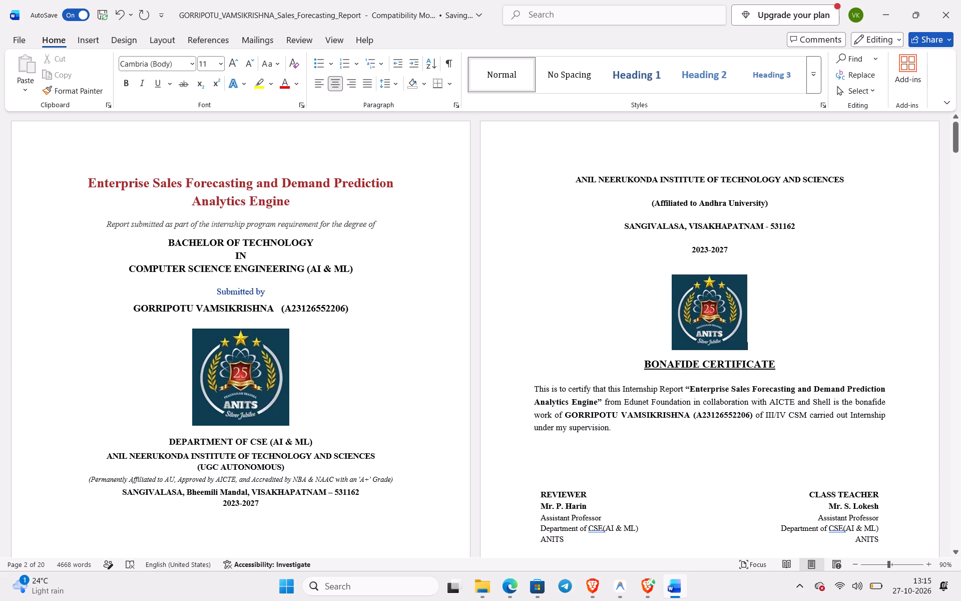
{"action": "key", "text": "Return"}
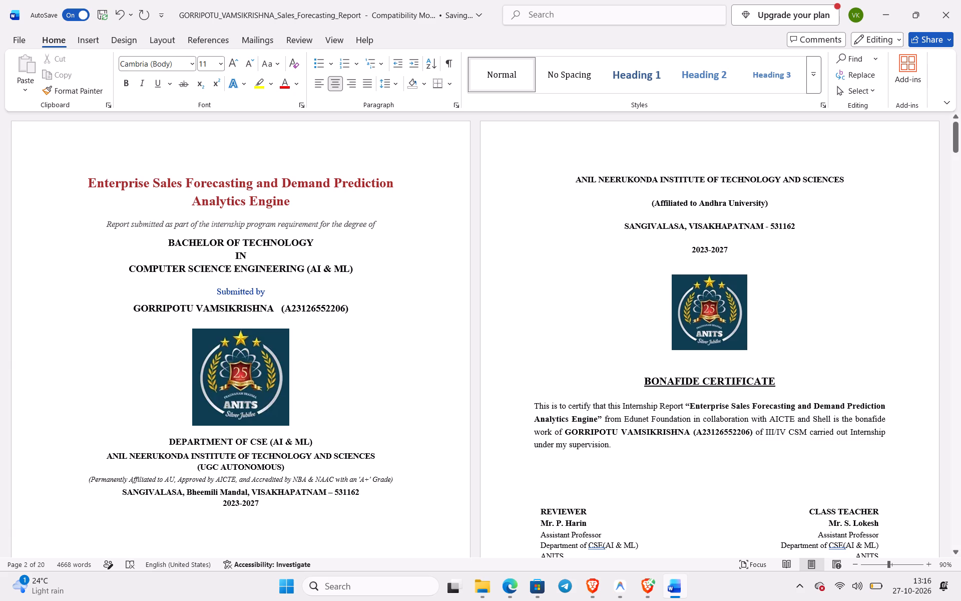
{"action": "left_click", "coordinate": [786, 387]}
{"action": "key", "text": "Return"}
Delete the blank line between the certification paragraph and the REVIEWER and CLASS TEACHER block, keeping the paragraph's final period.
{"action": "scroll", "coordinate": [786, 387], "scroll_direction": "down", "scroll_amount": 3}
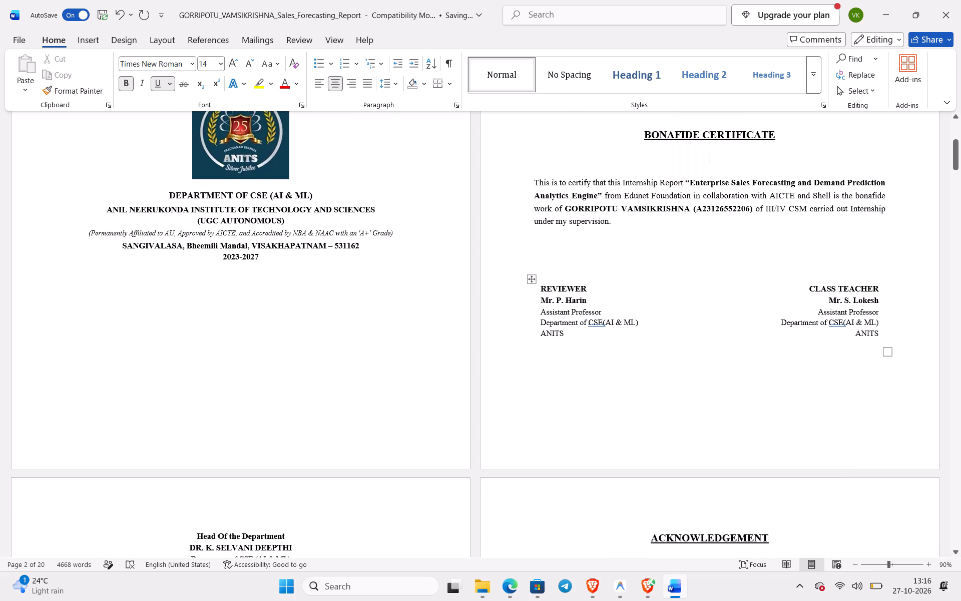
{"action": "left_click", "coordinate": [591, 248]}
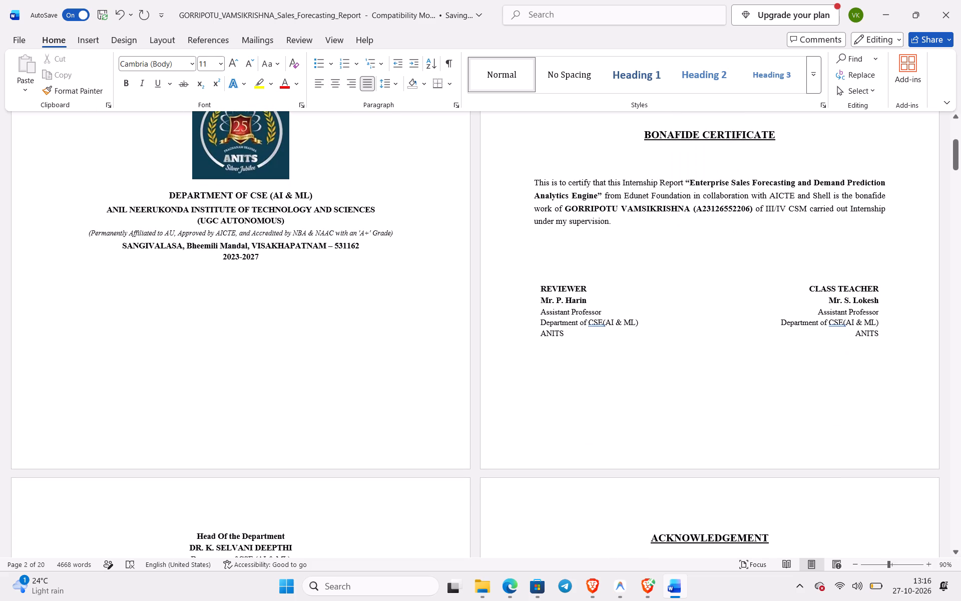
{"action": "key", "text": "BackSpace"}
{"action": "key", "text": "BackSpace"}
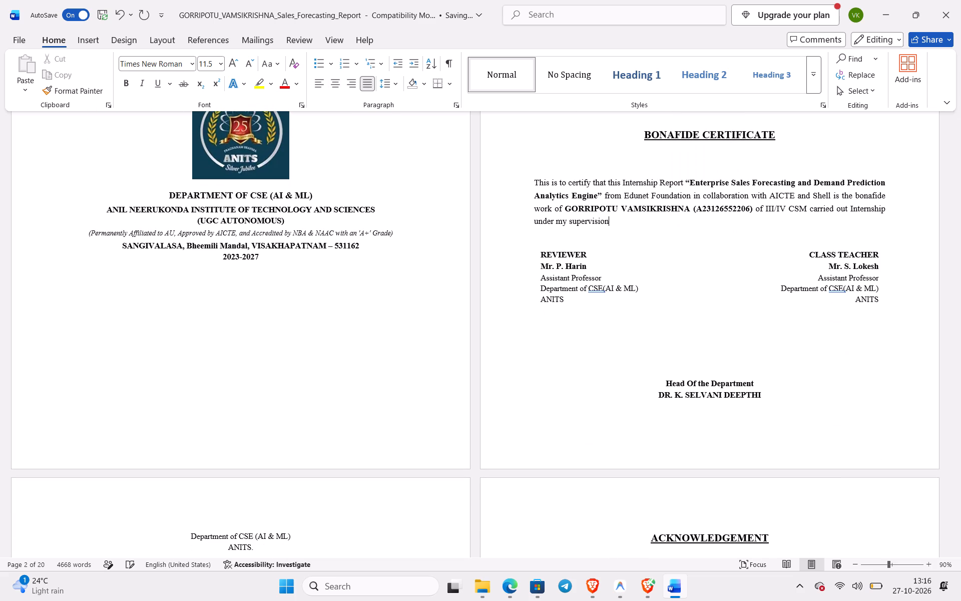
{"action": "key", "text": "ctrl+z"}
Remove the extra blank lines above Head Of the Department so the block fits on the certificate page, and centre the block.
{"action": "left_click", "coordinate": [633, 354]}
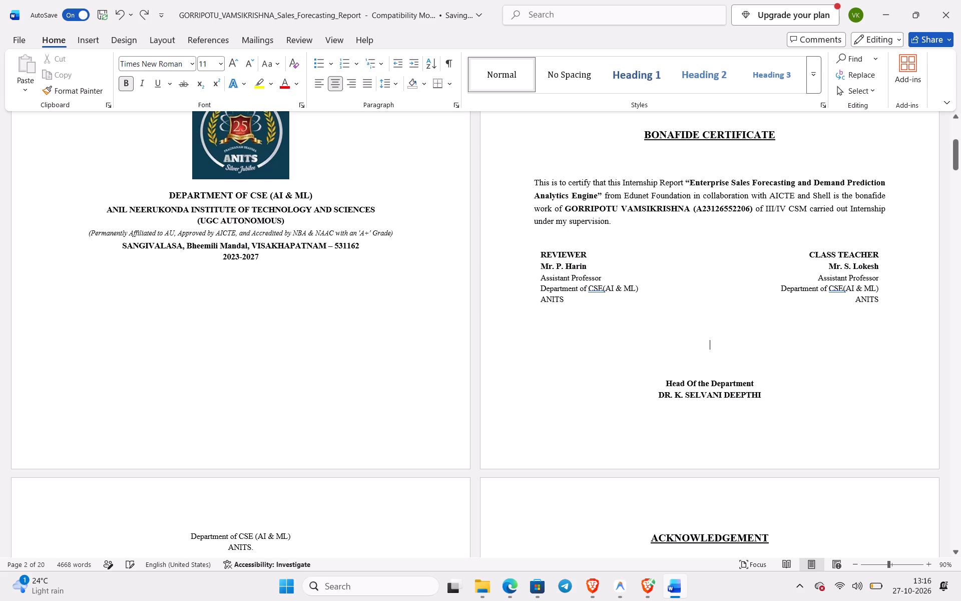
{"action": "key", "text": "BackSpace"}
{"action": "key", "text": "BackSpace"}
{"action": "key", "text": "BackSpace"}
{"action": "key", "text": "BackSpace"}
{"action": "left_click", "coordinate": [664, 379]}
{"action": "key", "text": "BackSpace"}
{"action": "key", "text": "BackSpace"}
{"action": "key", "text": "BackSpace"}
{"action": "key", "text": "BackSpace"}
{"action": "key", "text": "BackSpace"}
{"action": "key", "text": "BackSpace"}
{"action": "key", "text": "BackSpace"}
{"action": "key", "text": "BackSpace"}
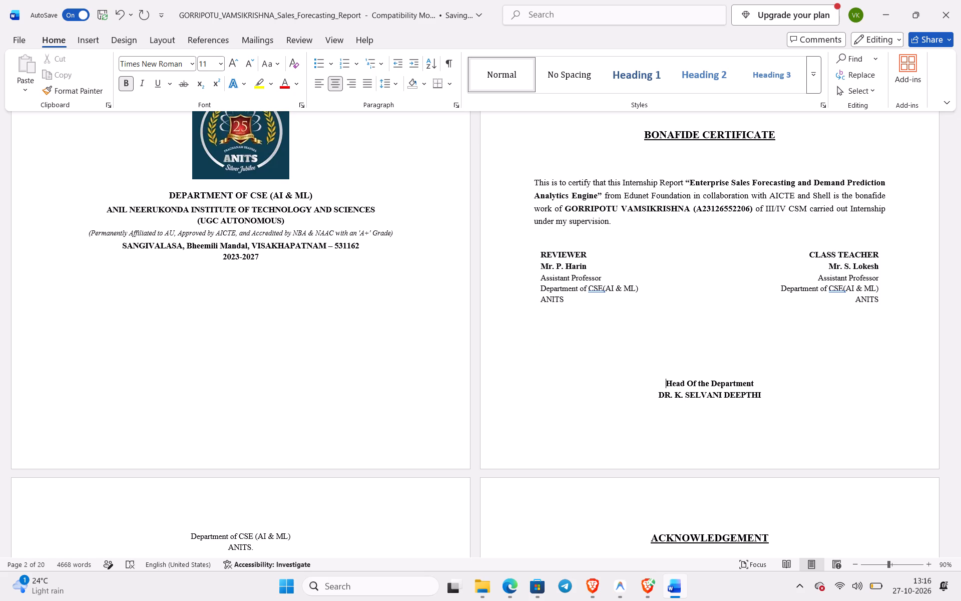
{"action": "key", "text": "BackSpace"}
{"action": "key", "text": "BackSpace"}
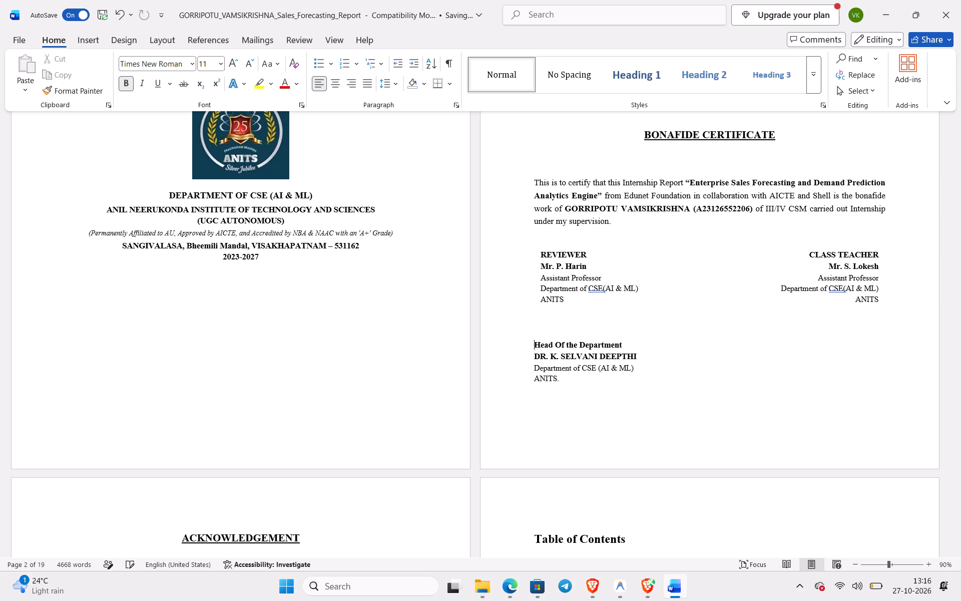
{"action": "left_click", "coordinate": [330, 79]}
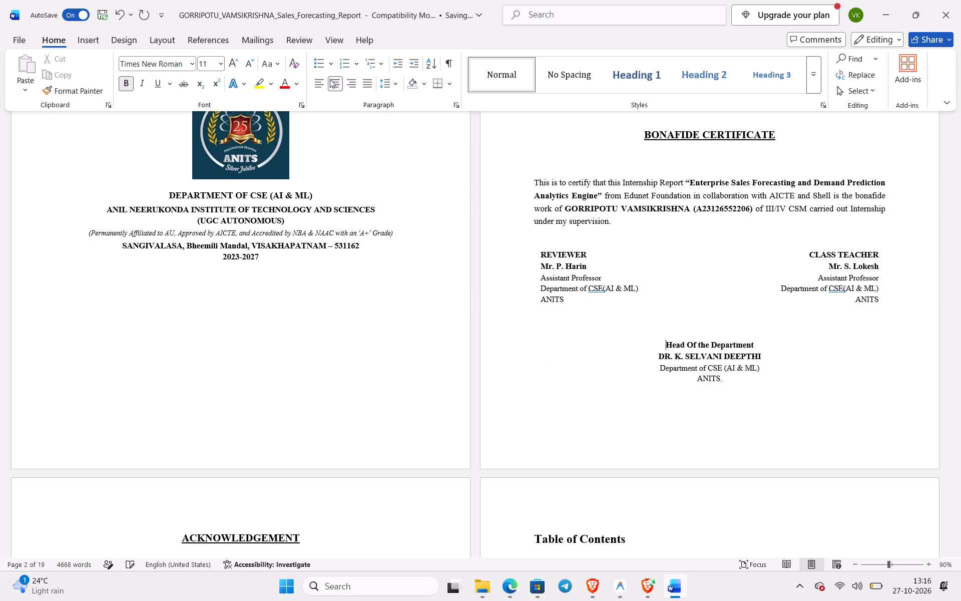
Examine the certificate page of ExampleinternshipReport.pdf in Edge against the report's layout, and return to Word.
{"action": "scroll", "coordinate": [700, 331], "scroll_direction": "up", "scroll_amount": 3}
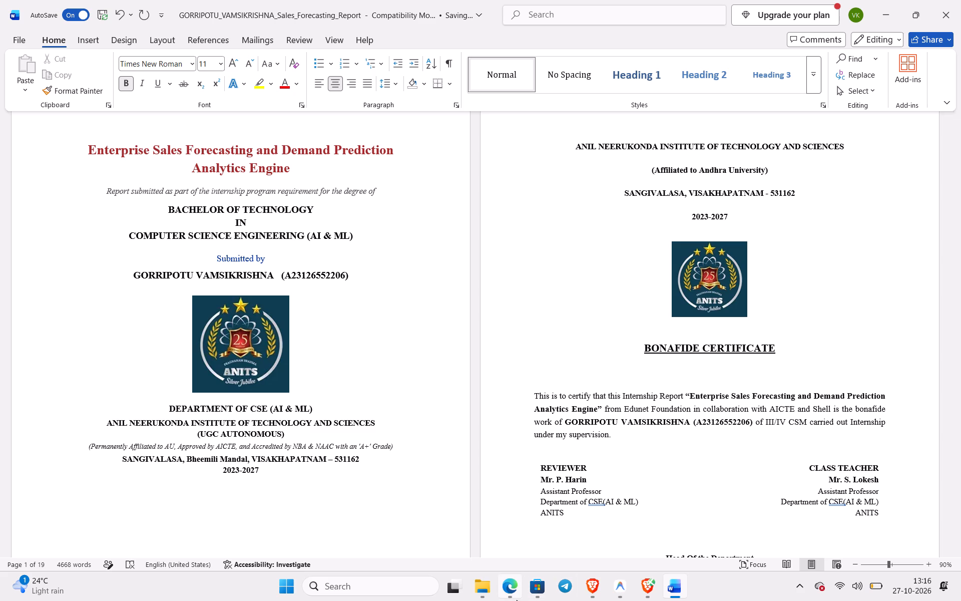
{"action": "left_click", "coordinate": [505, 533]}
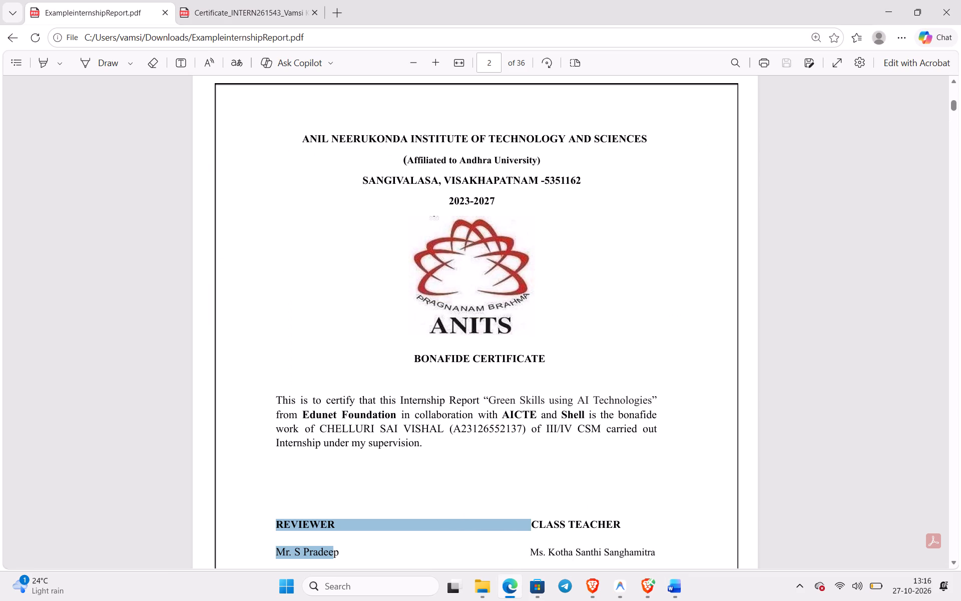
{"action": "scroll", "coordinate": [451, 364], "scroll_direction": "up", "scroll_amount": 7}
{"action": "scroll", "coordinate": [451, 364], "scroll_direction": "down", "scroll_amount": 2}
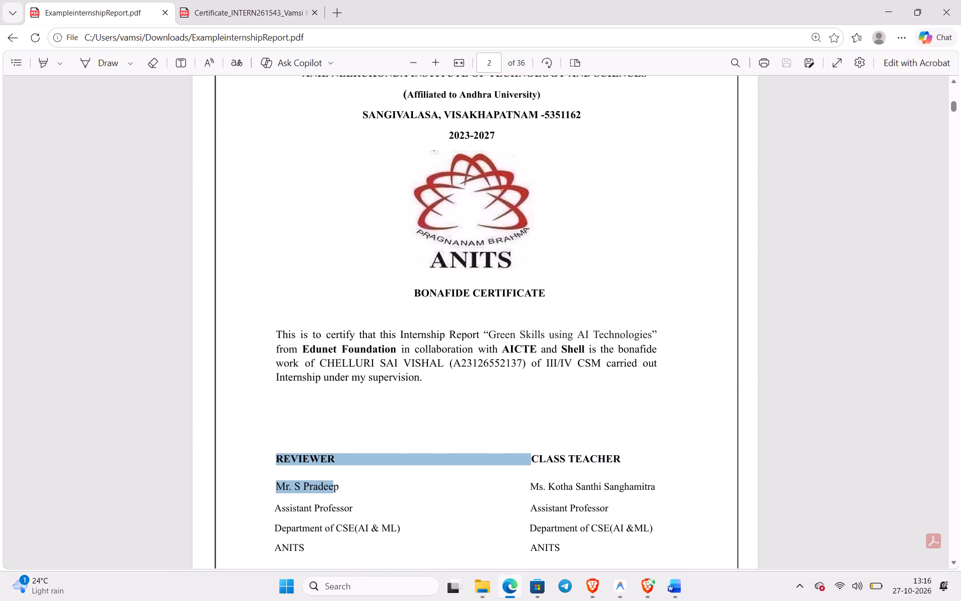
{"action": "left_click", "coordinate": [451, 364]}
{"action": "scroll", "coordinate": [451, 364], "scroll_direction": "up", "scroll_amount": 1}
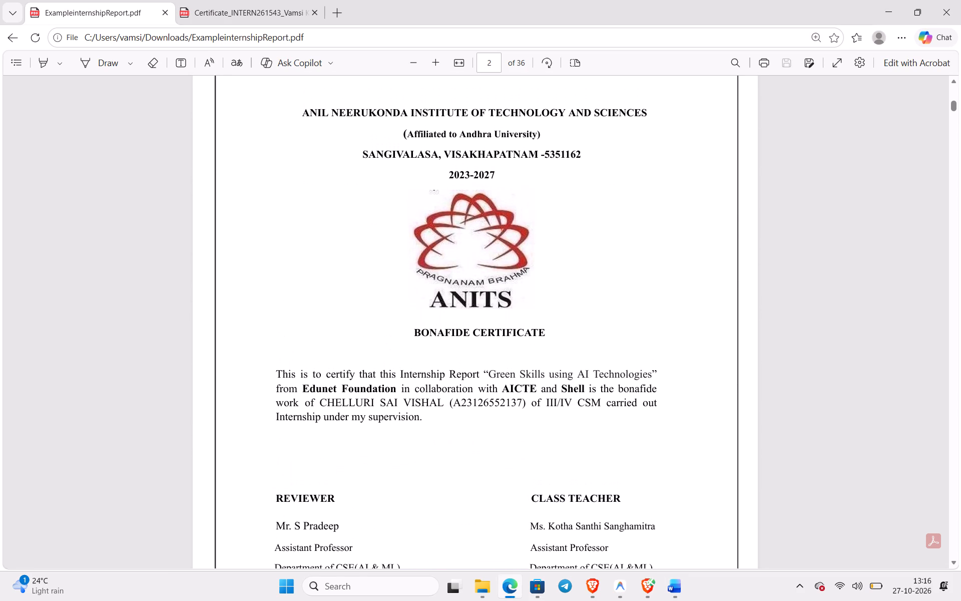
{"action": "scroll", "coordinate": [451, 364], "scroll_direction": "up", "scroll_amount": 1}
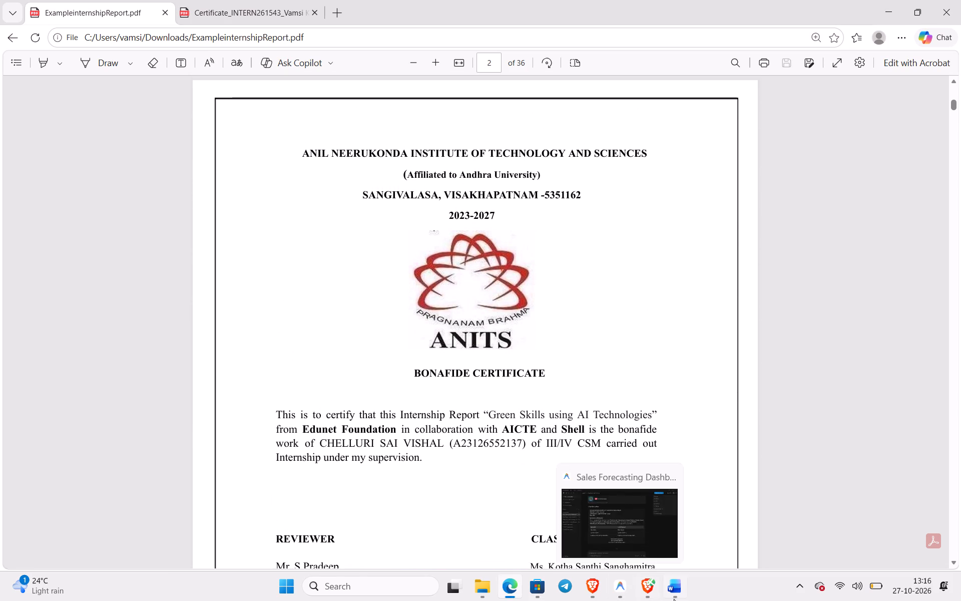
{"action": "left_click", "coordinate": [656, 514]}
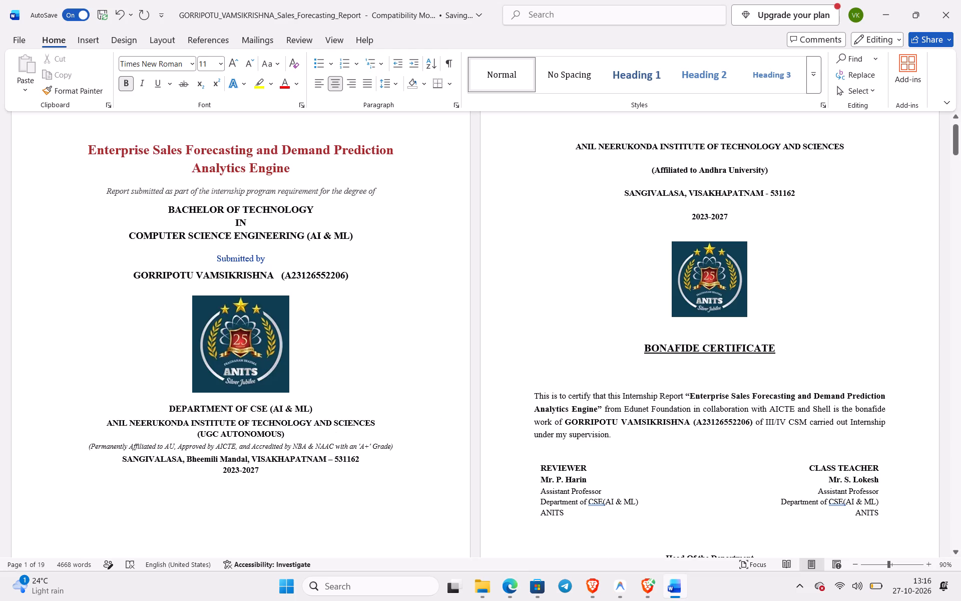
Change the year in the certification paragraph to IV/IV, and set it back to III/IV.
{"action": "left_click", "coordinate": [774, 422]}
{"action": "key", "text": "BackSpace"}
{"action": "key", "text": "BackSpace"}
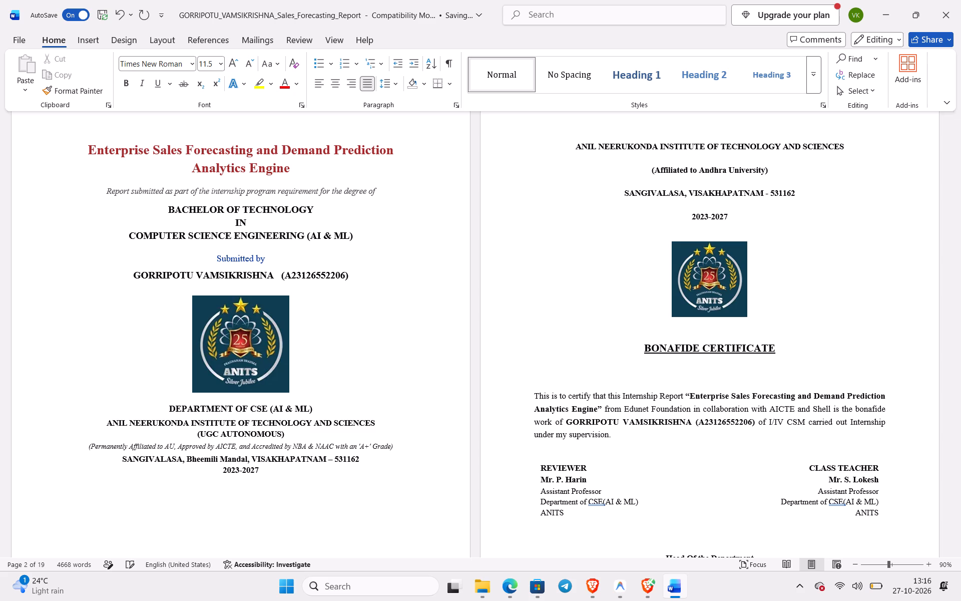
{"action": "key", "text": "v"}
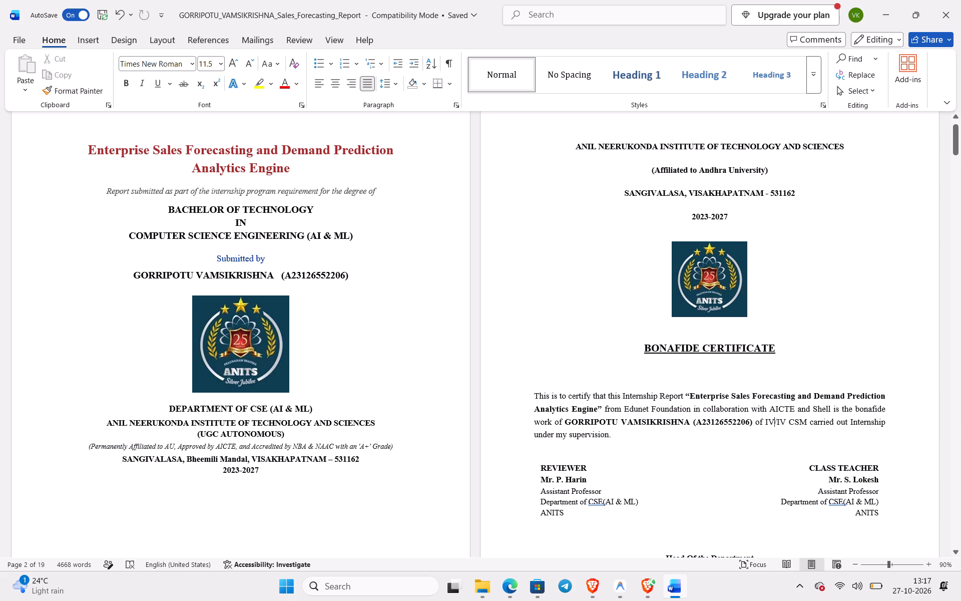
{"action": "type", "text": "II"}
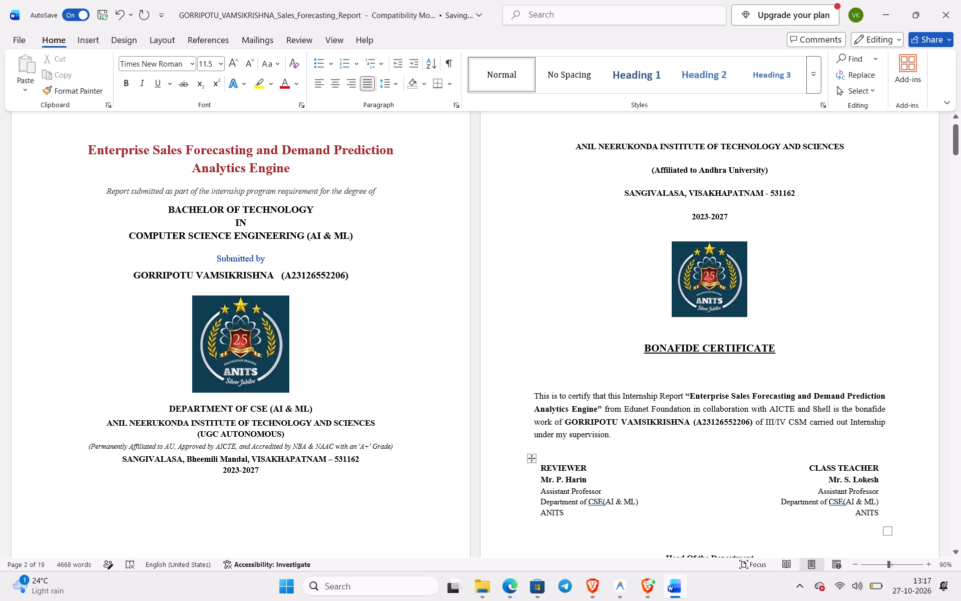
Change the year in the signature block at the end of the Acknowledgement to III/IV CSM.
{"action": "scroll", "coordinate": [762, 383], "scroll_direction": "down", "scroll_amount": 2}
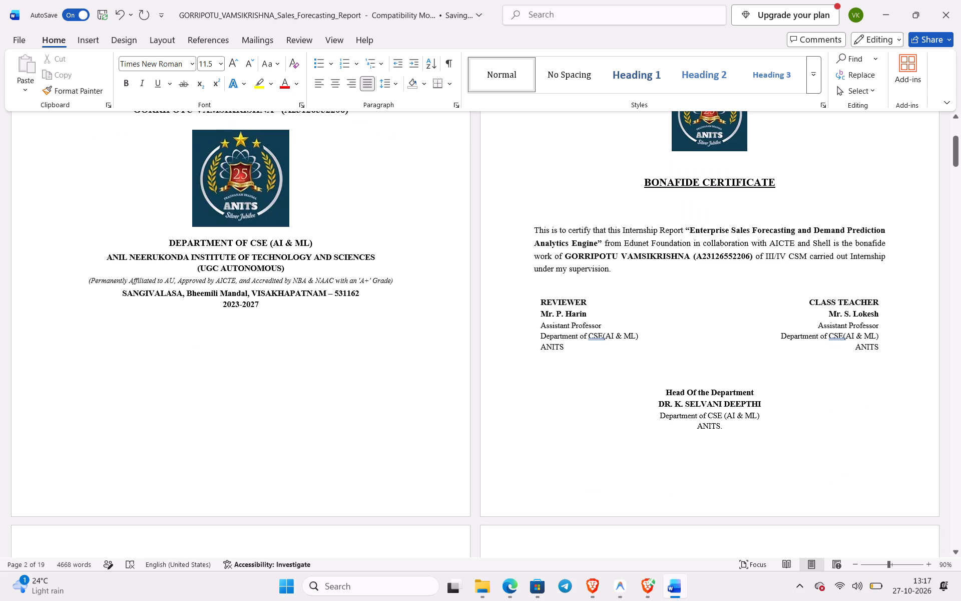
{"action": "scroll", "coordinate": [599, 358], "scroll_direction": "down", "scroll_amount": 4}
{"action": "scroll", "coordinate": [382, 443], "scroll_direction": "down", "scroll_amount": 2}
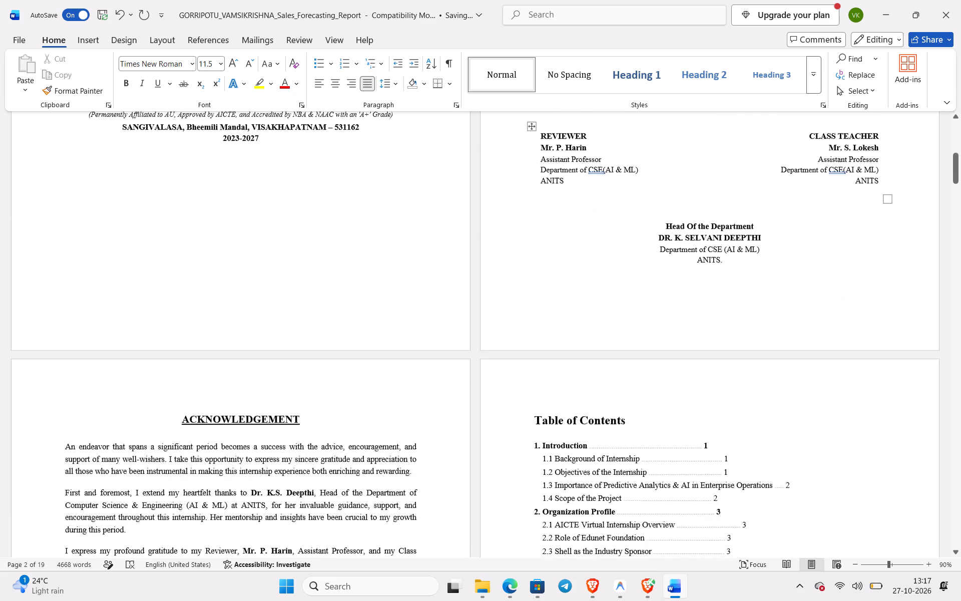
{"action": "scroll", "coordinate": [382, 443], "scroll_direction": "down", "scroll_amount": 2}
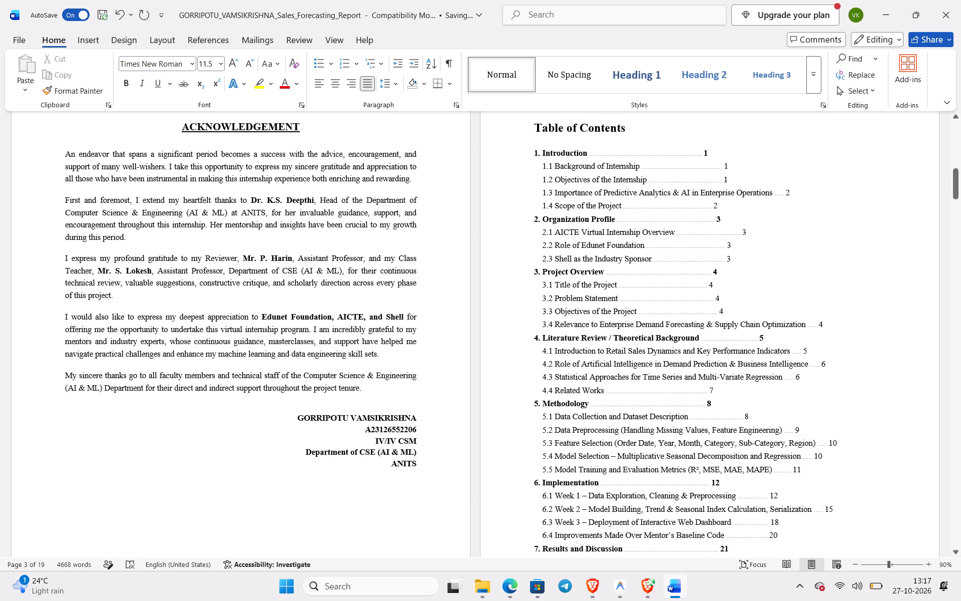
{"action": "left_click", "coordinate": [383, 438]}
{"action": "key", "text": "BackSpace"}
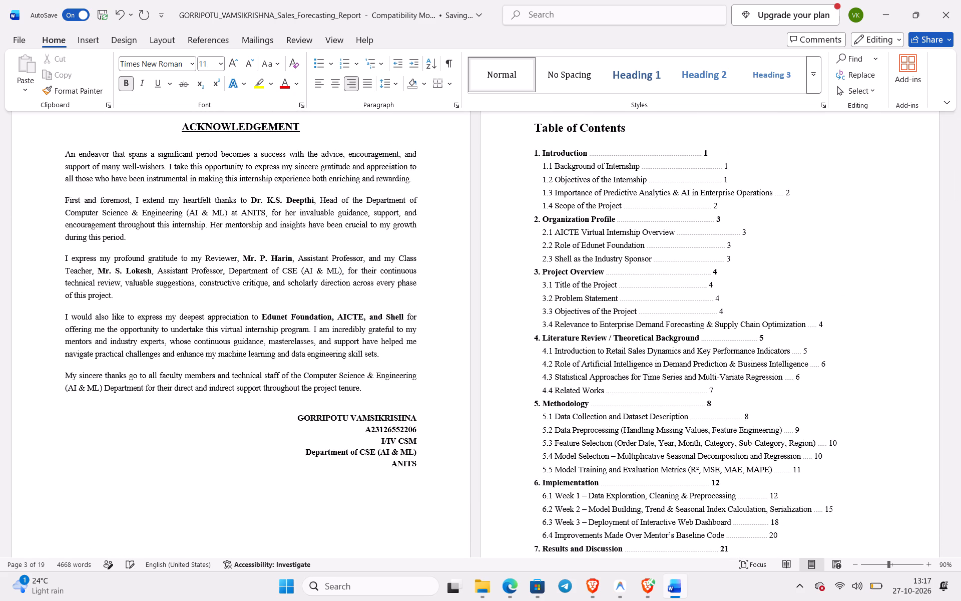
{"action": "key", "text": "BackSpace"}
{"action": "type", "text": "II"}
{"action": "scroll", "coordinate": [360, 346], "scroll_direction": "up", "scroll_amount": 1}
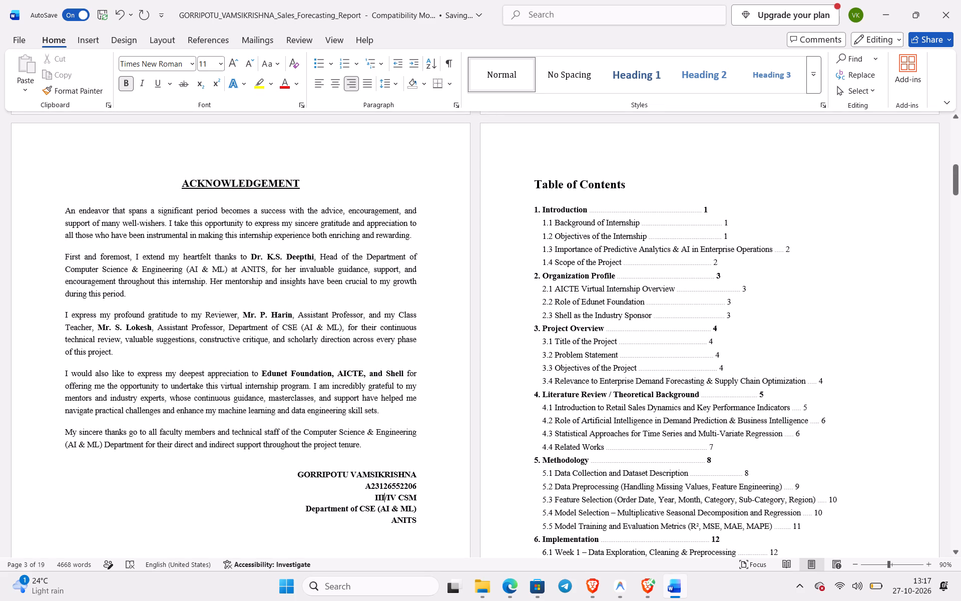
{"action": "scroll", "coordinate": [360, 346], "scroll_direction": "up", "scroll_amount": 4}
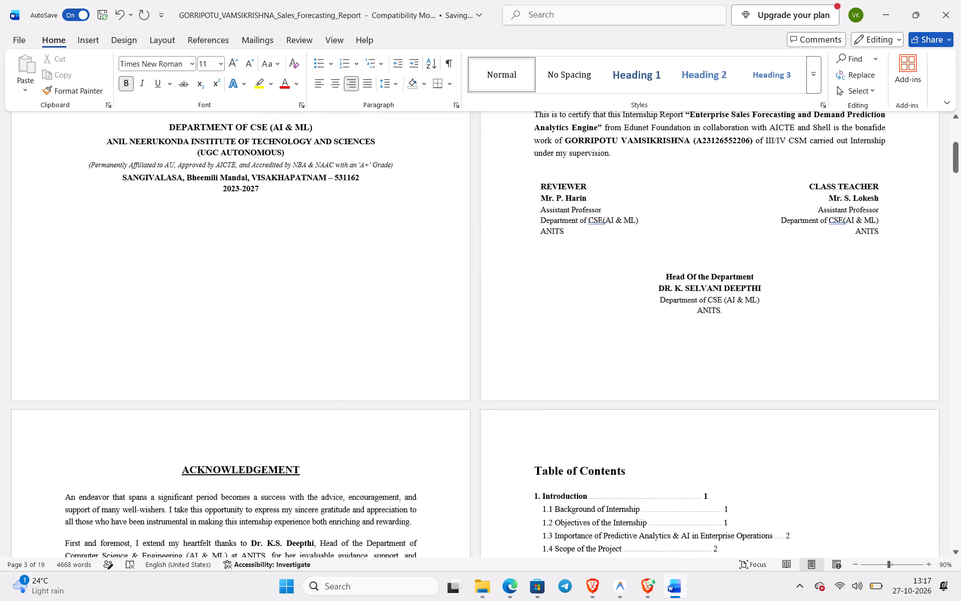
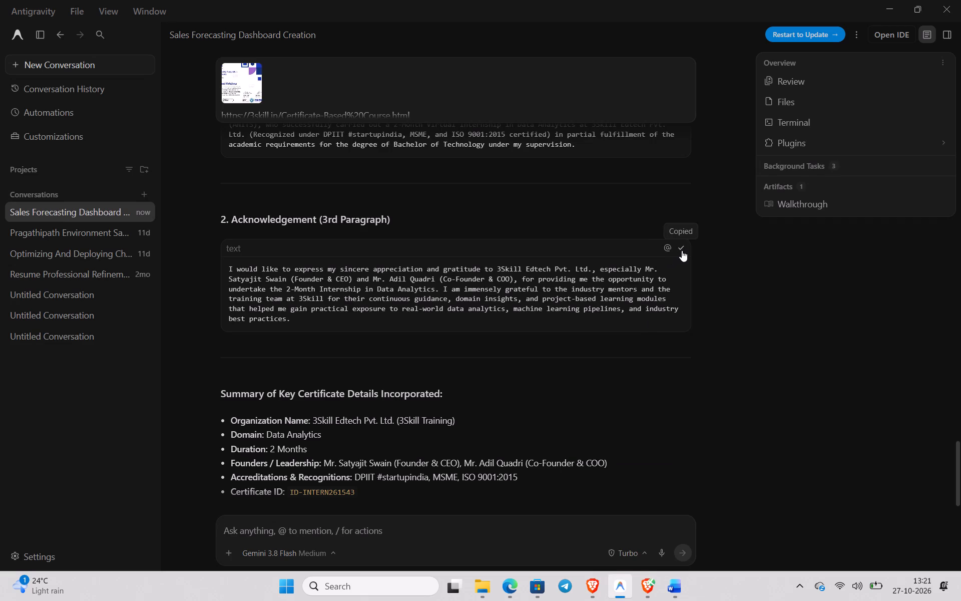
In the Word report's Acknowledgement, replace the Edunet Foundation paragraph with the copied text, keeping the faculty thanks as a separate paragraph below.
{"action": "left_click", "coordinate": [670, 595]}
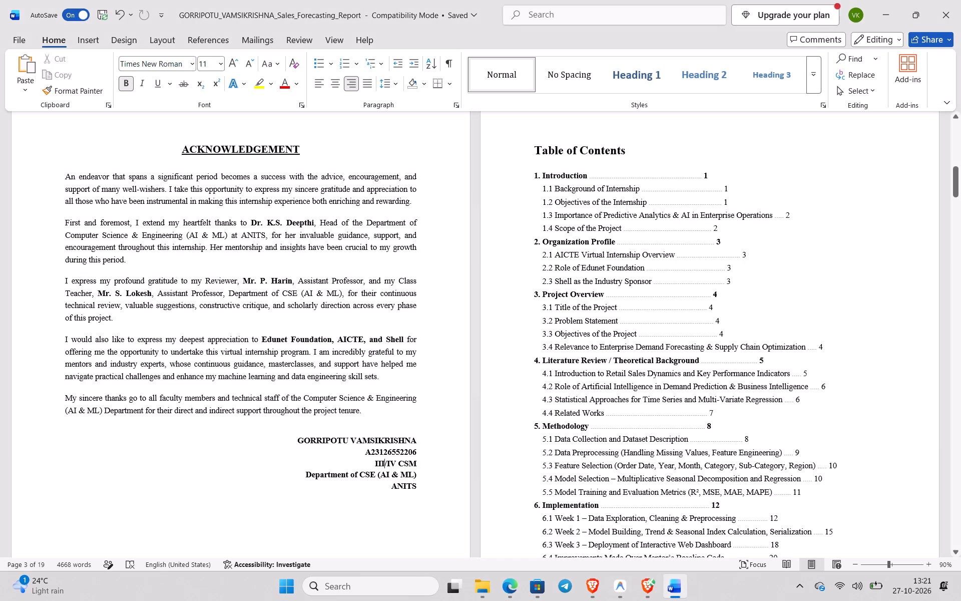
{"action": "left_click_drag", "start_coordinate": [382, 379], "coordinate": [67, 343]}
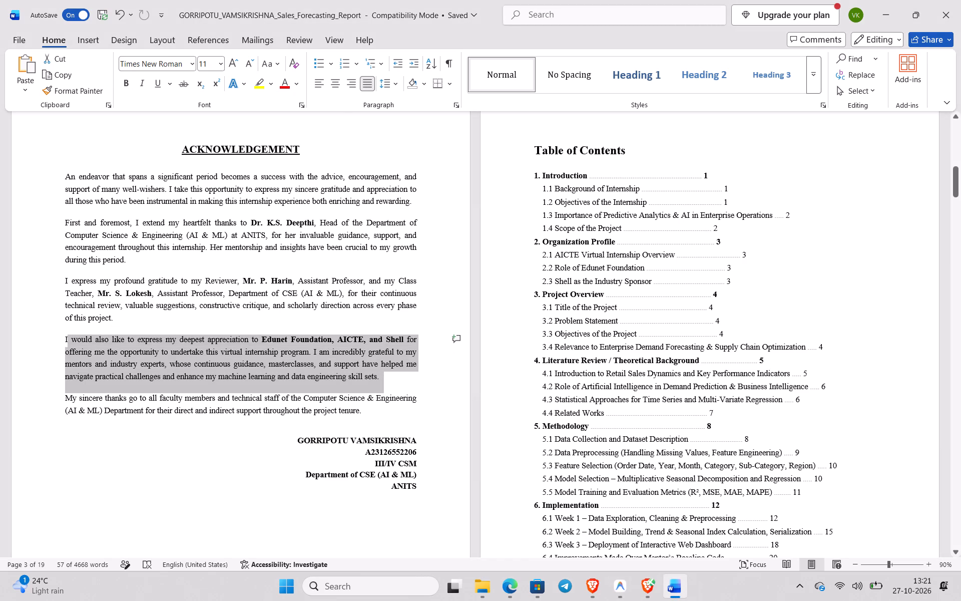
{"action": "key", "text": "ctrl+v"}
{"action": "left_click", "coordinate": [67, 335]}
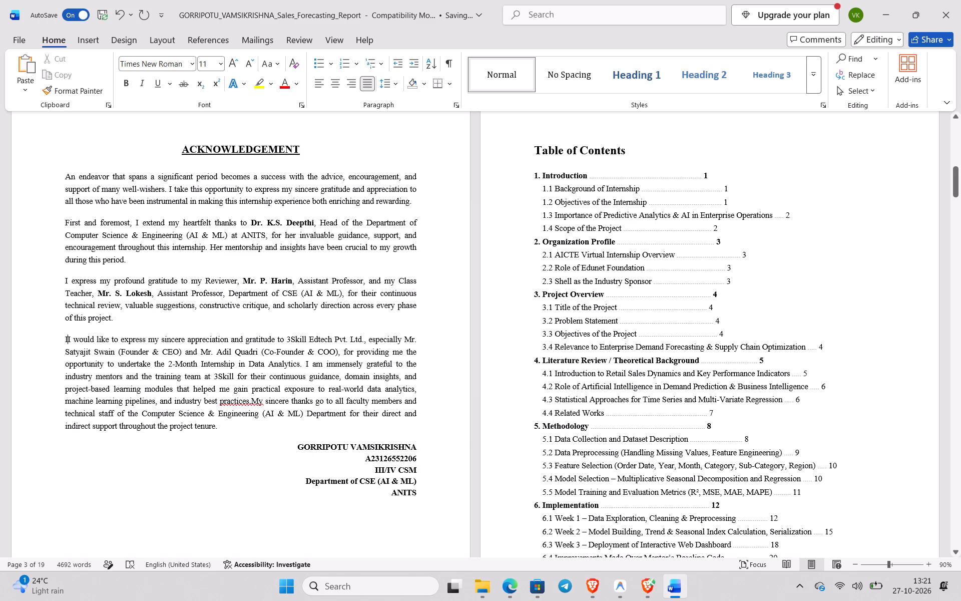
{"action": "key", "text": "BackSpace"}
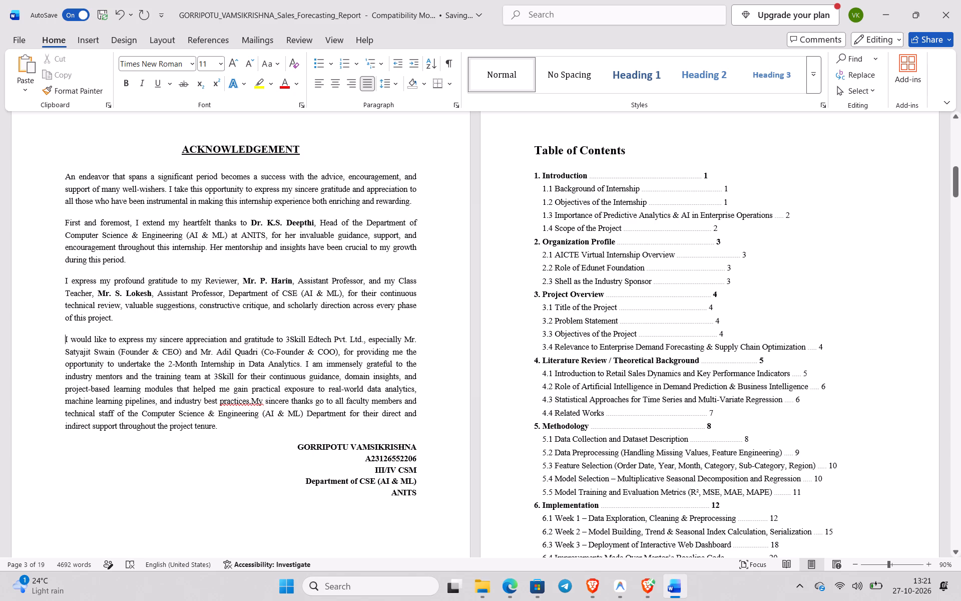
{"action": "left_click", "coordinate": [253, 397]}
{"action": "key", "text": "Return"}
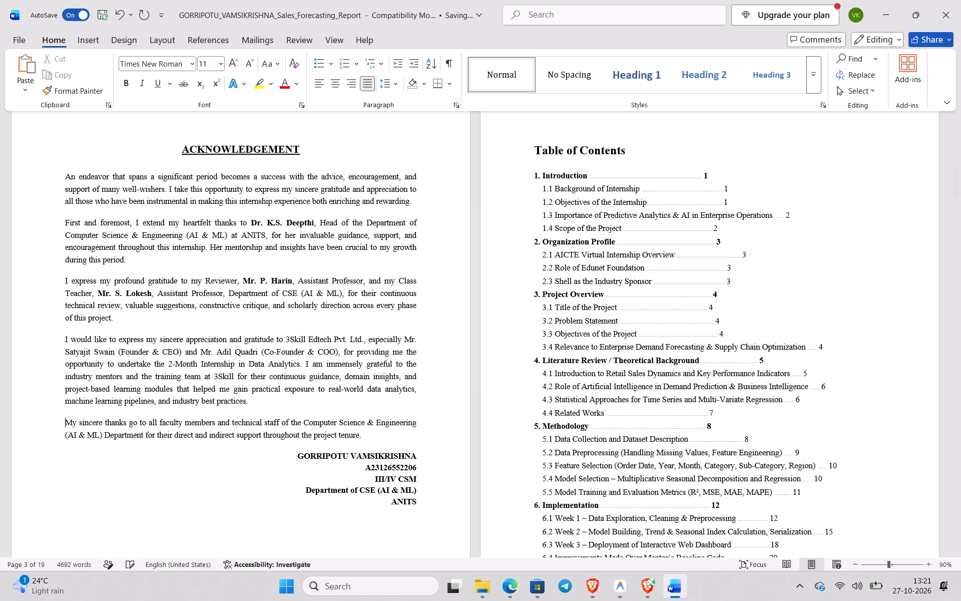
Insert an empty paragraph between the closing faculty thanks and the student signature block on the Acknowledgement page.
{"action": "scroll", "coordinate": [328, 435], "scroll_direction": "down", "scroll_amount": 3}
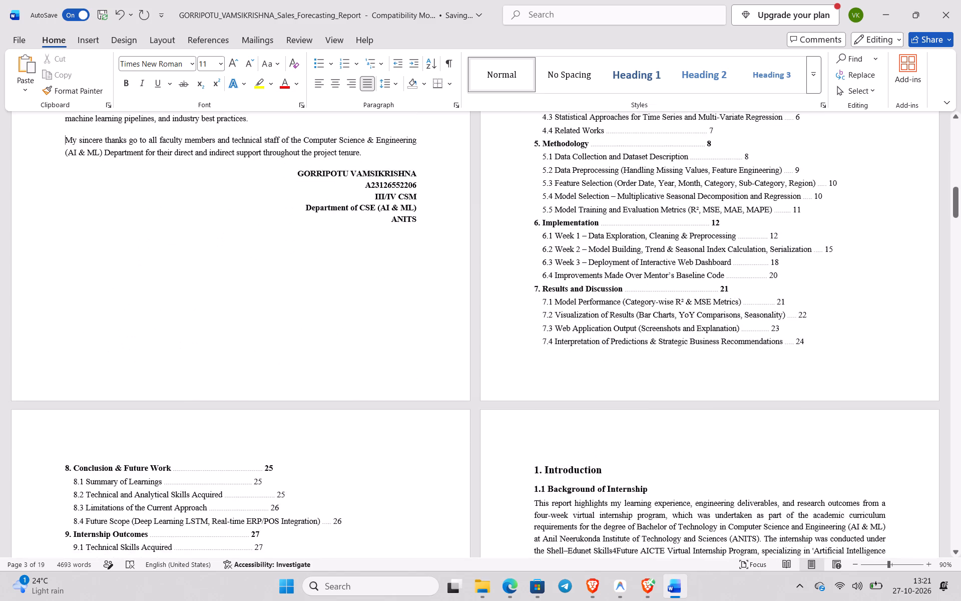
{"action": "scroll", "coordinate": [328, 435], "scroll_direction": "up", "scroll_amount": 1}
{"action": "left_click", "coordinate": [385, 304]}
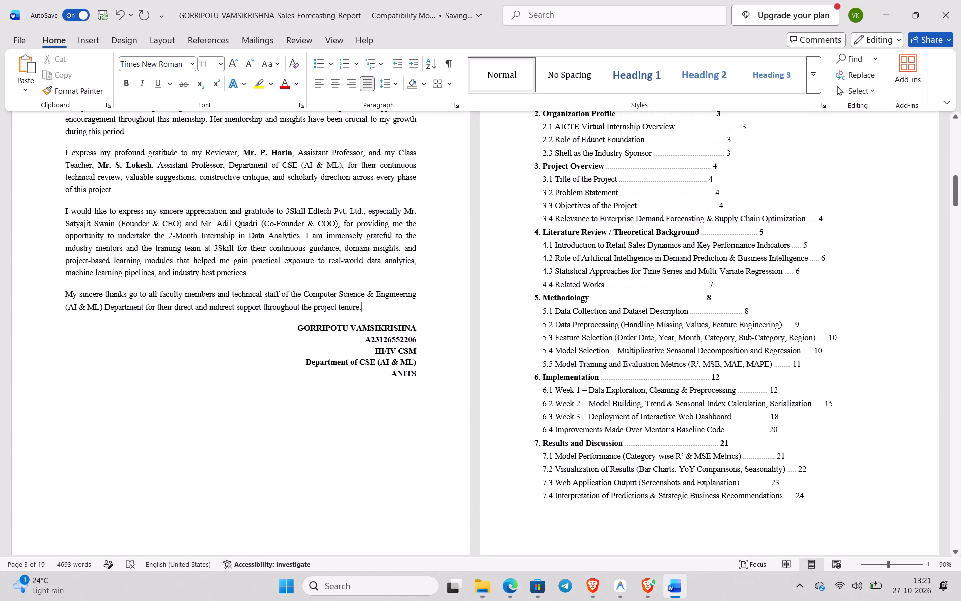
{"action": "key", "text": "Return"}
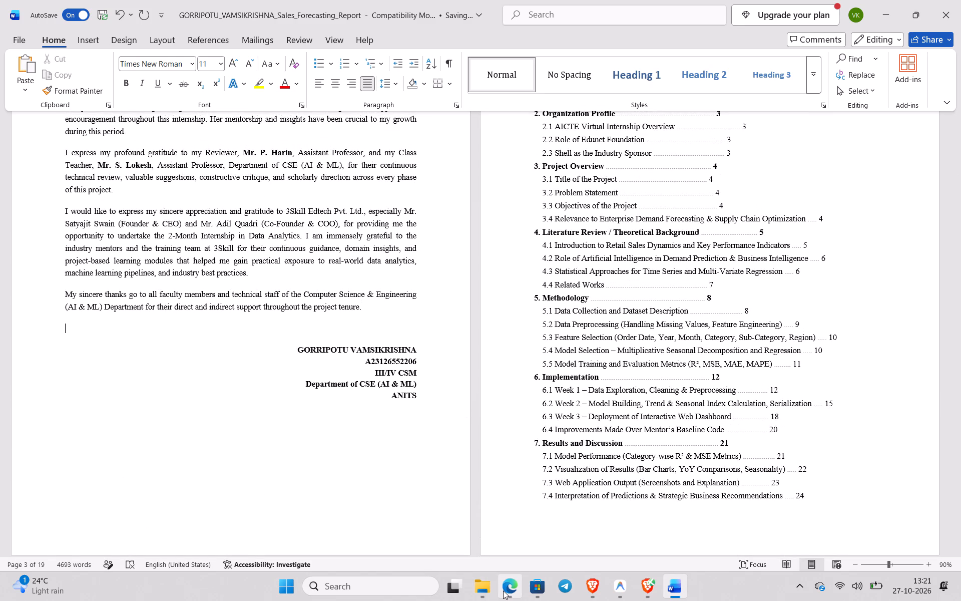
Consult the Acknowledgement page of the example internship report in Edge, and left-align the student signature block in the Word report to match.
{"action": "left_click", "coordinate": [503, 590]}
{"action": "scroll", "coordinate": [385, 372], "scroll_direction": "down", "scroll_amount": 5}
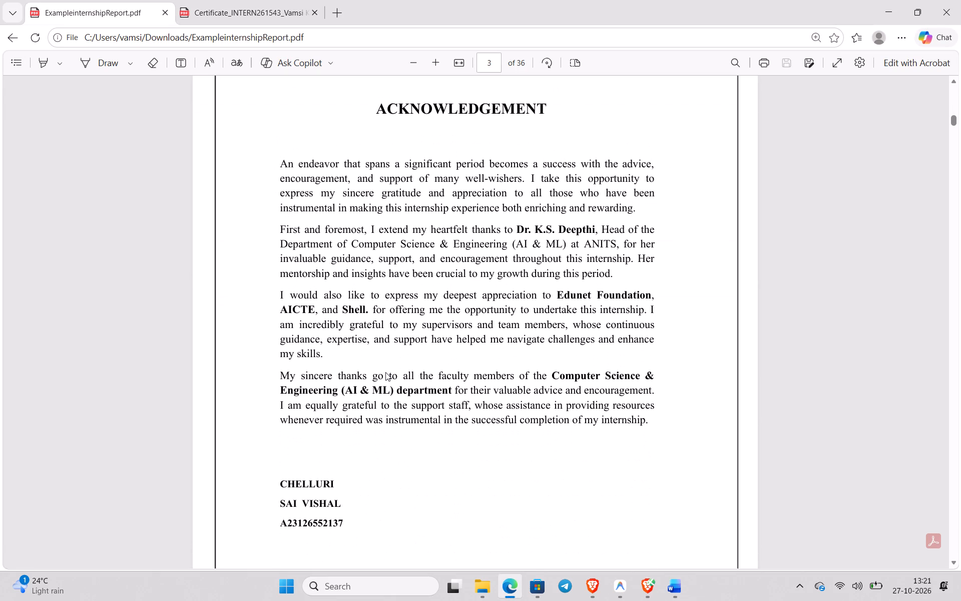
{"action": "scroll", "coordinate": [385, 372], "scroll_direction": "down", "scroll_amount": 3}
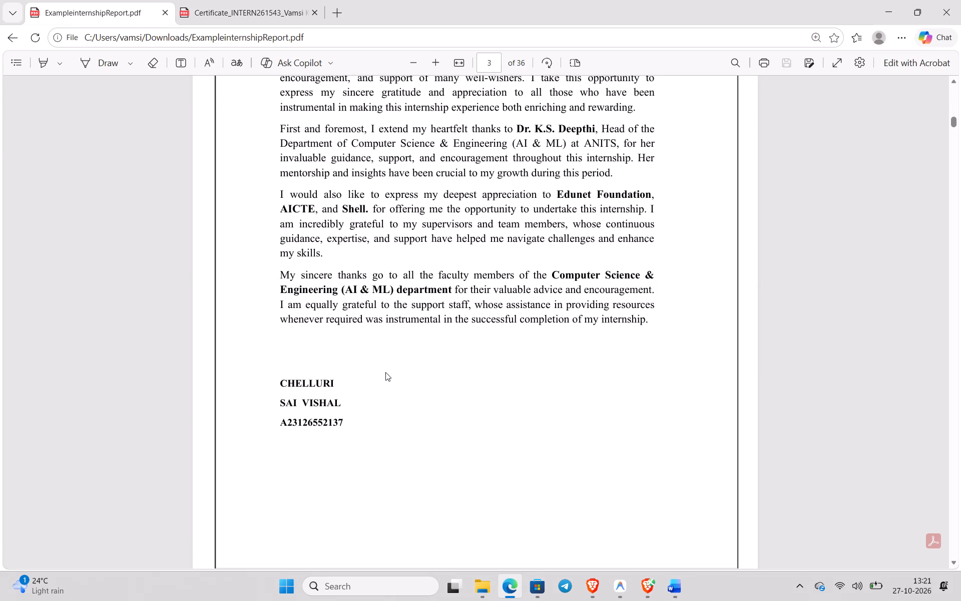
{"action": "scroll", "coordinate": [385, 372], "scroll_direction": "down", "scroll_amount": 1}
{"action": "left_click", "coordinate": [882, 0]}
{"action": "left_click_drag", "start_coordinate": [298, 349], "coordinate": [435, 399]}
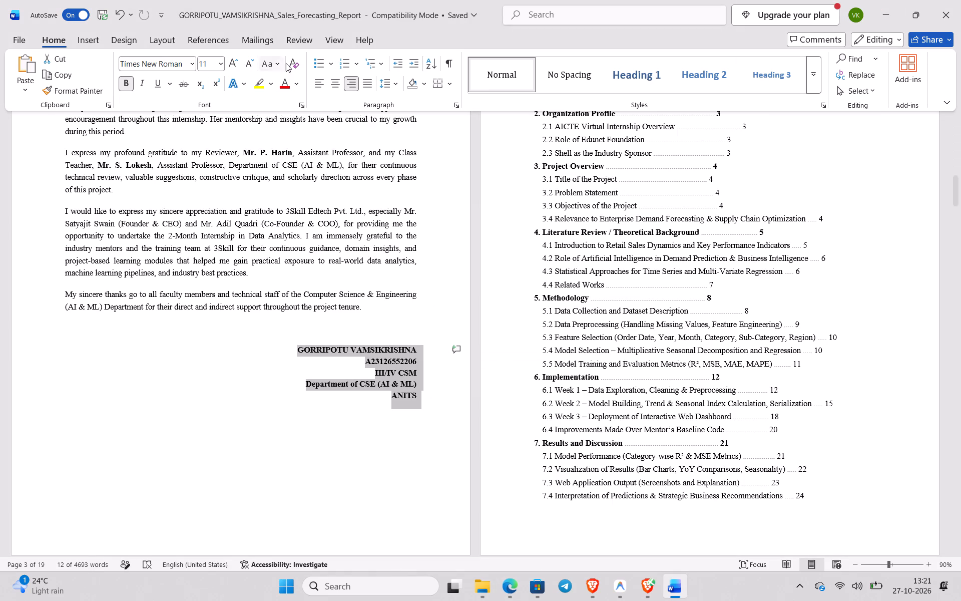
{"action": "left_click", "coordinate": [323, 82]}
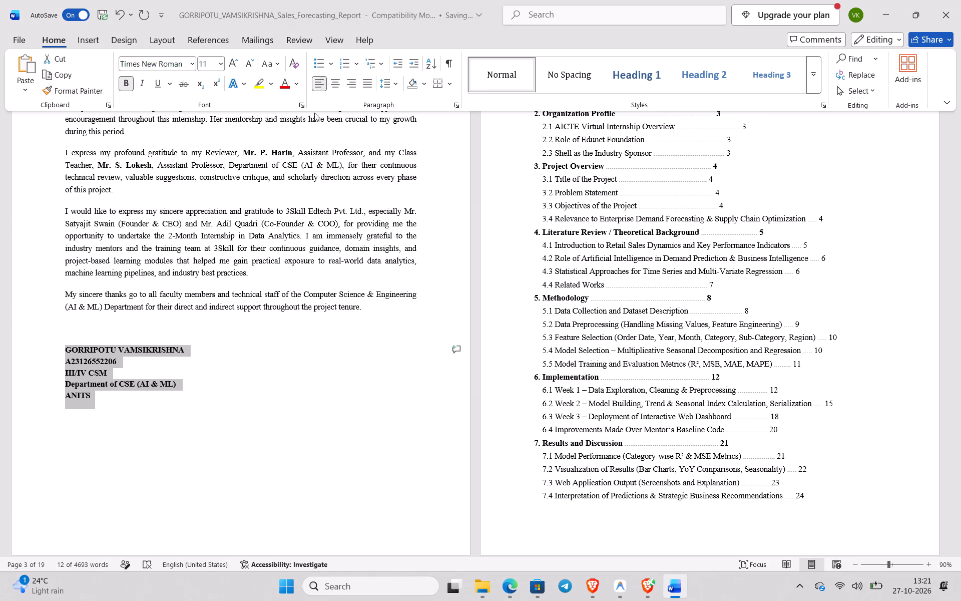
{"action": "left_click", "coordinate": [174, 373]}
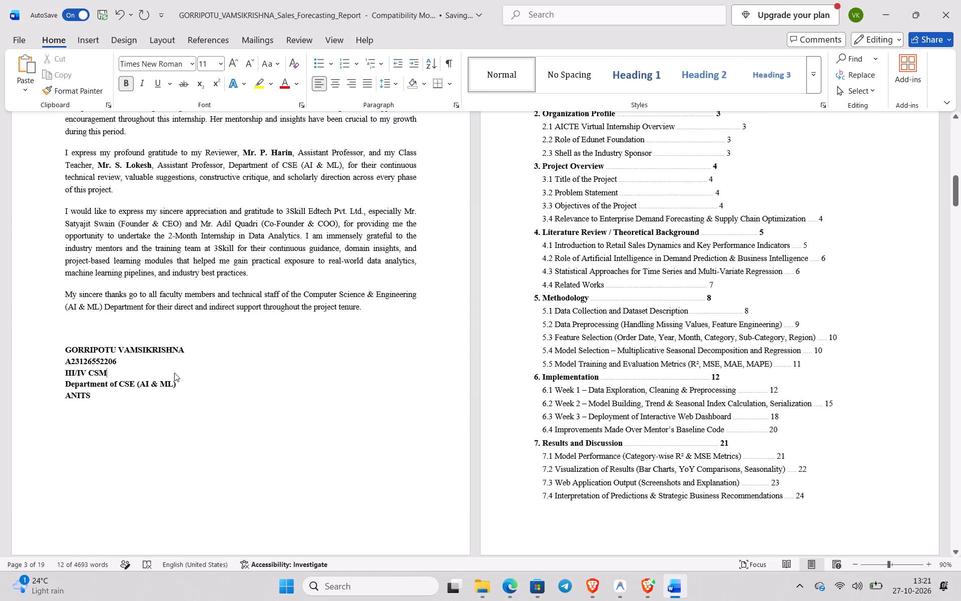
Compare the report's Acknowledgement page with the page layout of the example internship report in Edge, back to its bonafide certificate page.
{"action": "scroll", "coordinate": [210, 327], "scroll_direction": "up", "scroll_amount": 2}
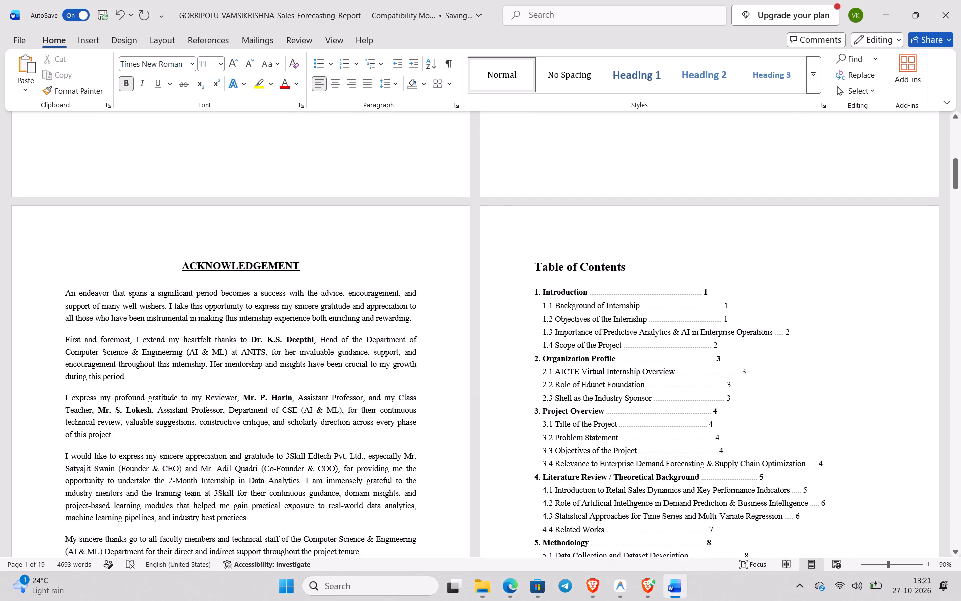
{"action": "left_click", "coordinate": [311, 282]}
{"action": "scroll", "coordinate": [311, 282], "scroll_direction": "down", "scroll_amount": 2}
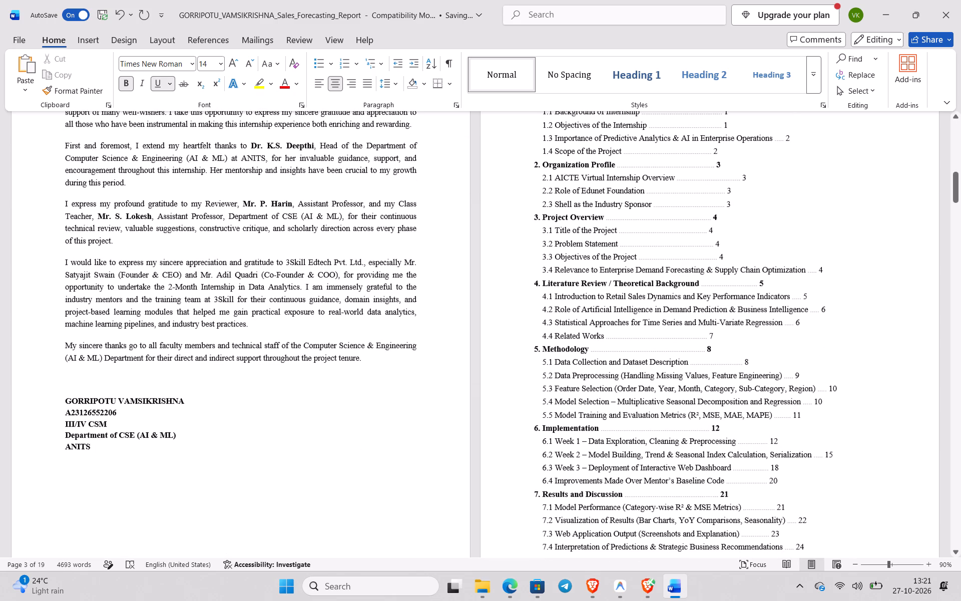
{"action": "left_click", "coordinate": [505, 581]}
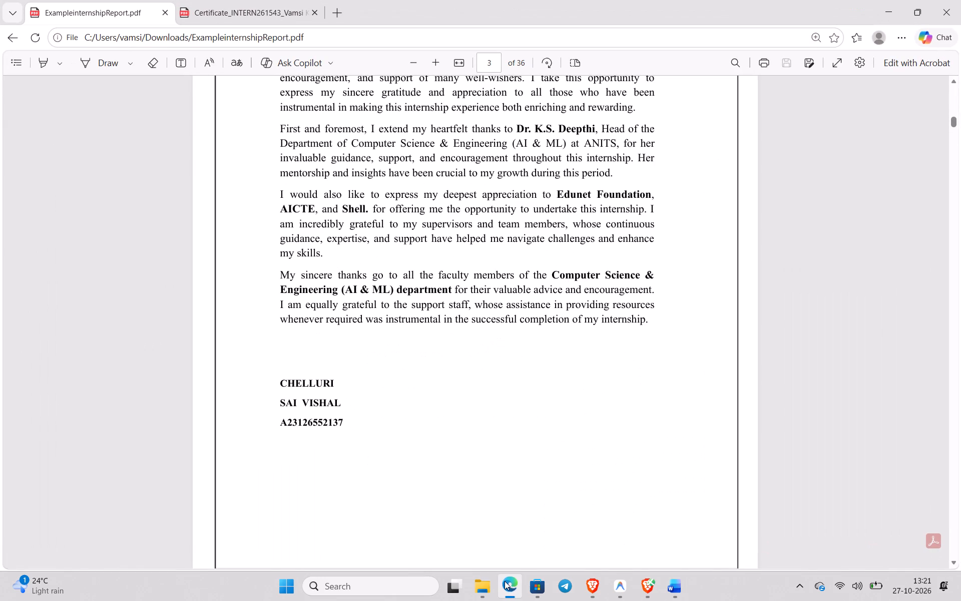
{"action": "scroll", "coordinate": [454, 402], "scroll_direction": "up", "scroll_amount": 6}
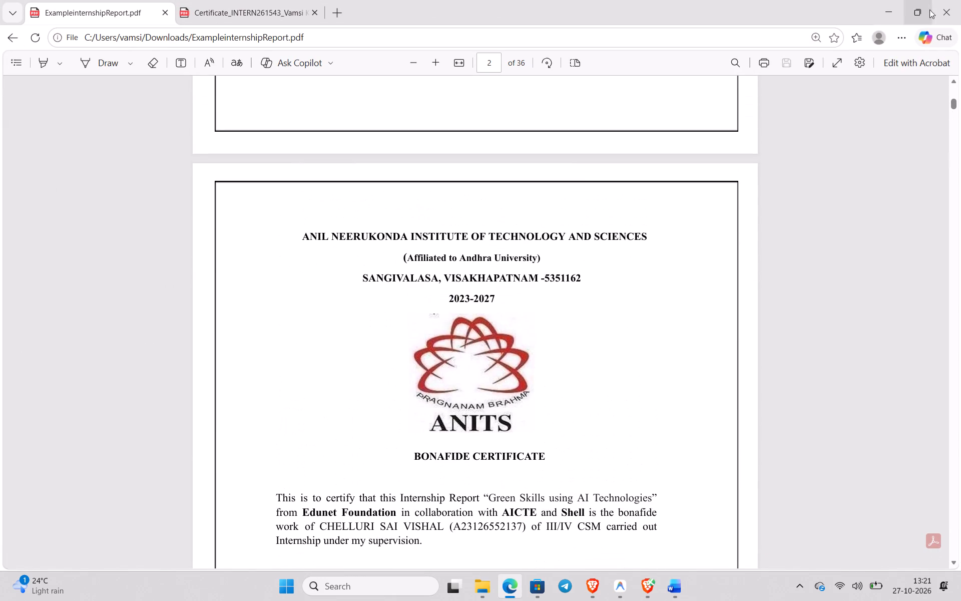
{"action": "left_click", "coordinate": [880, 0]}
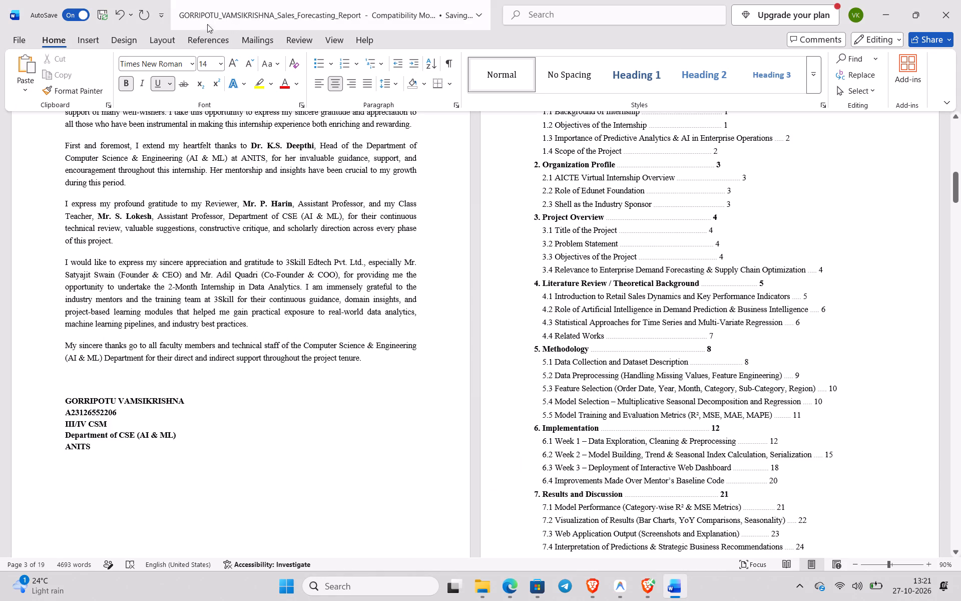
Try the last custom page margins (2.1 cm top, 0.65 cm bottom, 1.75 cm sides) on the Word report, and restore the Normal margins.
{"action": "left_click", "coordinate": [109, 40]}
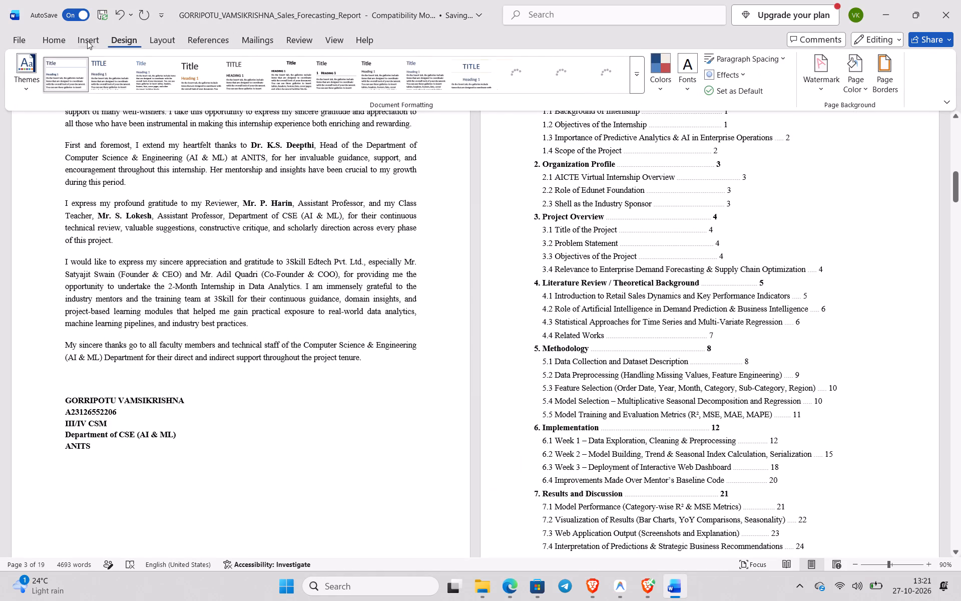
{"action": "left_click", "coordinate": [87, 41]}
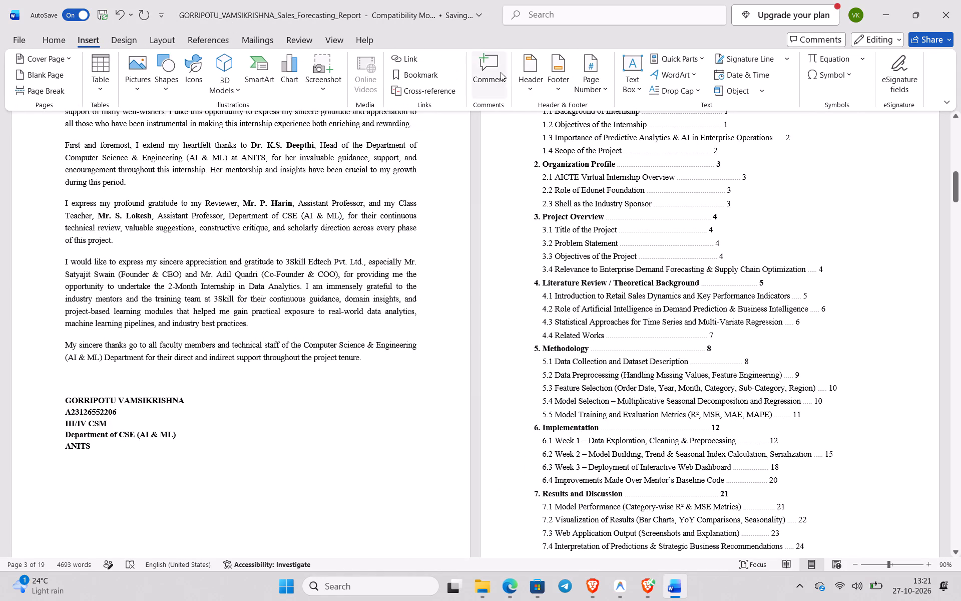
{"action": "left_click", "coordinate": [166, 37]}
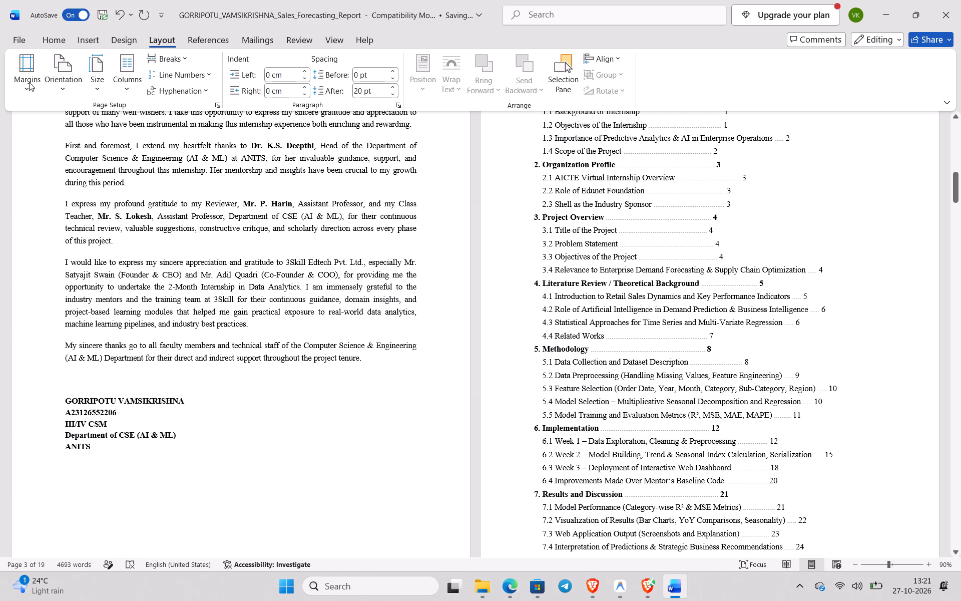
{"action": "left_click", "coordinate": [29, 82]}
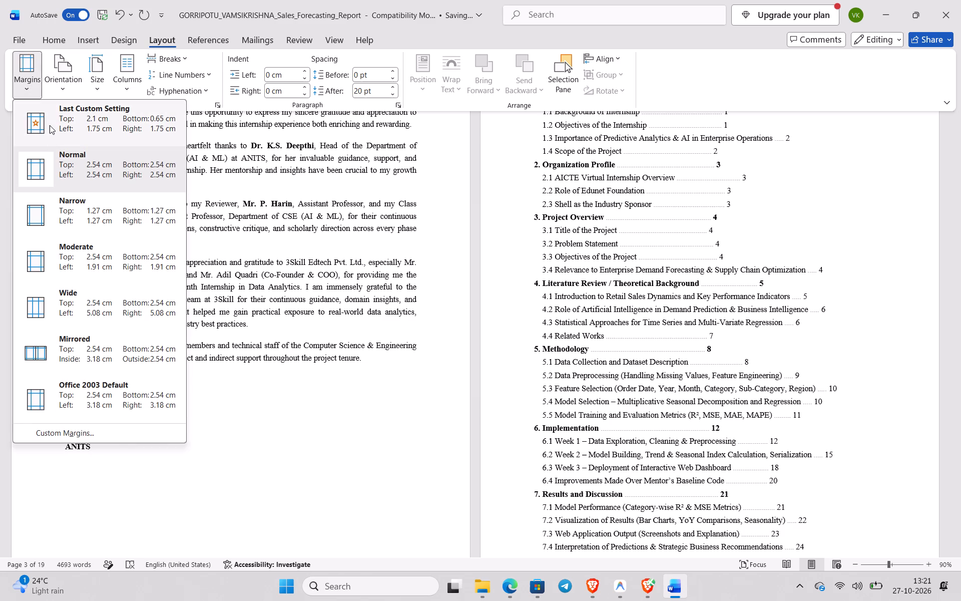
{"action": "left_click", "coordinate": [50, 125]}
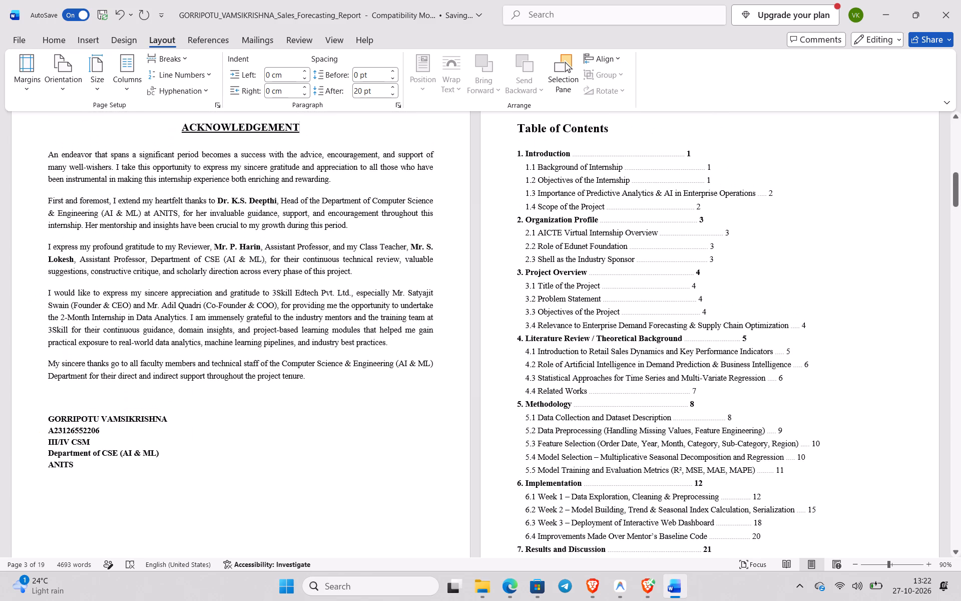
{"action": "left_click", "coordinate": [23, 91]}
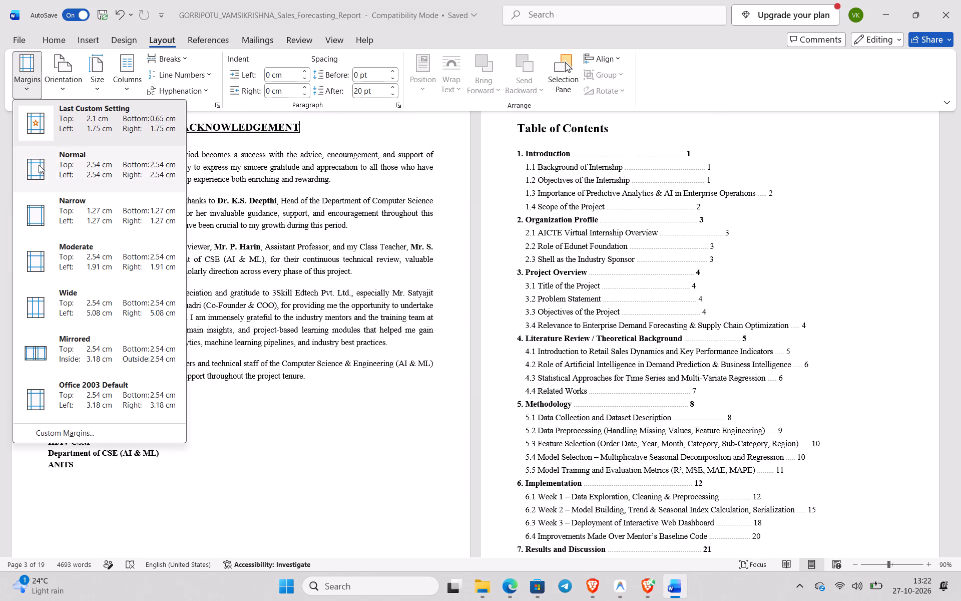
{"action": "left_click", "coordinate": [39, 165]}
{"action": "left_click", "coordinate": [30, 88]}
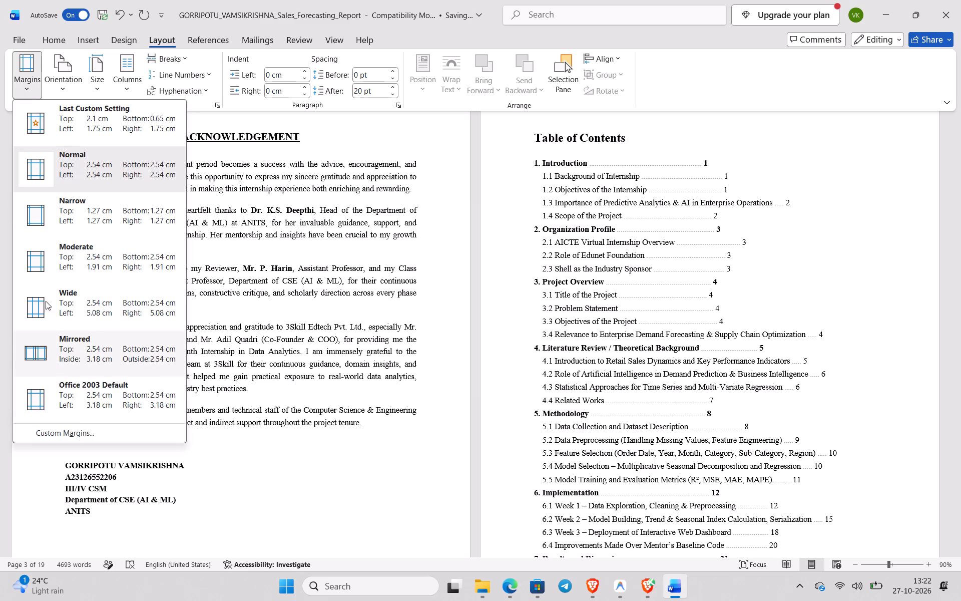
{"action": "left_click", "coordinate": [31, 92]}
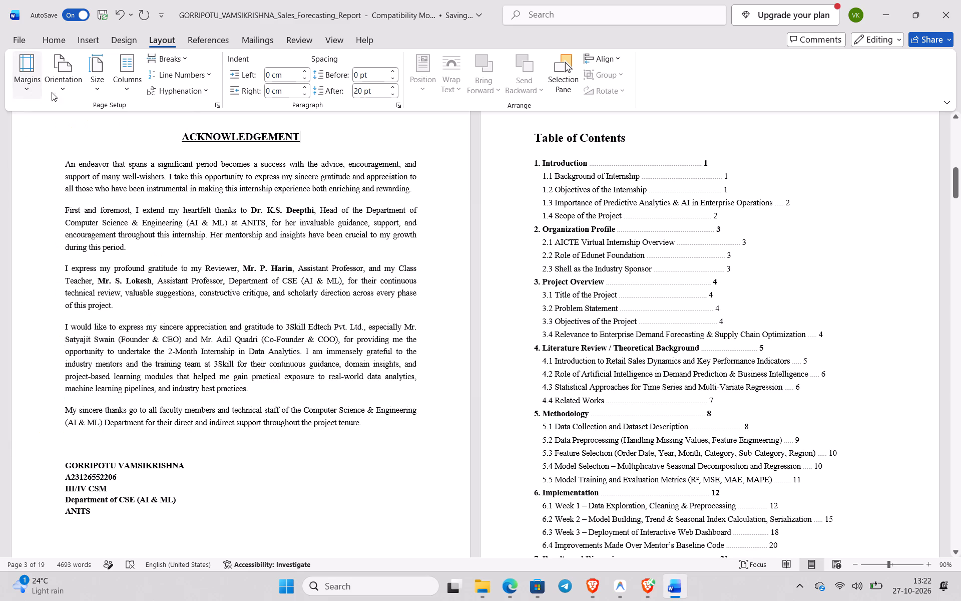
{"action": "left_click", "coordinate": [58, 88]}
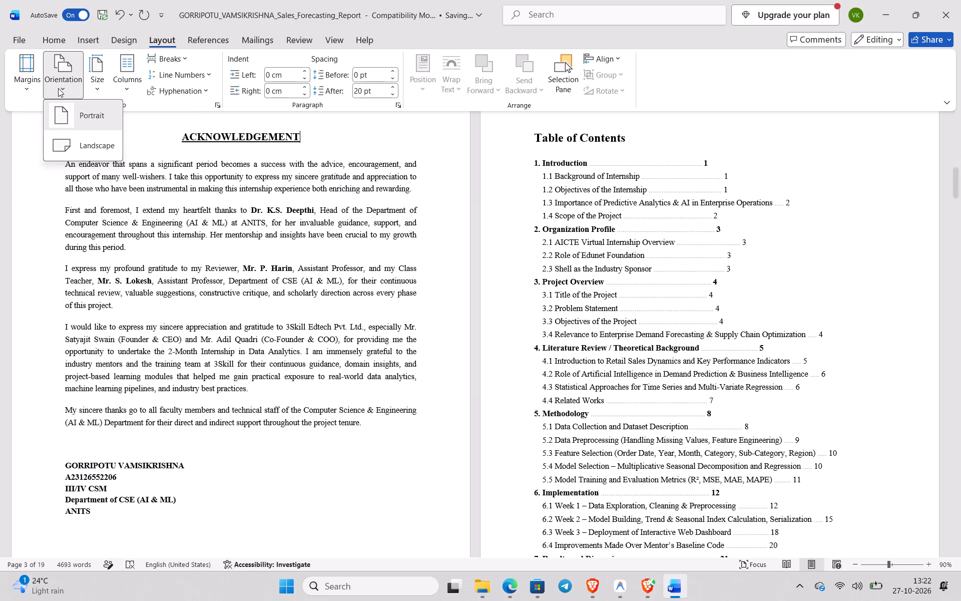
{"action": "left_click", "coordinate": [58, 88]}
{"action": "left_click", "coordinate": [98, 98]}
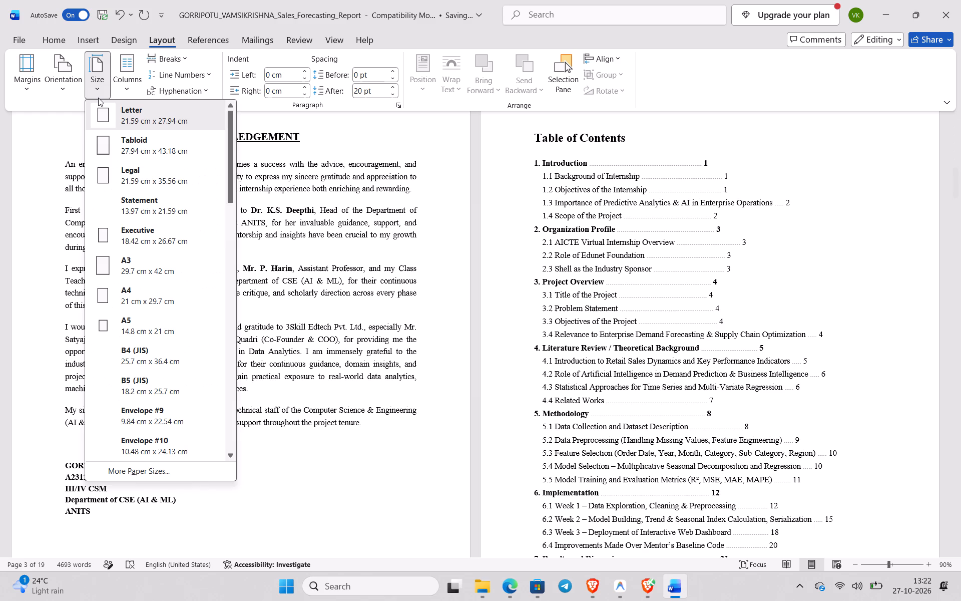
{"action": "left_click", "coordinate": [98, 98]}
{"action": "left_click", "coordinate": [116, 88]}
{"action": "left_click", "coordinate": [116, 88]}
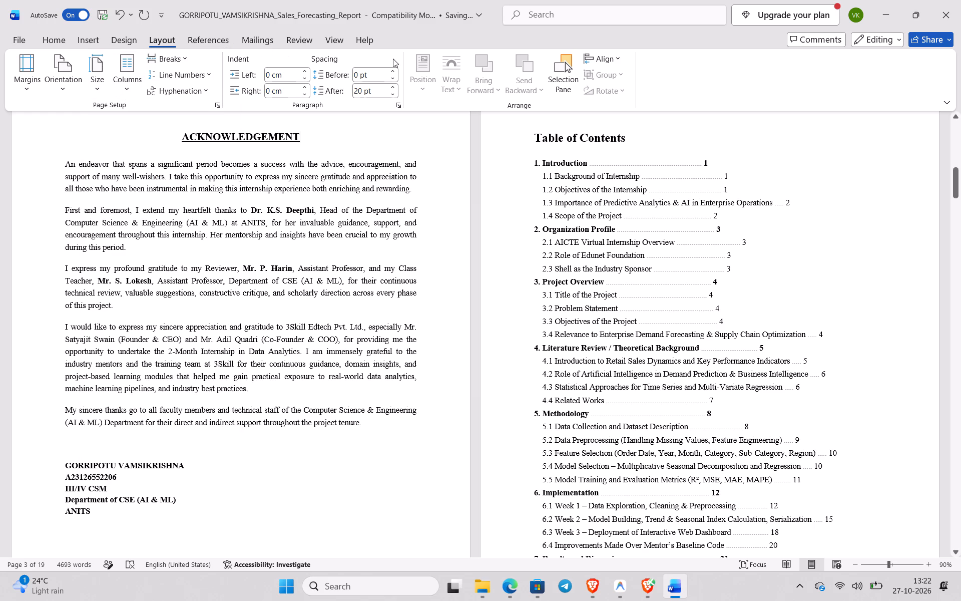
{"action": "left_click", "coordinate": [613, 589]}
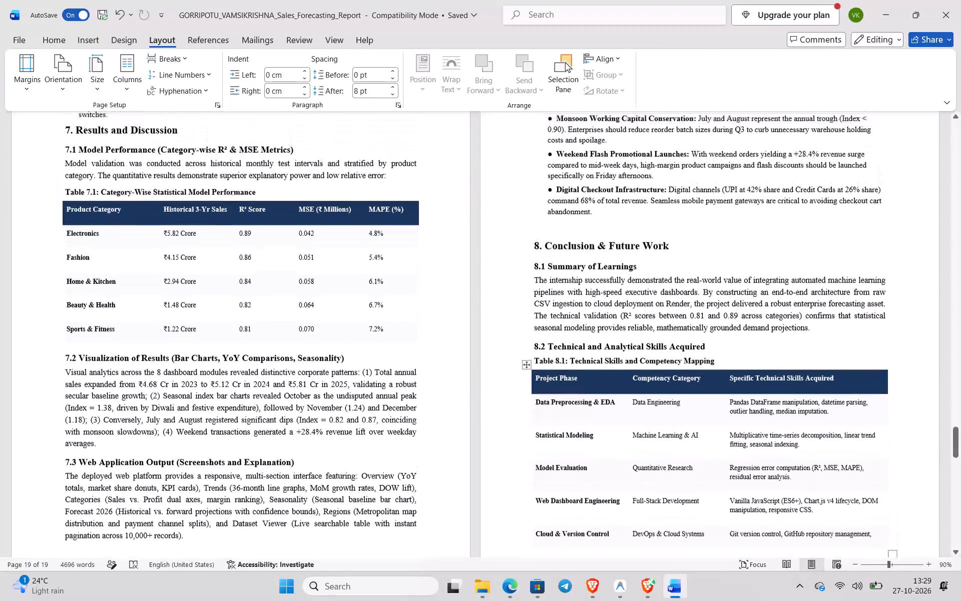
{"action": "scroll", "coordinate": [578, 205], "scroll_direction": "up", "scroll_amount": 4}
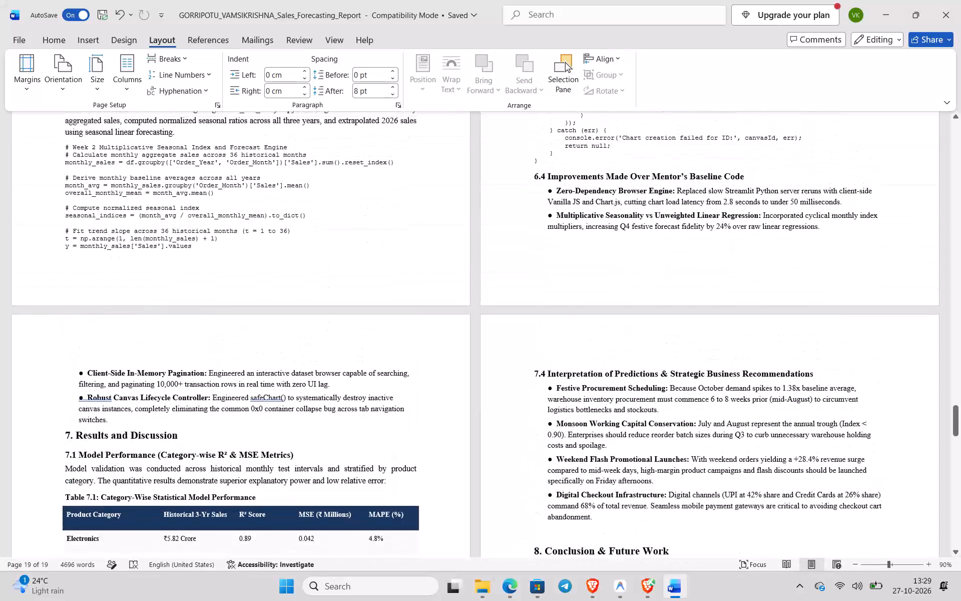
{"action": "scroll", "coordinate": [578, 205], "scroll_direction": "up", "scroll_amount": 4}
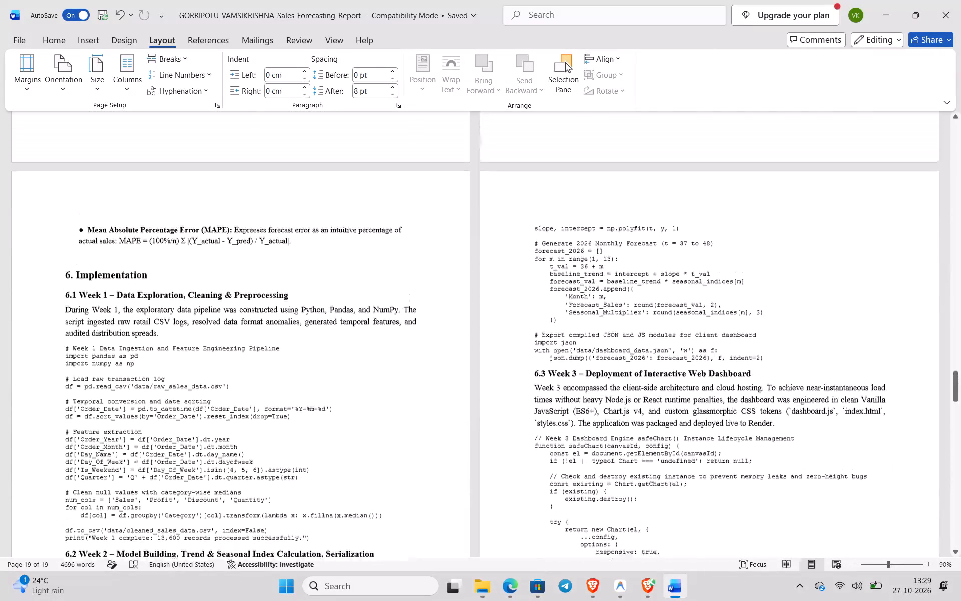
{"action": "scroll", "coordinate": [578, 205], "scroll_direction": "up", "scroll_amount": 6}
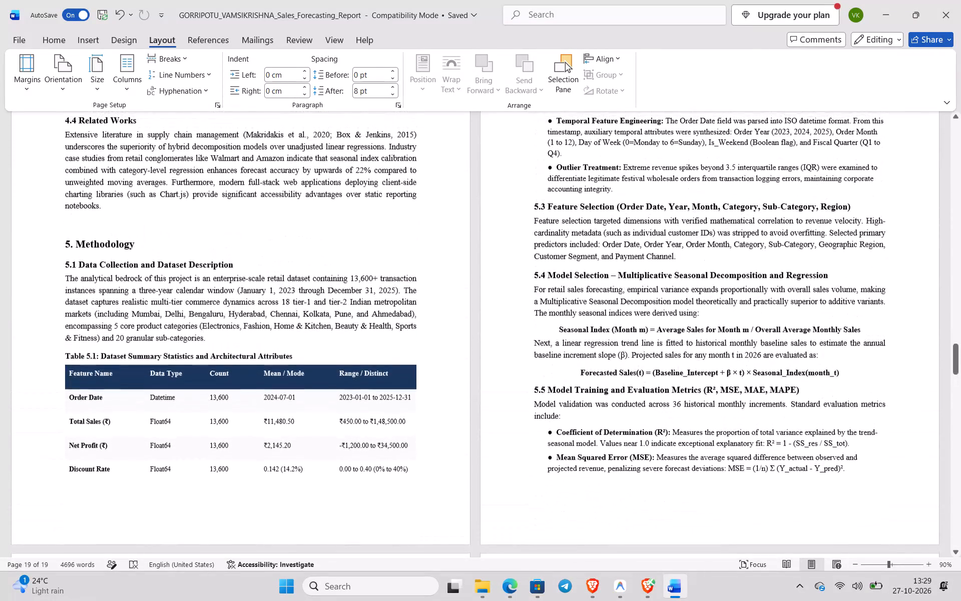
{"action": "scroll", "coordinate": [578, 205], "scroll_direction": "up", "scroll_amount": 5}
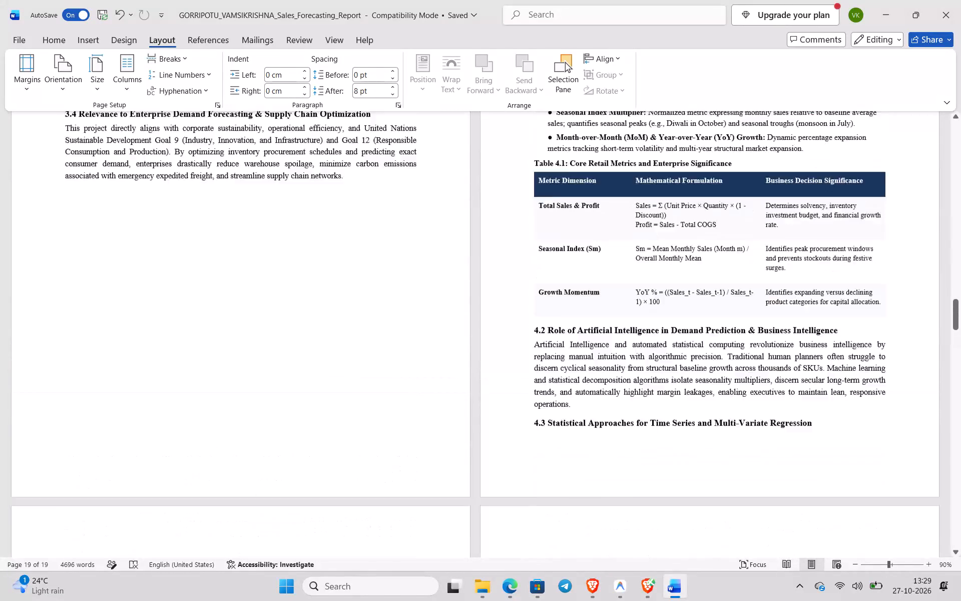
{"action": "scroll", "coordinate": [578, 205], "scroll_direction": "up", "scroll_amount": 2}
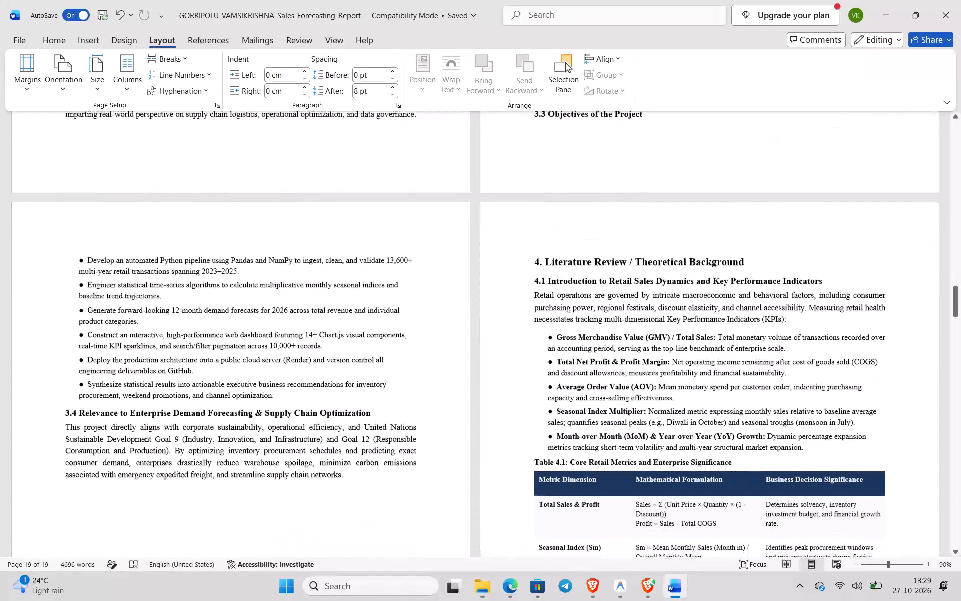
{"action": "left_click", "coordinate": [530, 260]}
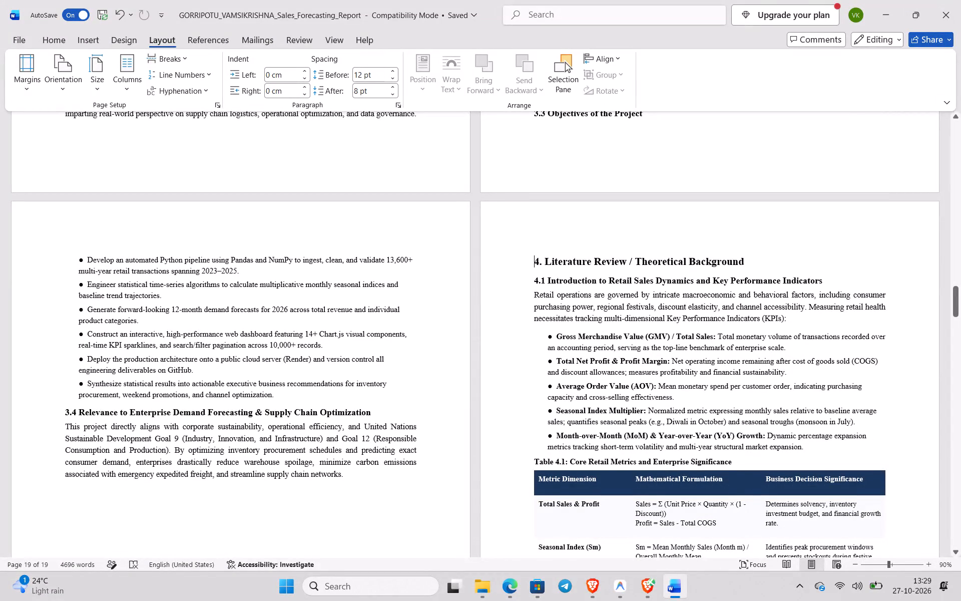
{"action": "key", "text": "BackSpace"}
{"action": "key", "text": "BackSpace"}
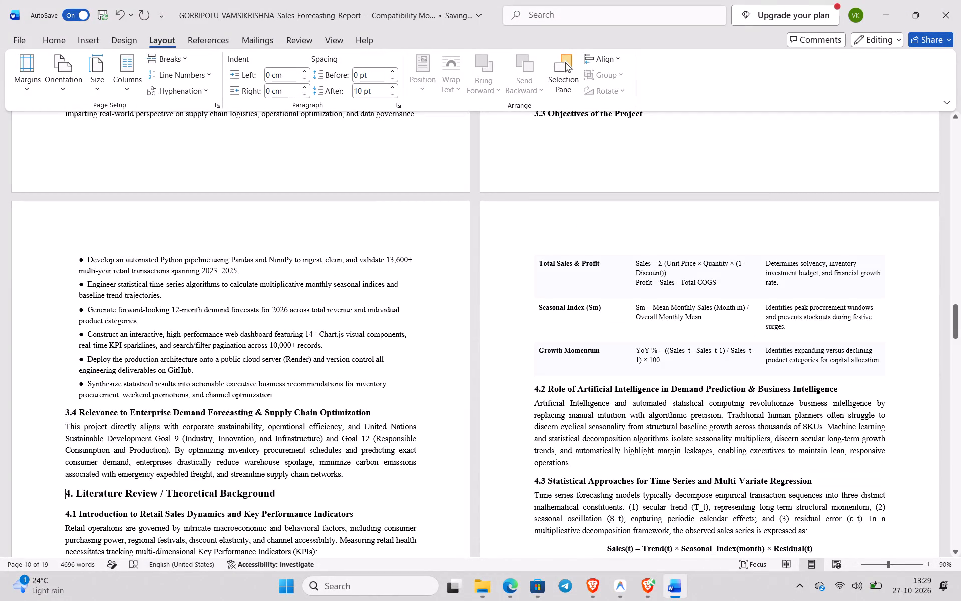
{"action": "key", "text": "Return"}
Insert two blank lines before the "Table 4.1: Core Retail Metrics and Enterprise Significance" caption to move it onto its table's page.
{"action": "scroll", "coordinate": [559, 284], "scroll_direction": "down", "scroll_amount": 2}
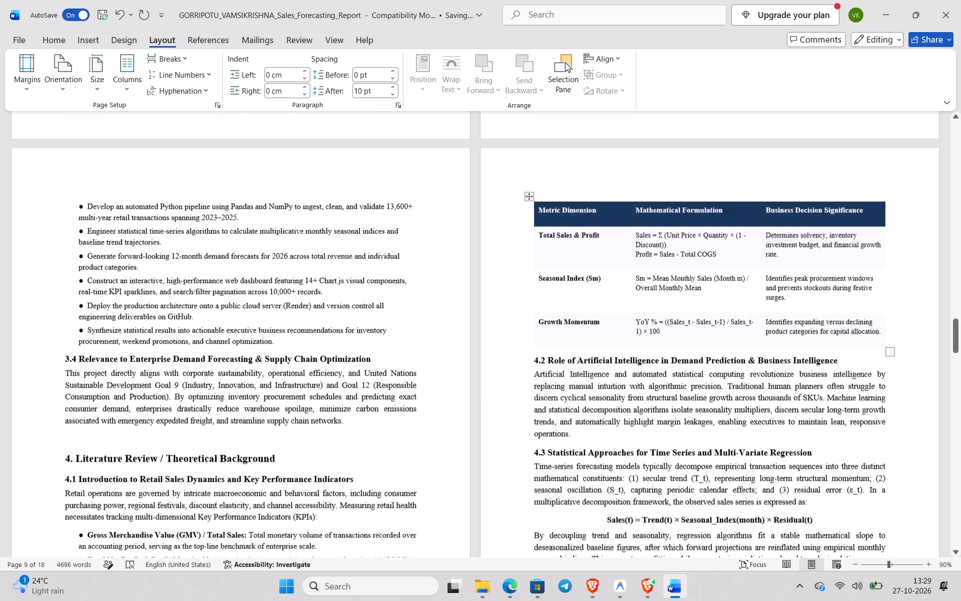
{"action": "scroll", "coordinate": [559, 284], "scroll_direction": "down", "scroll_amount": 2}
{"action": "scroll", "coordinate": [559, 284], "scroll_direction": "up", "scroll_amount": 1}
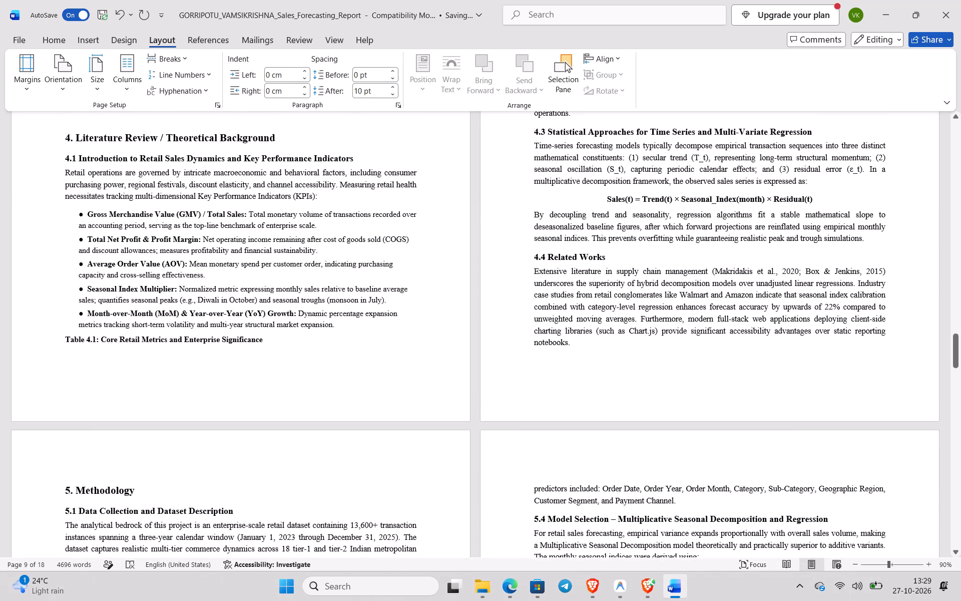
{"action": "left_click", "coordinate": [65, 340]}
{"action": "key", "text": "Return"}
{"action": "key", "text": "Return"}
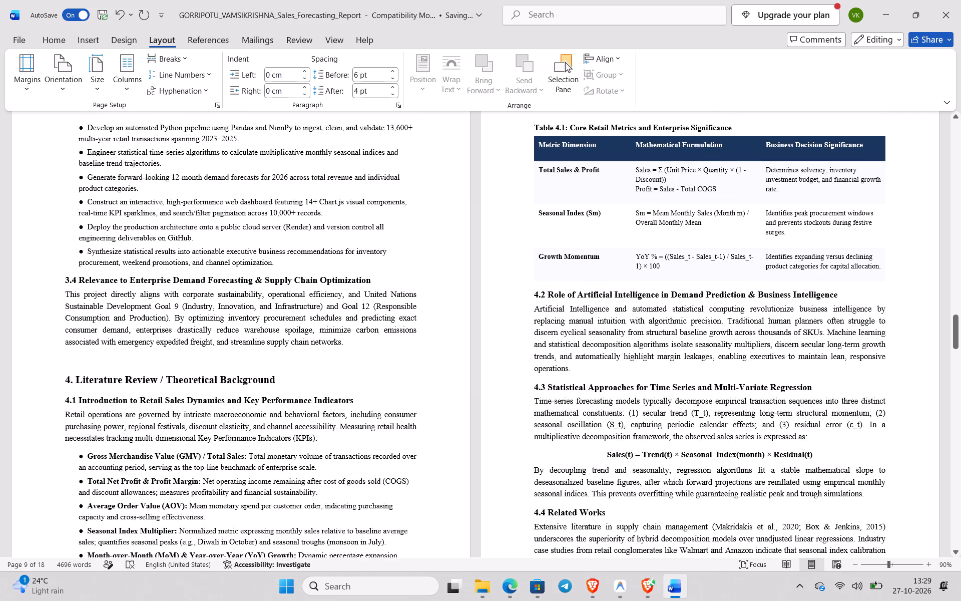
Insert two blank lines before the "3.3 Objectives of the Project" heading to move it onto the page with its bullet points.
{"action": "scroll", "coordinate": [261, 176], "scroll_direction": "up", "scroll_amount": 2}
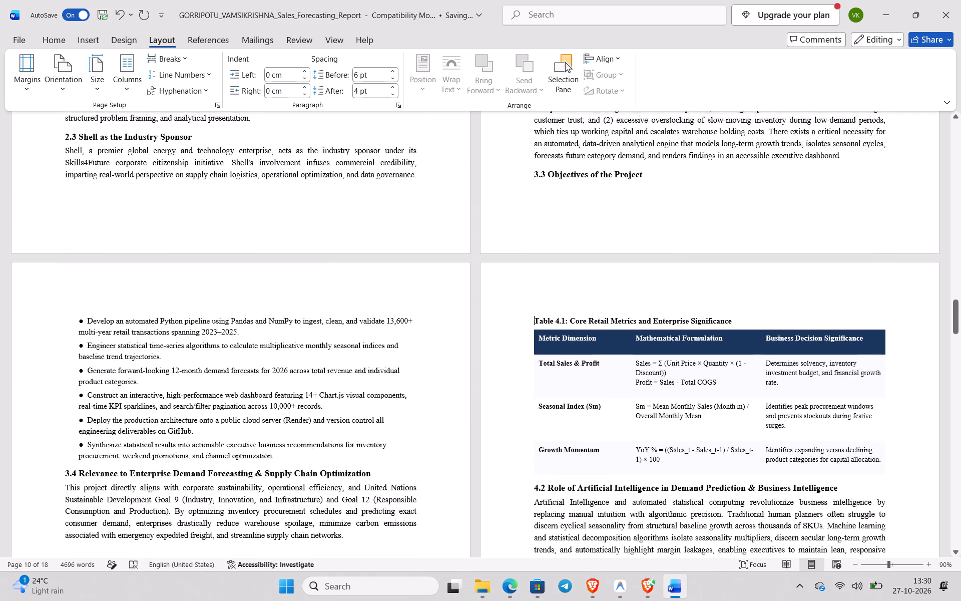
{"action": "scroll", "coordinate": [261, 176], "scroll_direction": "up", "scroll_amount": 1}
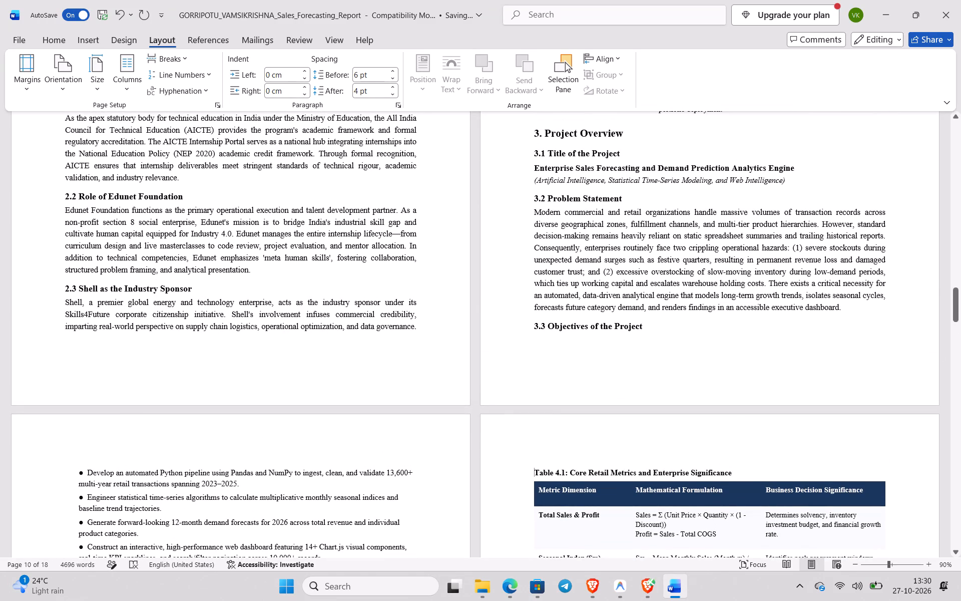
{"action": "left_click", "coordinate": [531, 322]}
{"action": "key", "text": "Return"}
{"action": "key", "text": "Return"}
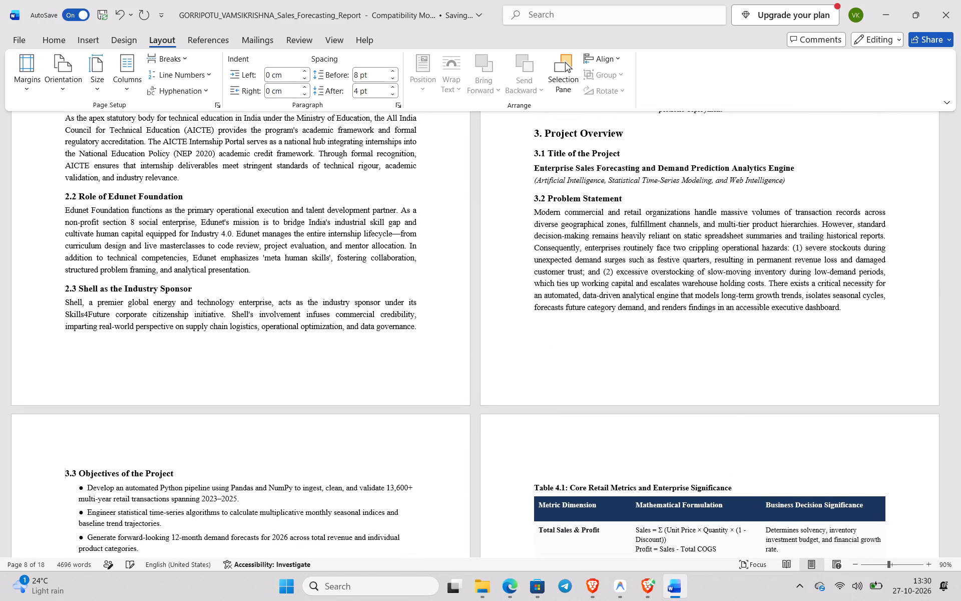
In Table 2.1, replace the Duration entry with "2 months".
{"action": "scroll", "coordinate": [531, 322], "scroll_direction": "up", "scroll_amount": 2}
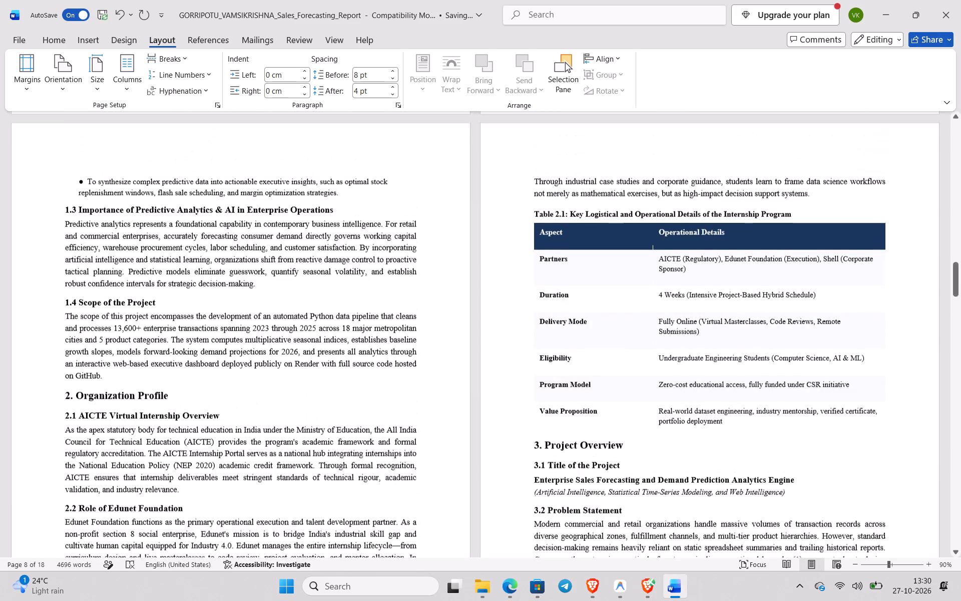
{"action": "scroll", "coordinate": [531, 322], "scroll_direction": "up", "scroll_amount": 1}
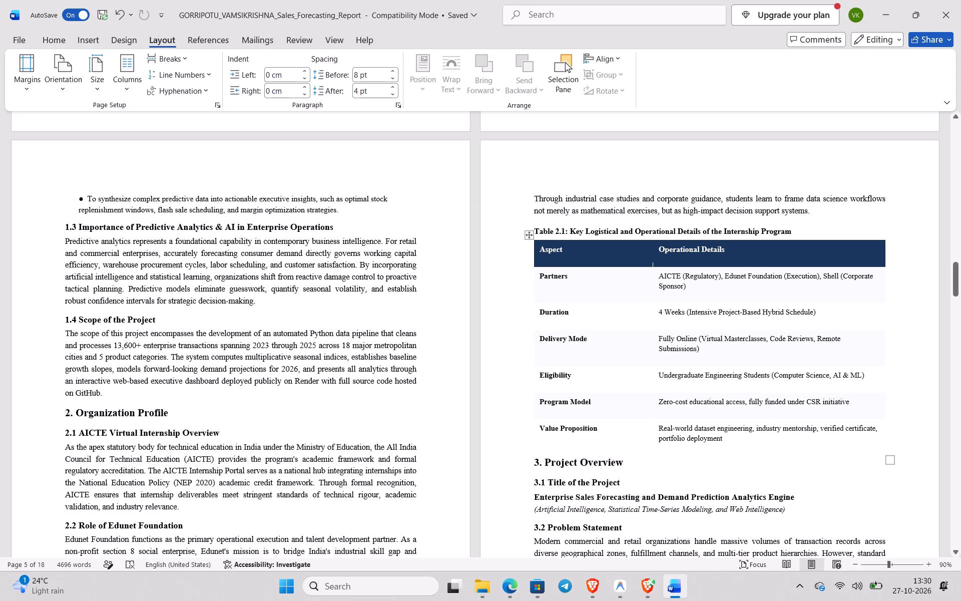
{"action": "left_click", "coordinate": [820, 311]}
{"action": "key", "text": "BackSpace"}
{"action": "key", "text": "BackSpace"}
{"action": "key", "text": "BackSpace"}
{"action": "key", "text": "BackSpace"}
{"action": "key", "text": "BackSpace"}
{"action": "key", "text": "BackSpace"}
{"action": "key", "text": "BackSpace"}
{"action": "key", "text": "BackSpace"}
{"action": "key", "text": "BackSpace"}
{"action": "key", "text": "BackSpace"}
{"action": "key", "text": "BackSpace"}
{"action": "key", "text": "BackSpace"}
{"action": "key", "text": "BackSpace"}
{"action": "key", "text": "BackSpace"}
{"action": "key", "text": "BackSpace"}
{"action": "key", "text": "BackSpace"}
{"action": "key", "text": "BackSpace"}
{"action": "key", "text": "BackSpace"}
{"action": "key", "text": "BackSpace"}
{"action": "key", "text": "BackSpace"}
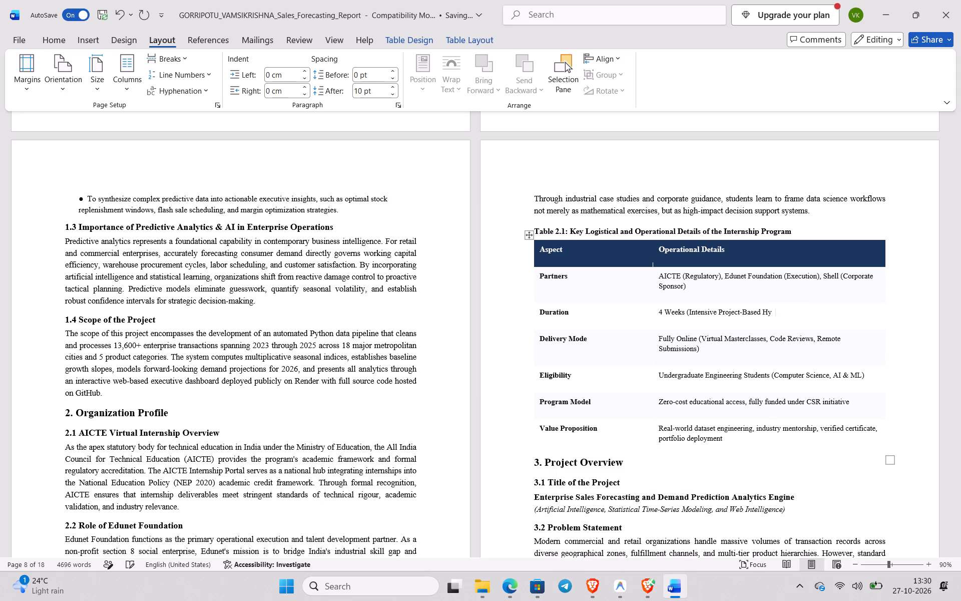
{"action": "key", "text": "BackSpace"}
{"action": "key", "text": "BackSpace"}
{"action": "key", "text": "BackSpace"}
{"action": "key", "text": "BackSpace"}
{"action": "key", "text": "BackSpace"}
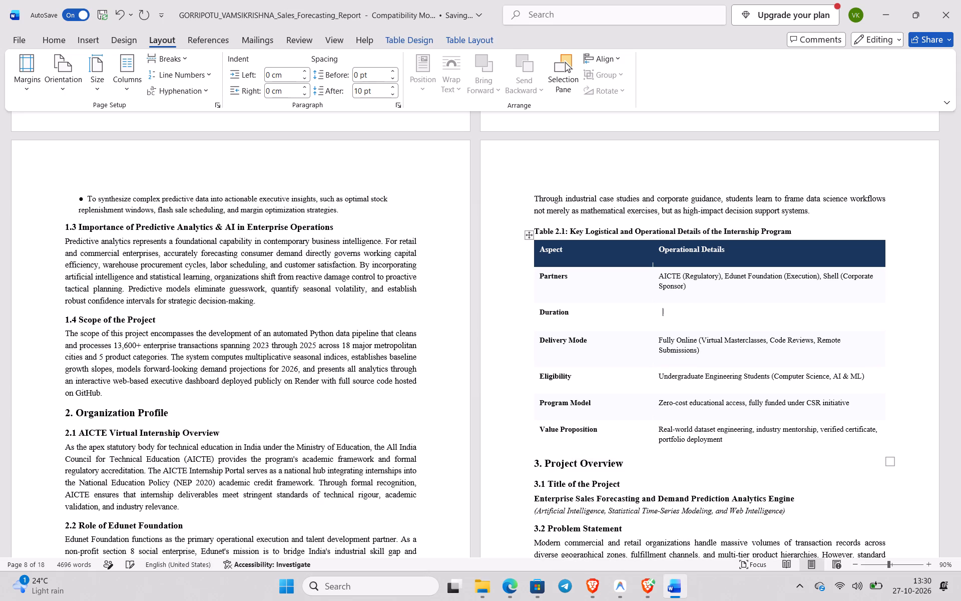
{"action": "type", "text": "2 months"}
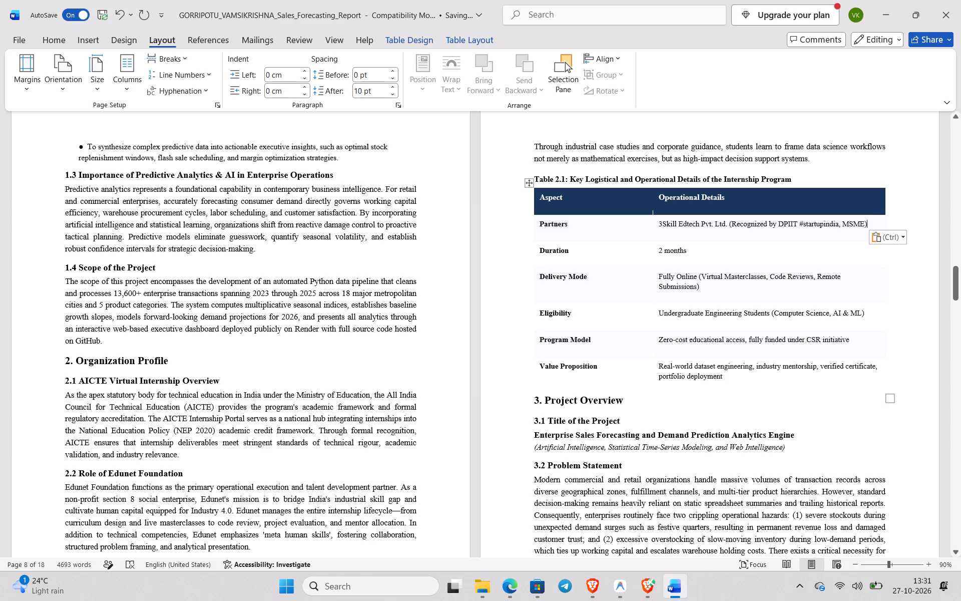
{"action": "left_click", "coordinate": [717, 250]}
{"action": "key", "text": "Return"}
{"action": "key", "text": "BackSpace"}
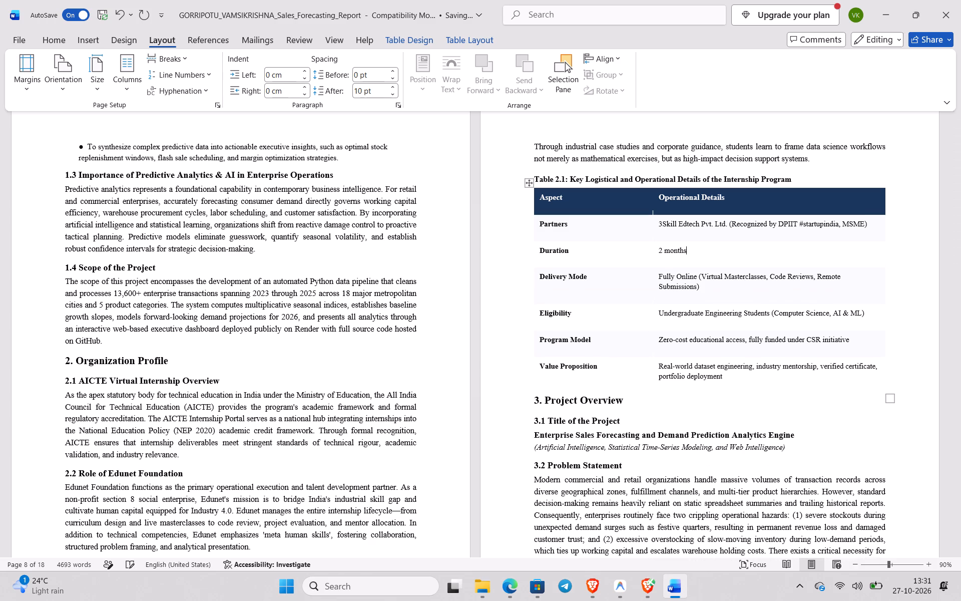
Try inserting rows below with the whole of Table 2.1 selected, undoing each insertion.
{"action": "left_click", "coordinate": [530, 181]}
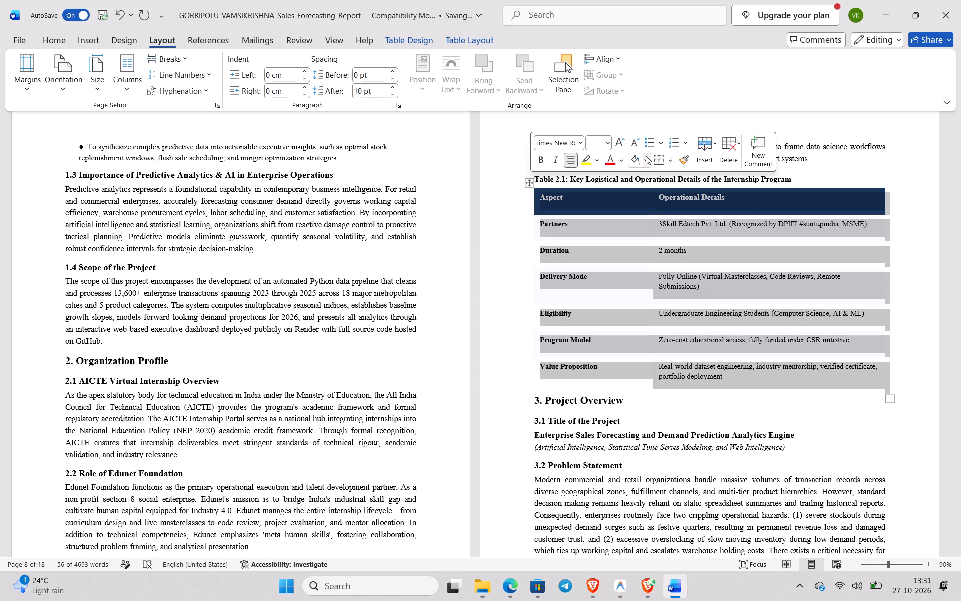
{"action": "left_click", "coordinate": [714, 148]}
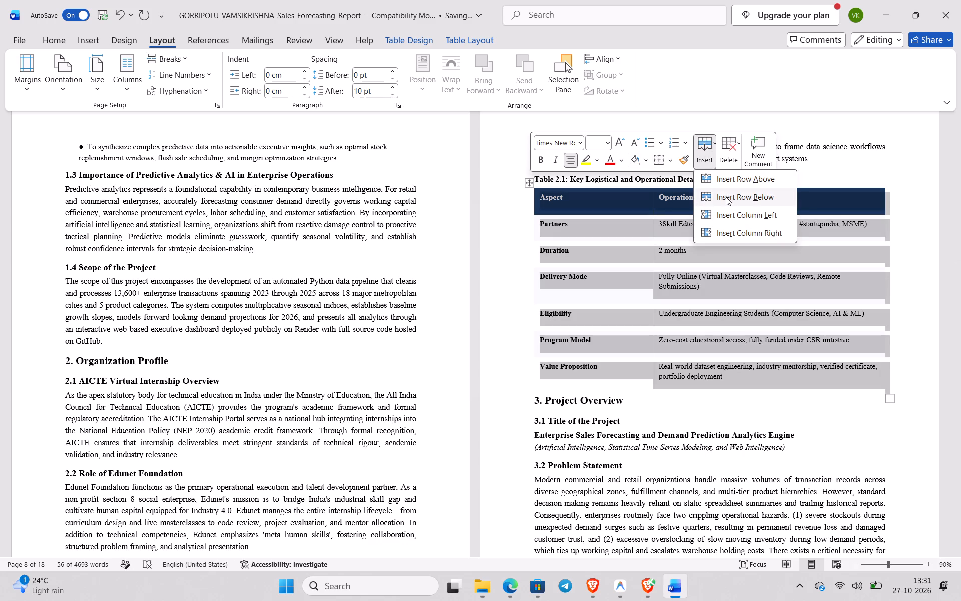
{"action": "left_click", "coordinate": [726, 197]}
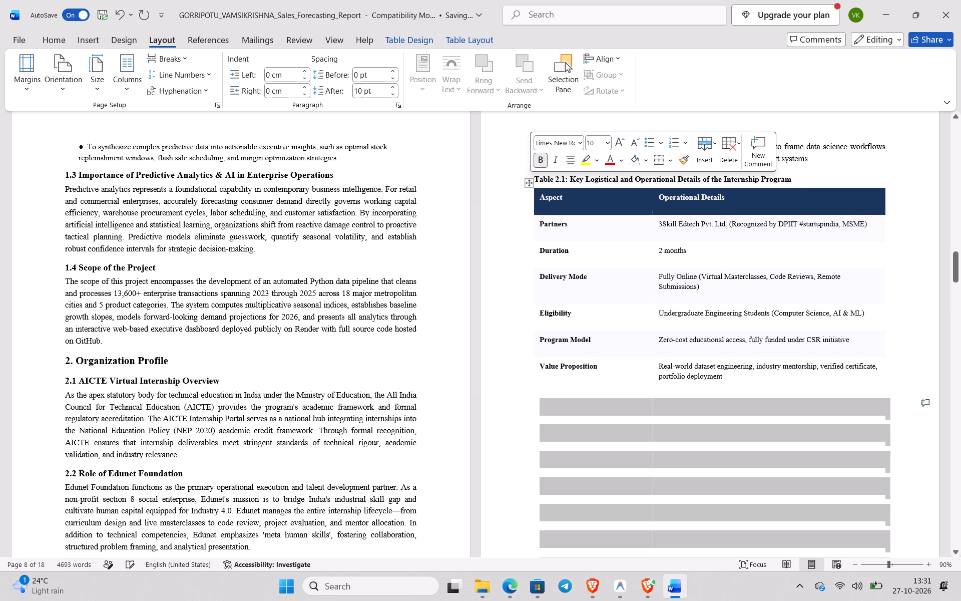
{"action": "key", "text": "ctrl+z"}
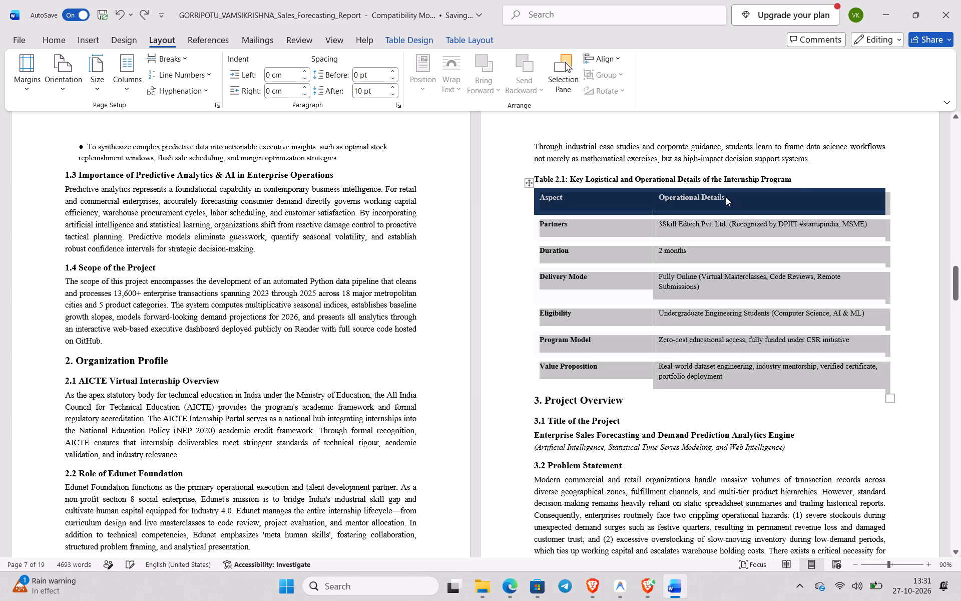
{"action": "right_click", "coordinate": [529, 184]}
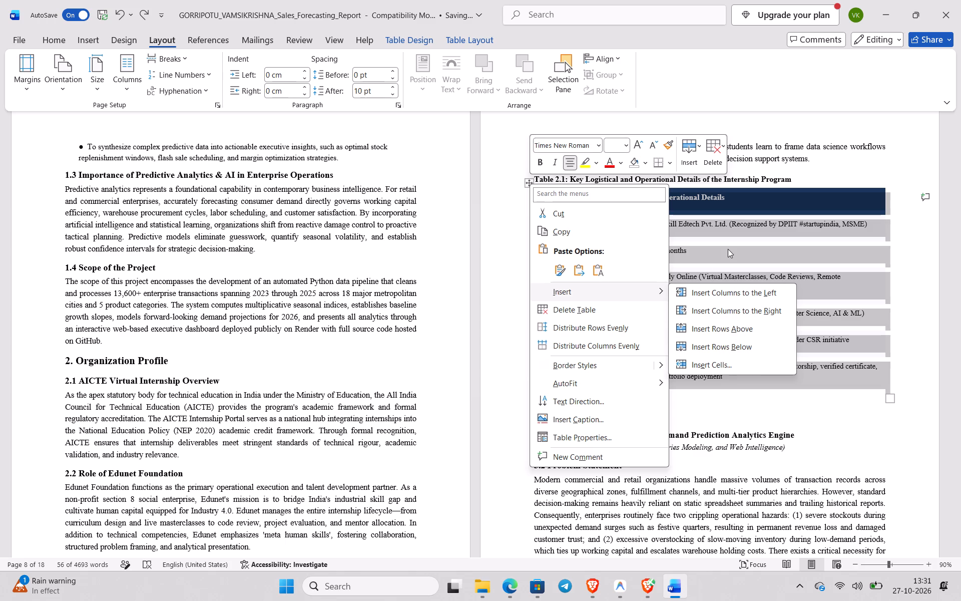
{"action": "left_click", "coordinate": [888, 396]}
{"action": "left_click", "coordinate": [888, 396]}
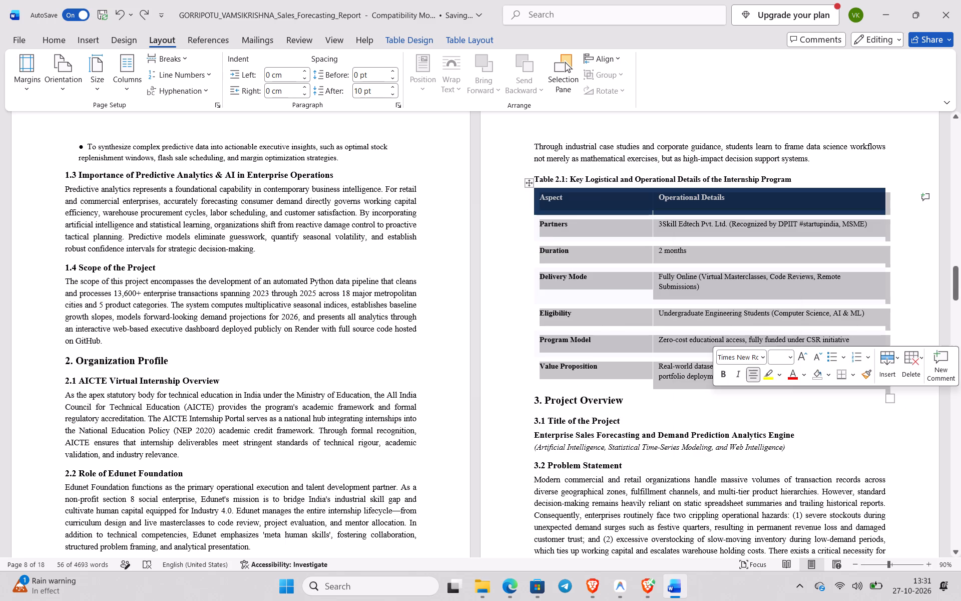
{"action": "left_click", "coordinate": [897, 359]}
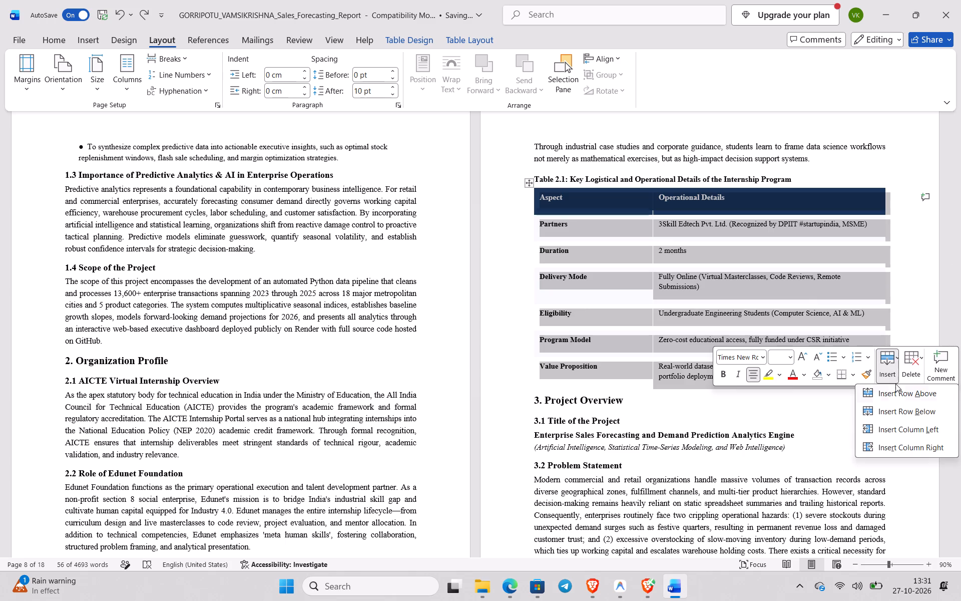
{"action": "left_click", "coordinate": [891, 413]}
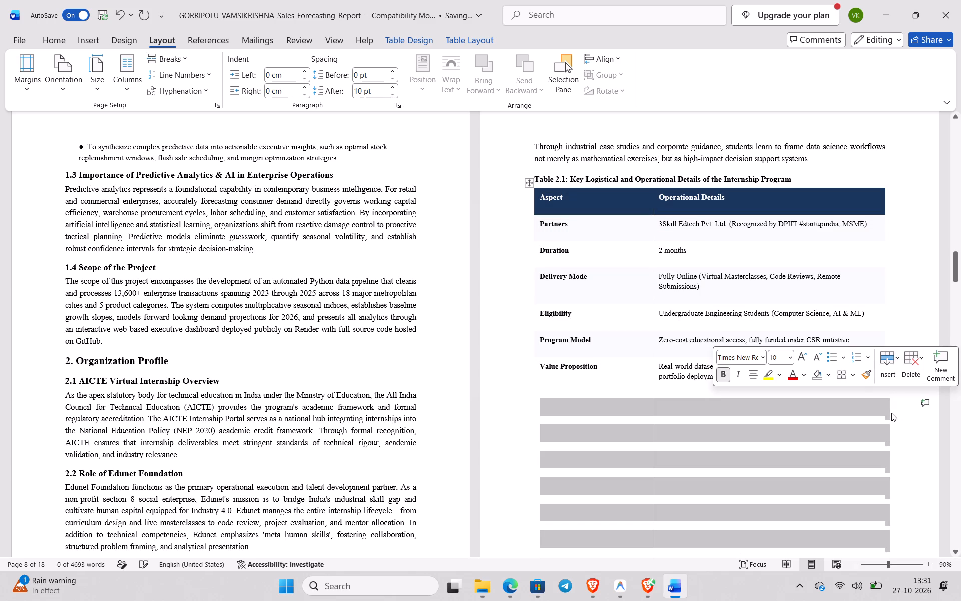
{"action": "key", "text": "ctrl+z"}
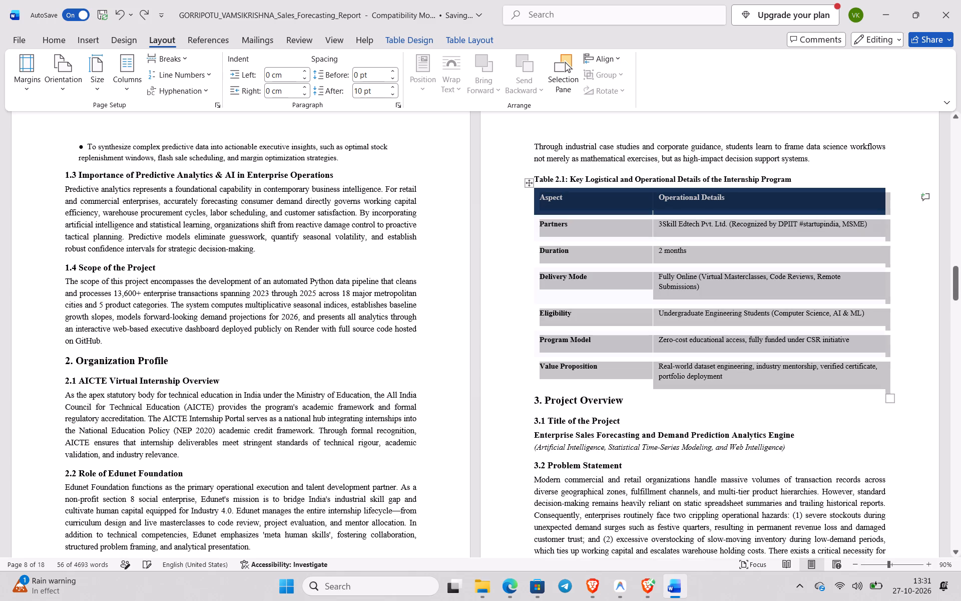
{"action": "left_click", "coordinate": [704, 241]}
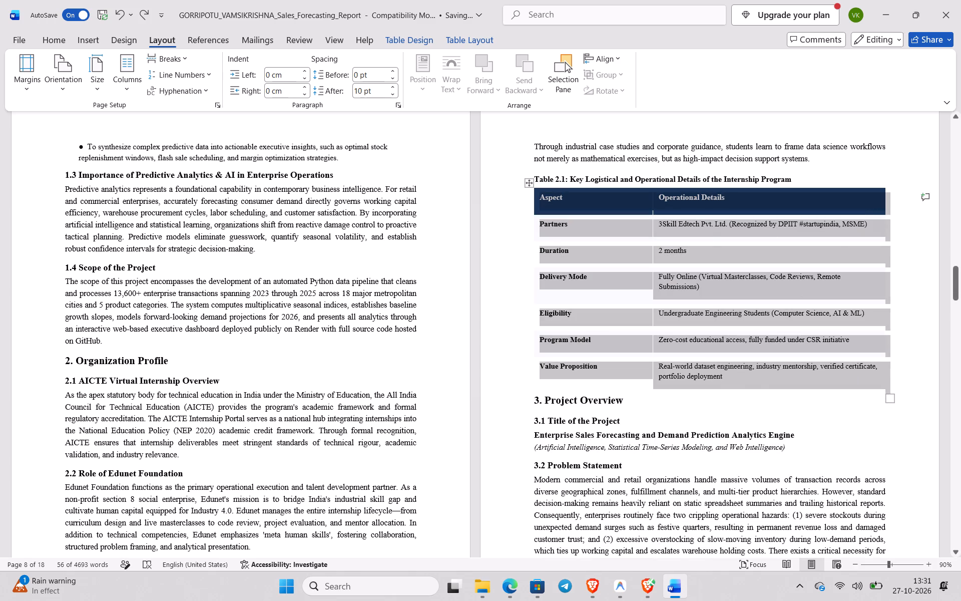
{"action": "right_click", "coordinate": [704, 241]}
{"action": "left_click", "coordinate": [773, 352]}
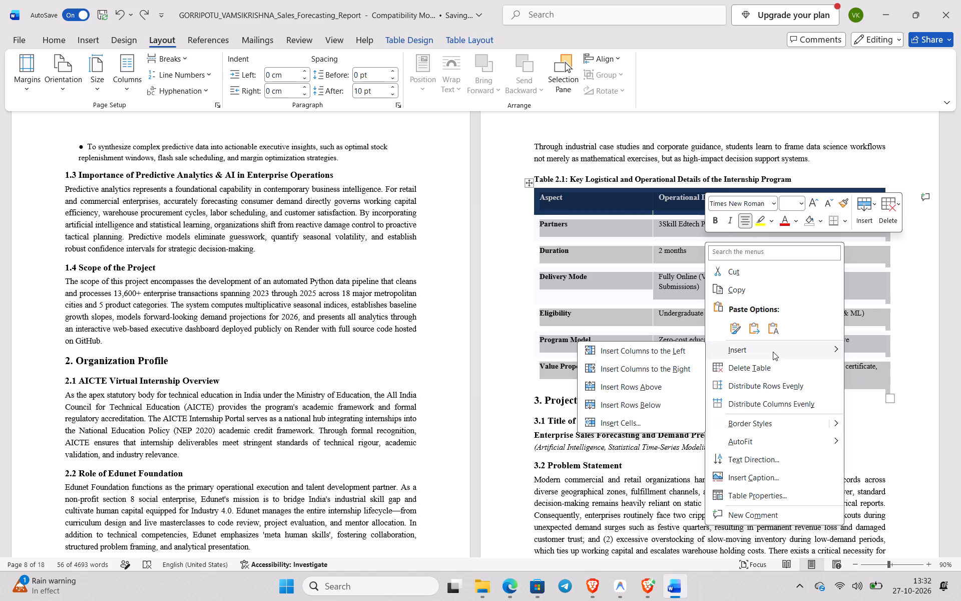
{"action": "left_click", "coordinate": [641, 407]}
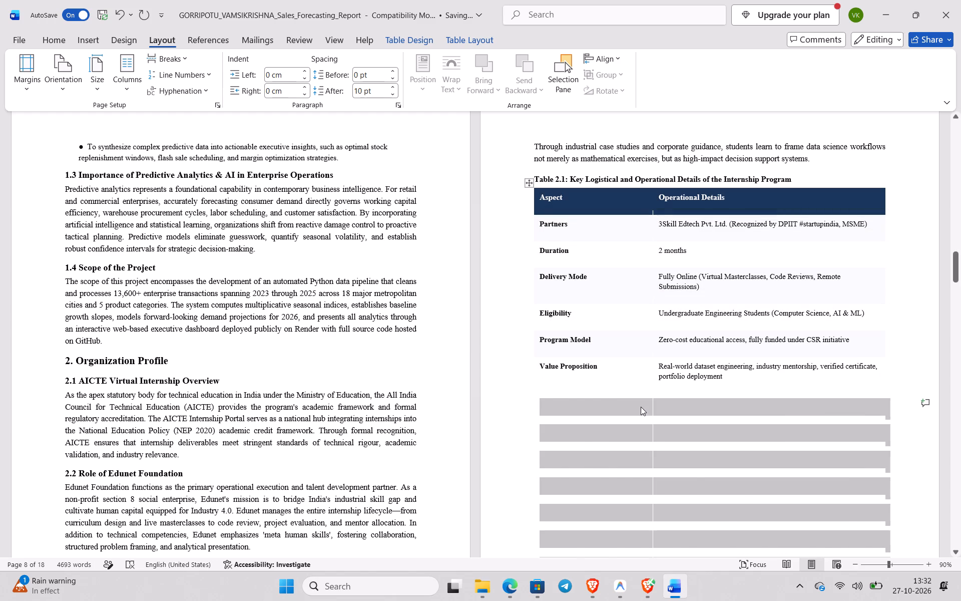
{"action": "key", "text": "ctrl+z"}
Insert one blank row below the Duration row in Table 2.1.
{"action": "left_click", "coordinate": [499, 308]}
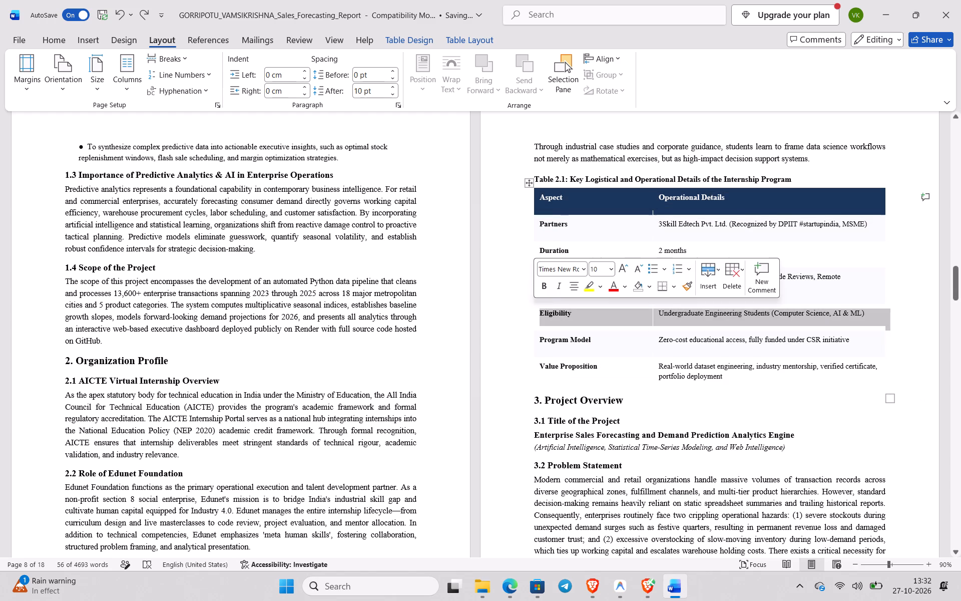
{"action": "left_click", "coordinate": [699, 239]}
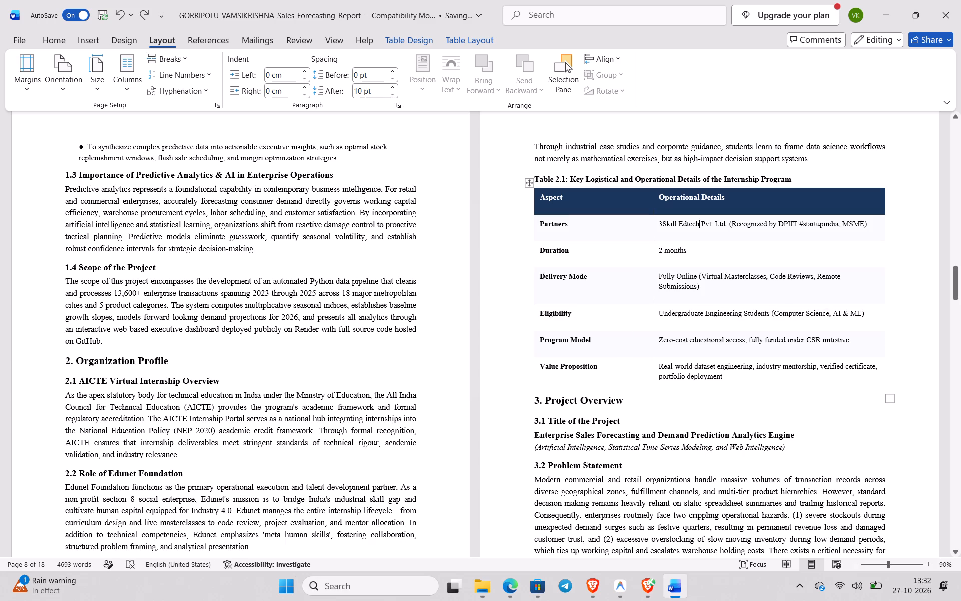
{"action": "left_click", "coordinate": [694, 250]}
{"action": "right_click", "coordinate": [694, 250]}
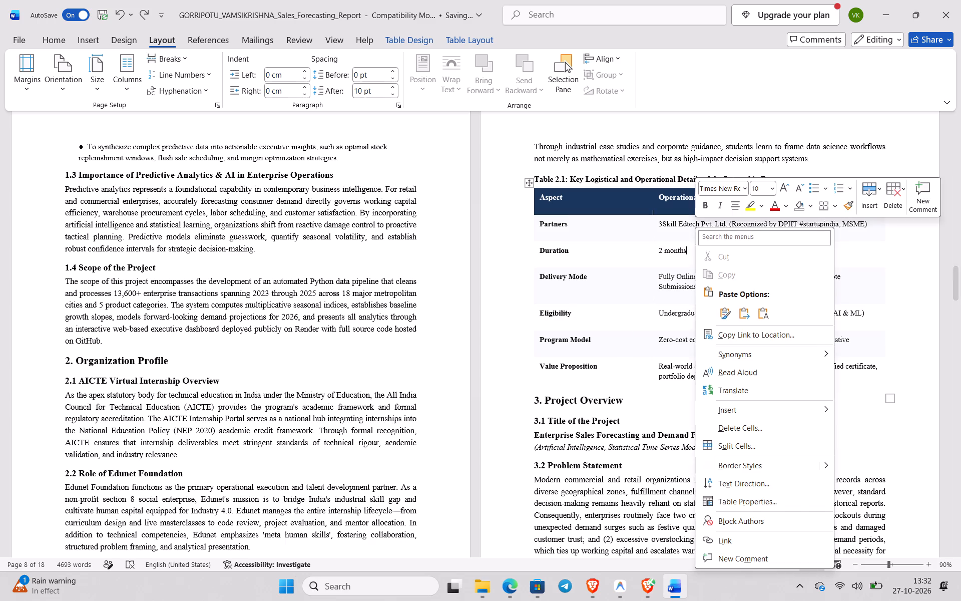
{"action": "left_click", "coordinate": [684, 242]}
{"action": "right_click", "coordinate": [684, 242]}
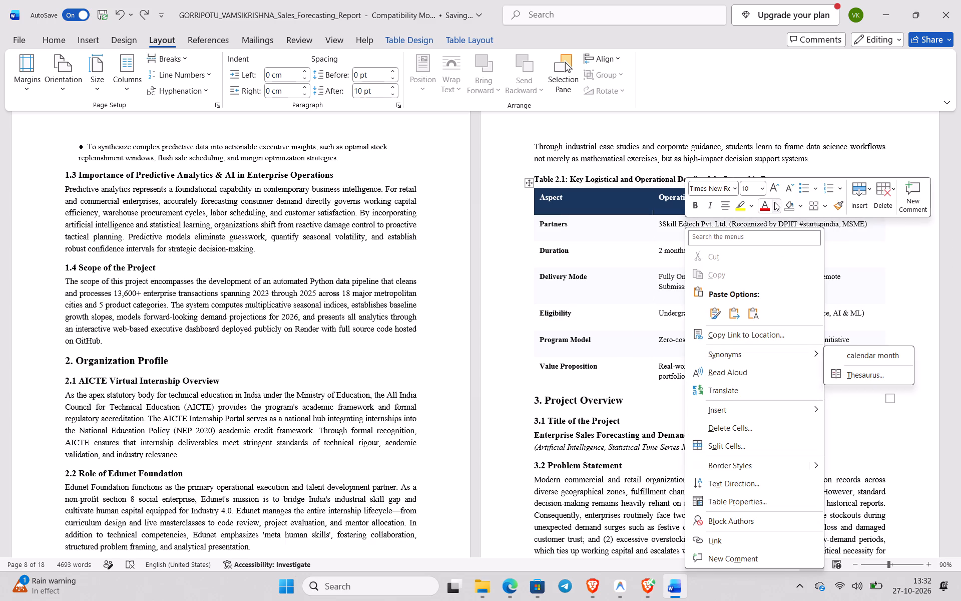
{"action": "left_click", "coordinate": [870, 193]}
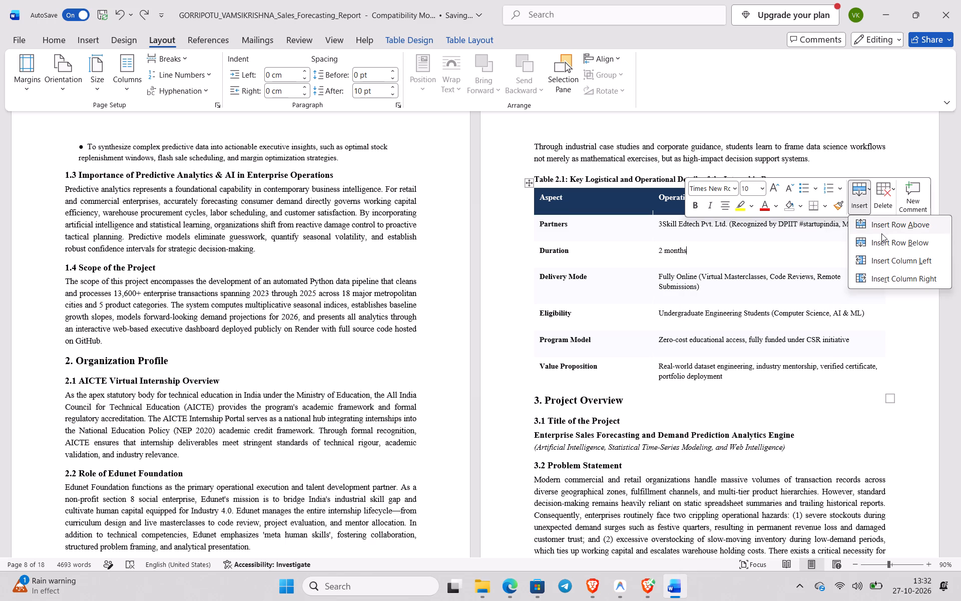
{"action": "left_click", "coordinate": [881, 241]}
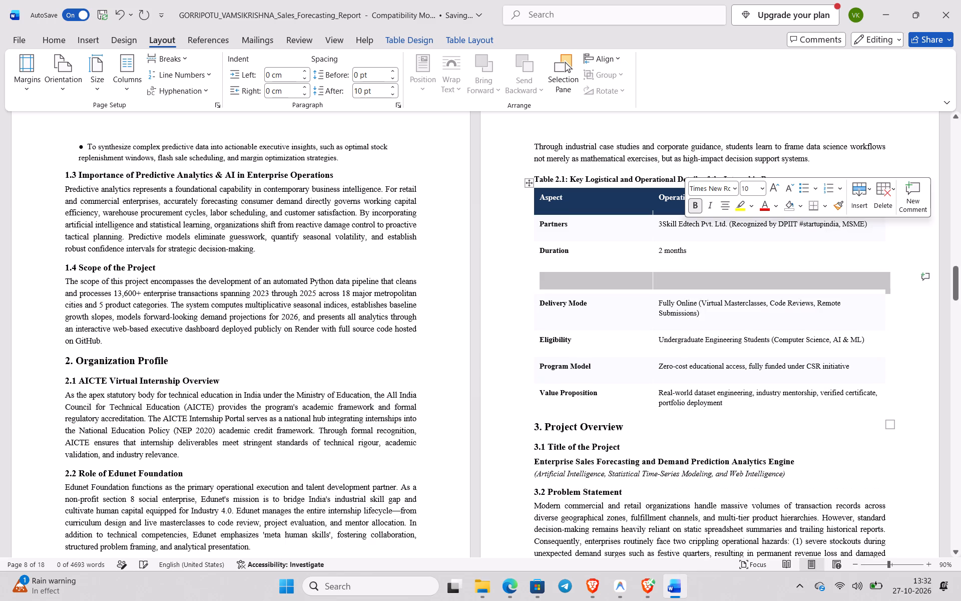
Fill Table 2.1's new row with "Domain" as the aspect and "Data Analytics" as its operational details.
{"action": "left_click", "coordinate": [611, 283]}
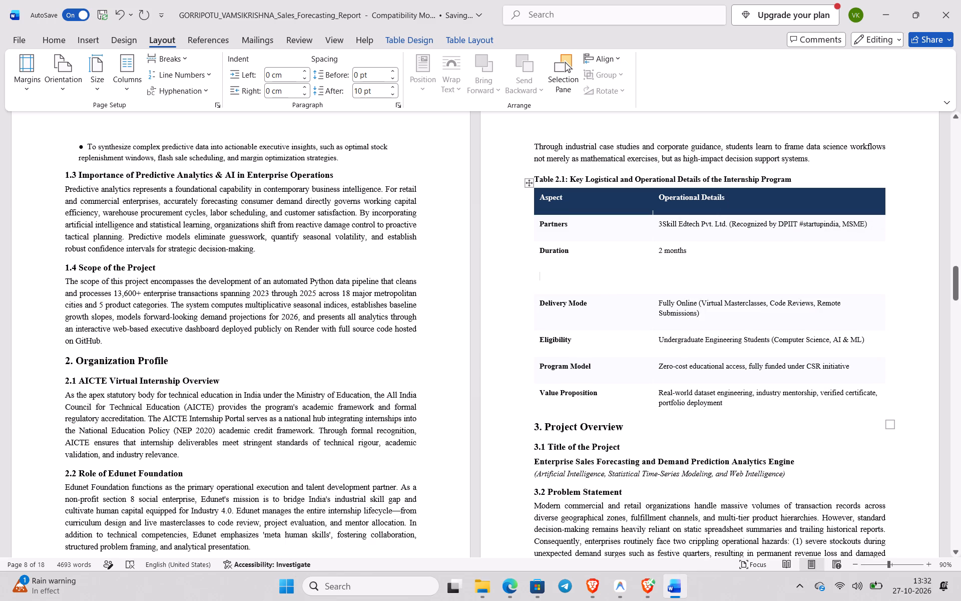
{"action": "key", "text": "d"}
{"action": "type", "text": "omain"}
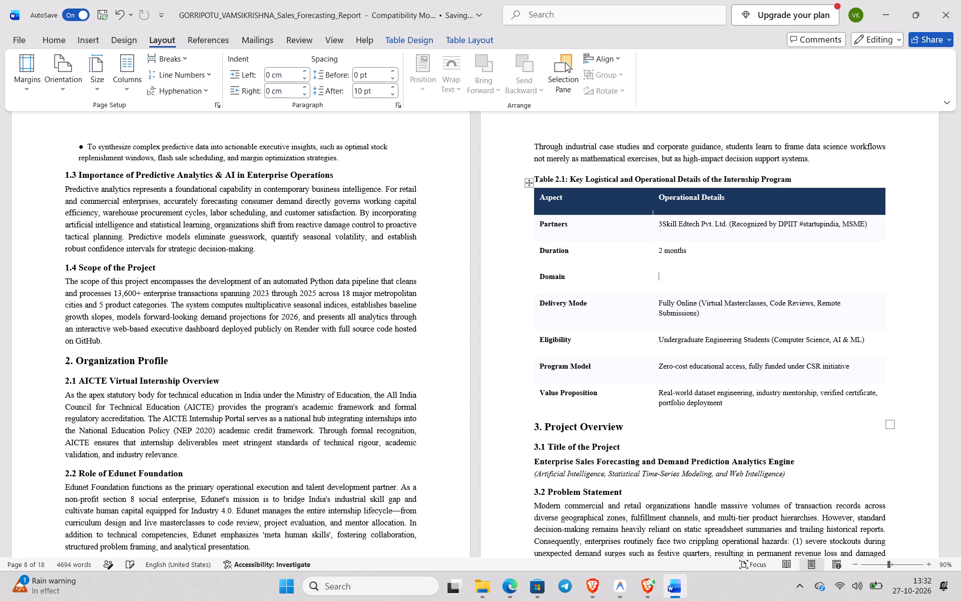
{"action": "key", "text": "d"}
{"action": "type", "text": "ata"}
{"action": "key", "text": "space"}
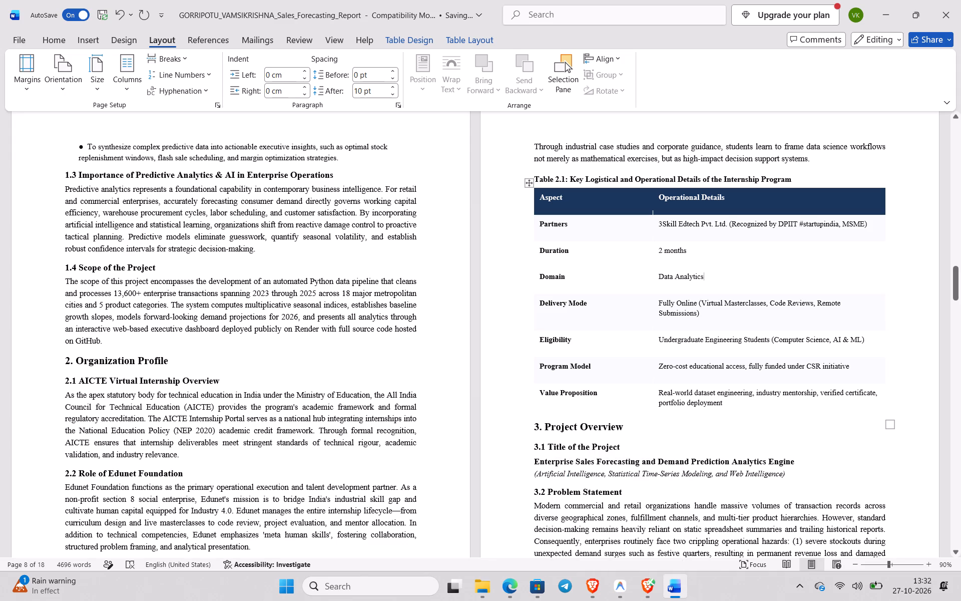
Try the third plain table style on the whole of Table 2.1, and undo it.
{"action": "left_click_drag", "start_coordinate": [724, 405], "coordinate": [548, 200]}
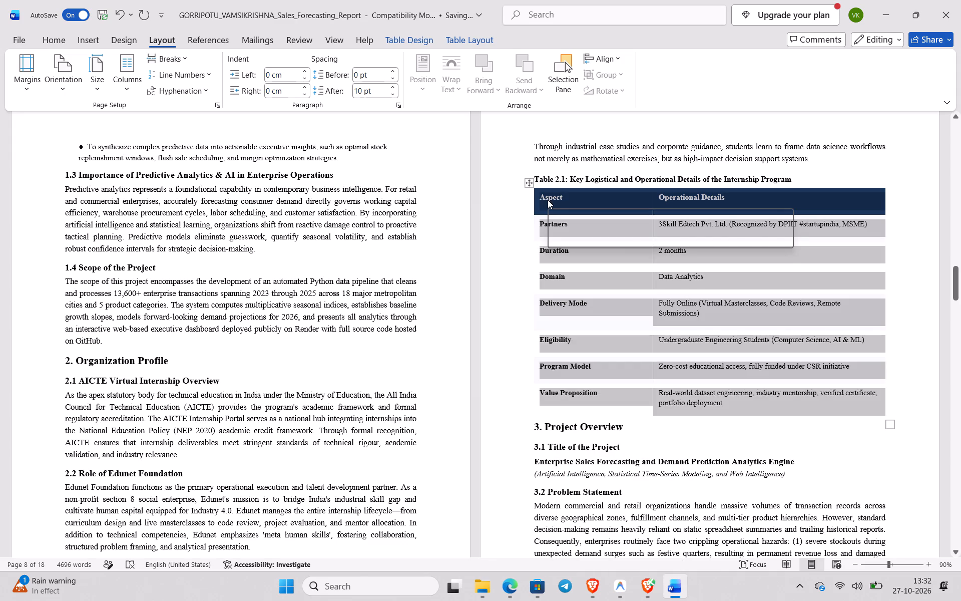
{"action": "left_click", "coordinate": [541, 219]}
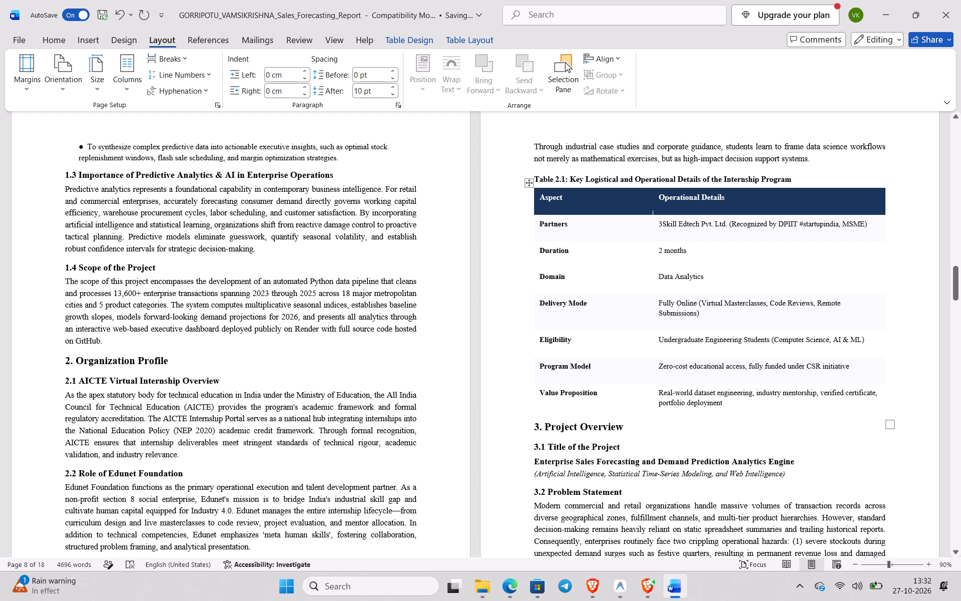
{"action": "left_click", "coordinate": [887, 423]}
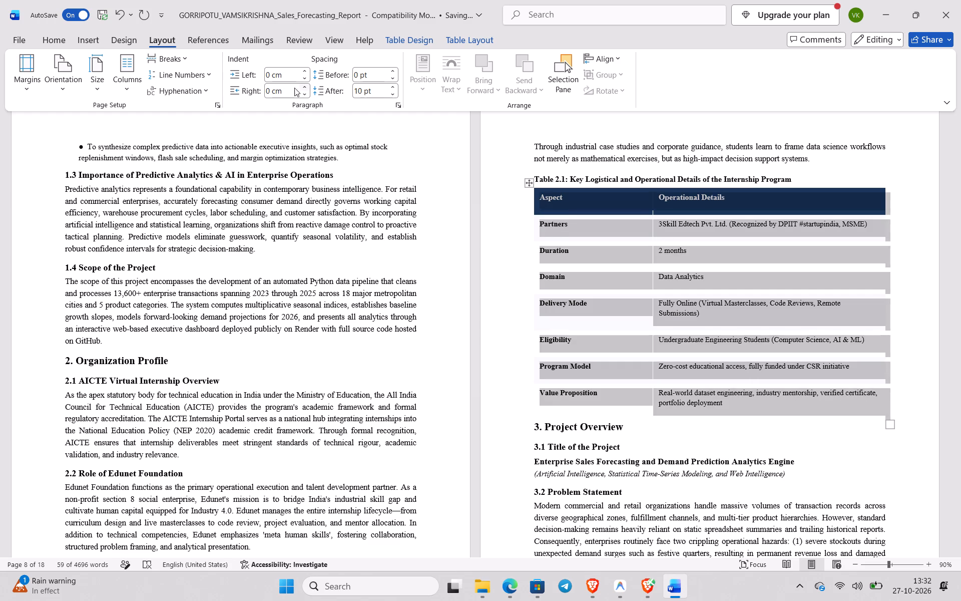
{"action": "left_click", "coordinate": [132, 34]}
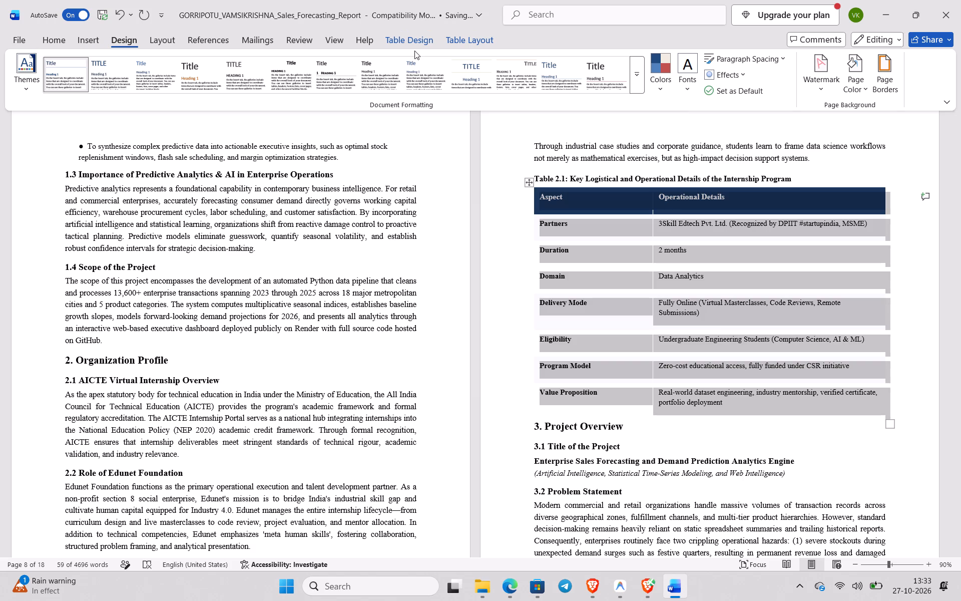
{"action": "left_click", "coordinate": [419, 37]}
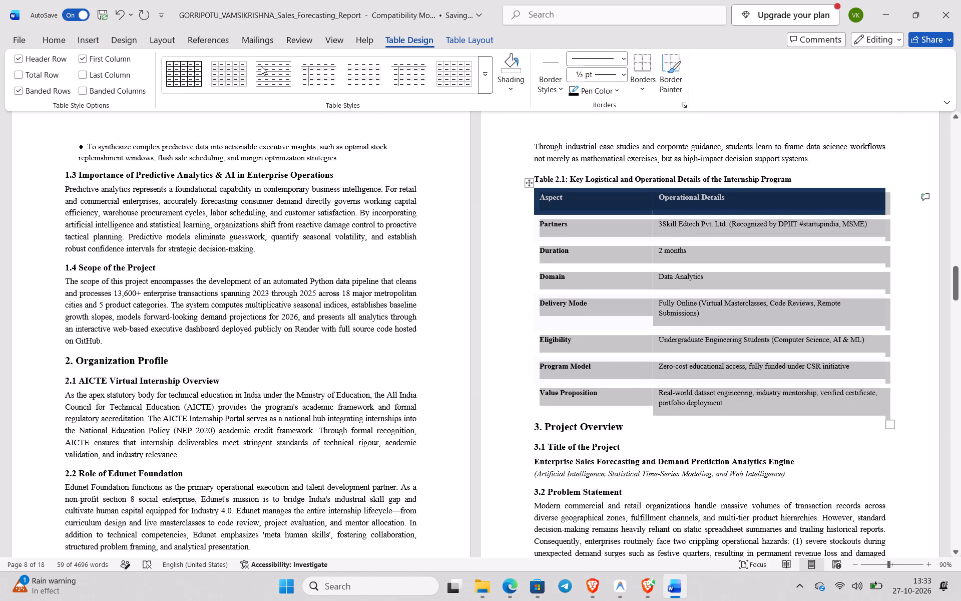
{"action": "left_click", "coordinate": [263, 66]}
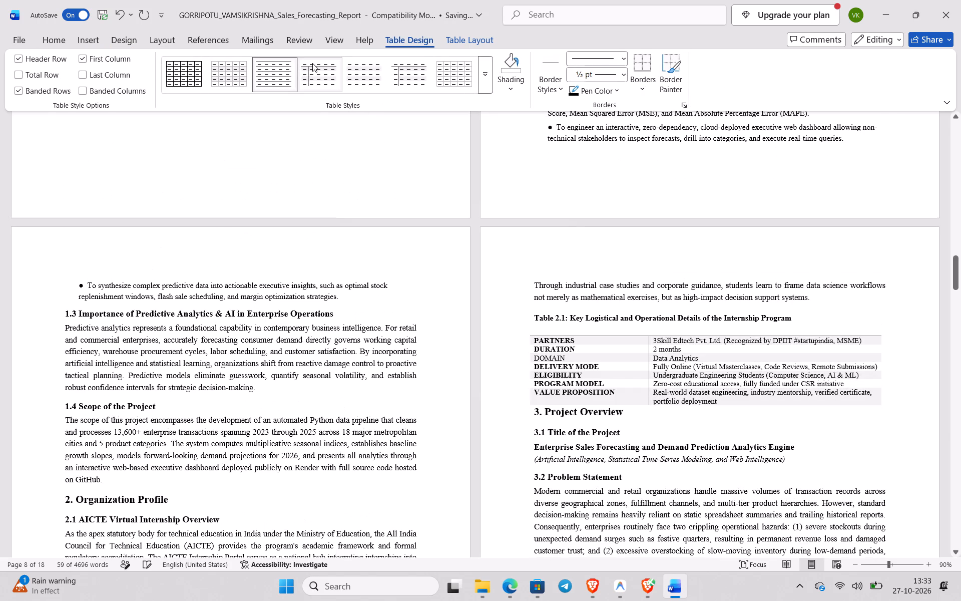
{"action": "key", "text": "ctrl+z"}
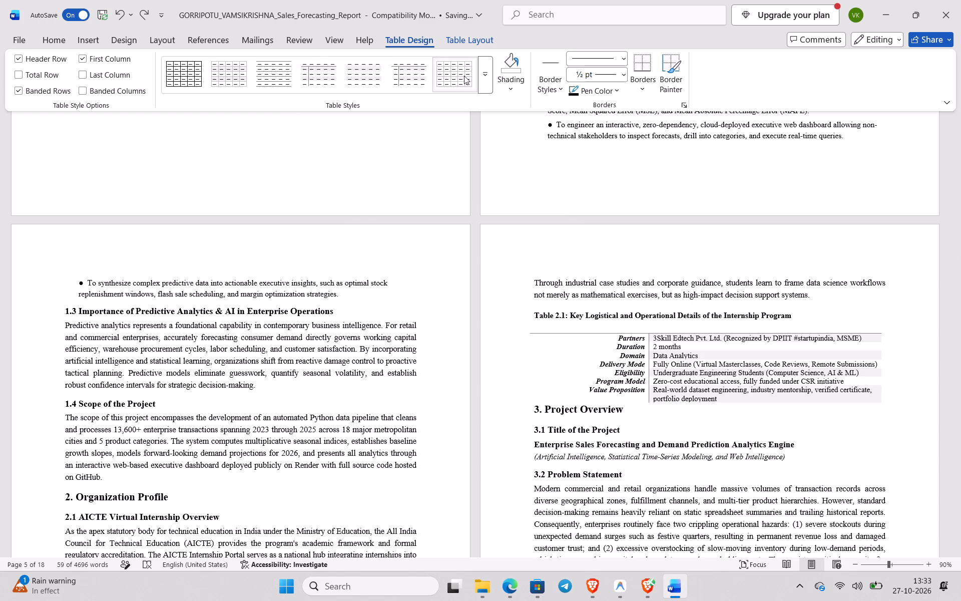
Browse the grid and list table styles as previews on Table 2.1 without applying one.
{"action": "left_click", "coordinate": [489, 75]}
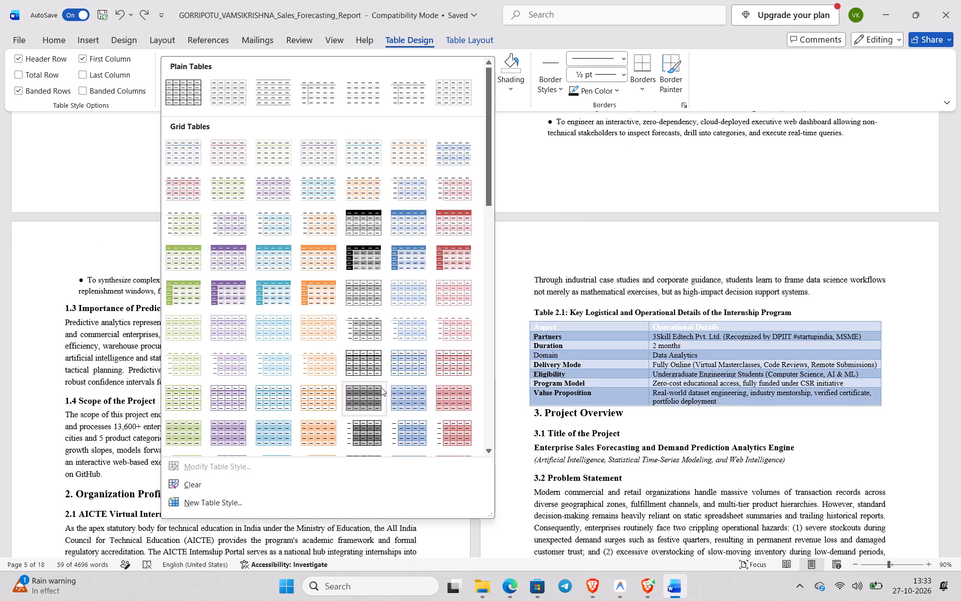
{"action": "scroll", "coordinate": [194, 437], "scroll_direction": "down", "scroll_amount": 4}
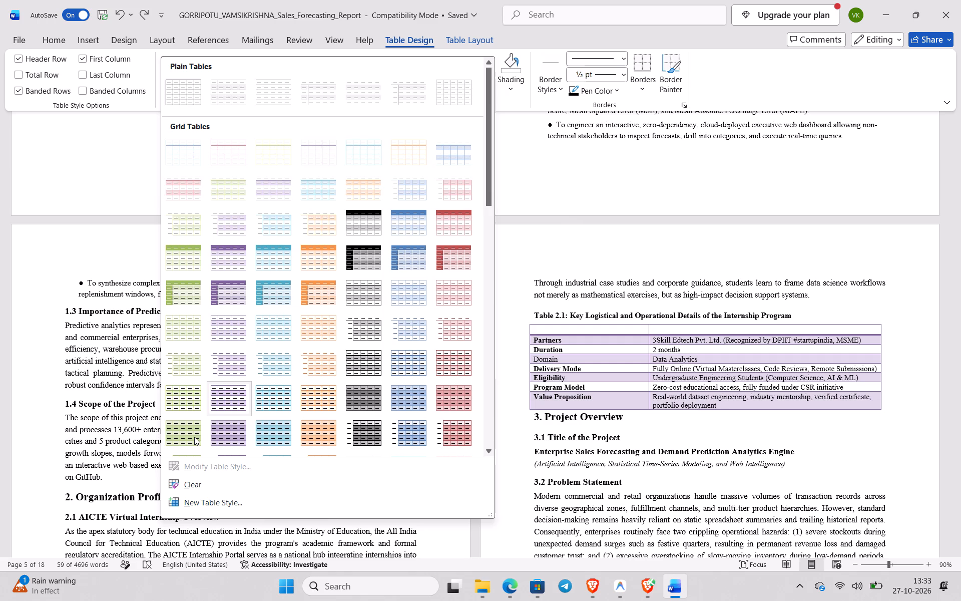
{"action": "scroll", "coordinate": [194, 437], "scroll_direction": "down", "scroll_amount": 6}
{"action": "scroll", "coordinate": [247, 305], "scroll_direction": "down", "scroll_amount": 11}
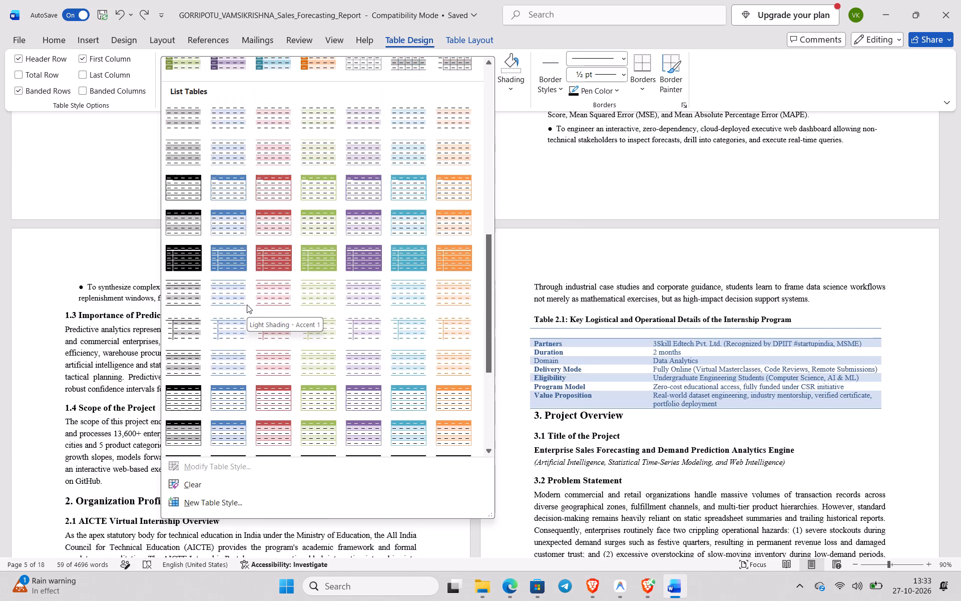
{"action": "scroll", "coordinate": [247, 305], "scroll_direction": "down", "scroll_amount": 8}
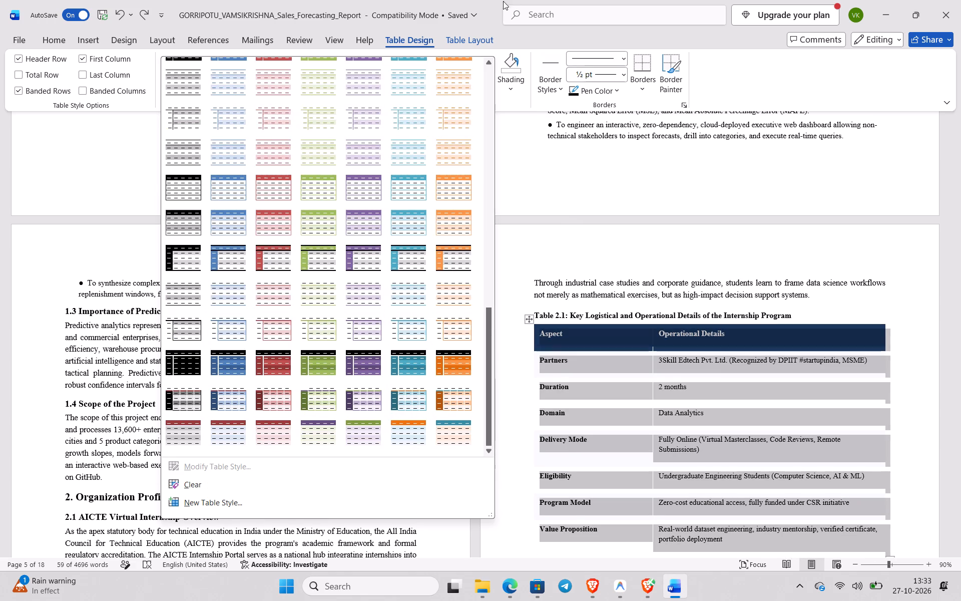
{"action": "left_click", "coordinate": [474, 40]}
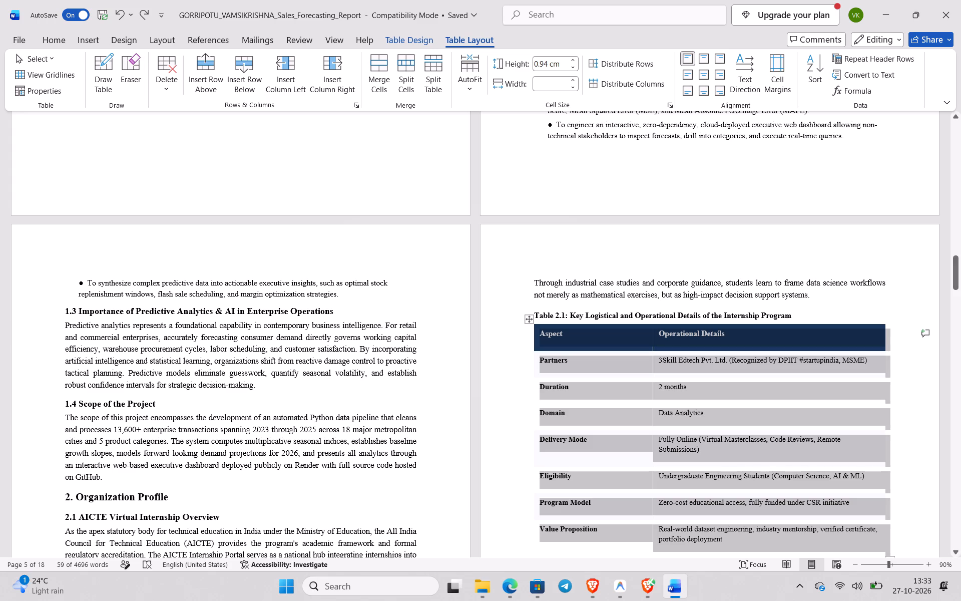
Check the Organization Profile sections and Table 2.1 in the report, leaving the table deselected.
{"action": "scroll", "coordinate": [390, 457], "scroll_direction": "down", "scroll_amount": 7}
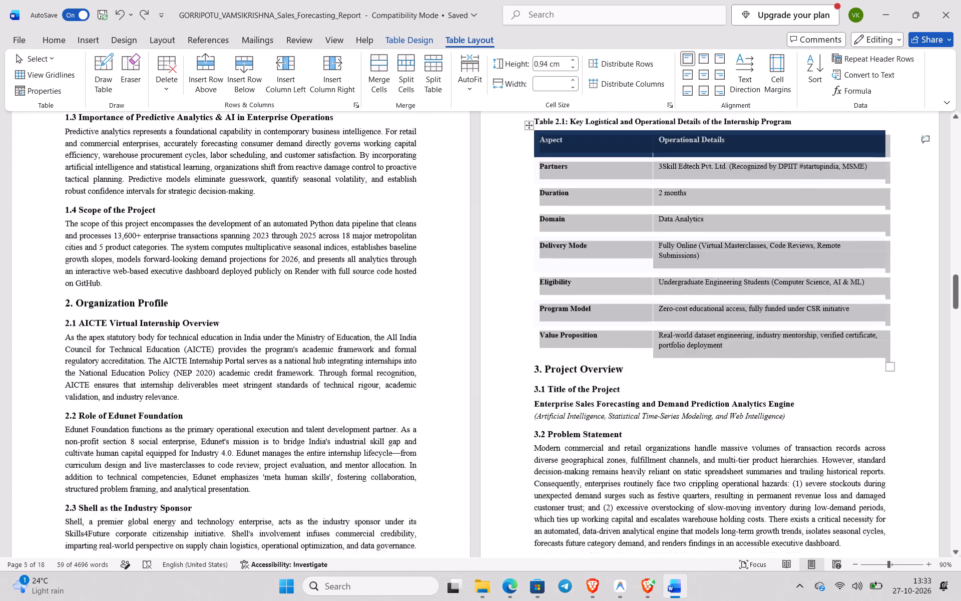
{"action": "scroll", "coordinate": [390, 457], "scroll_direction": "down", "scroll_amount": 3}
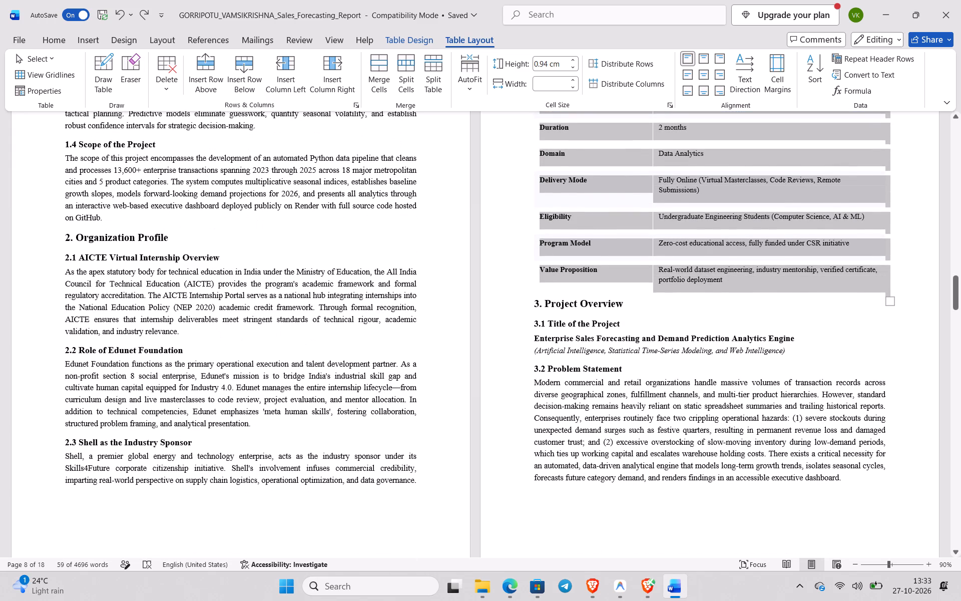
{"action": "scroll", "coordinate": [390, 457], "scroll_direction": "up", "scroll_amount": 2}
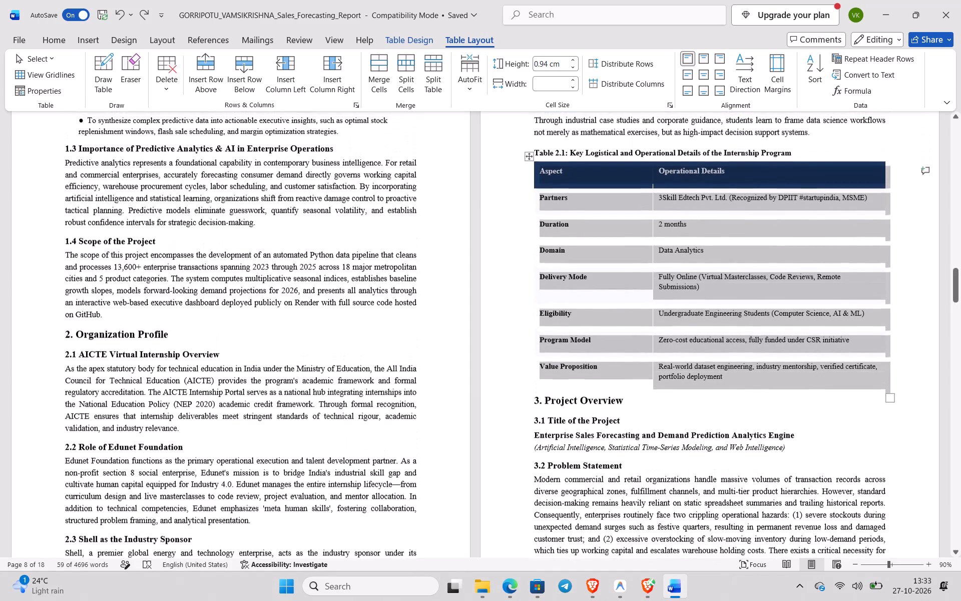
{"action": "scroll", "coordinate": [390, 457], "scroll_direction": "up", "scroll_amount": 1}
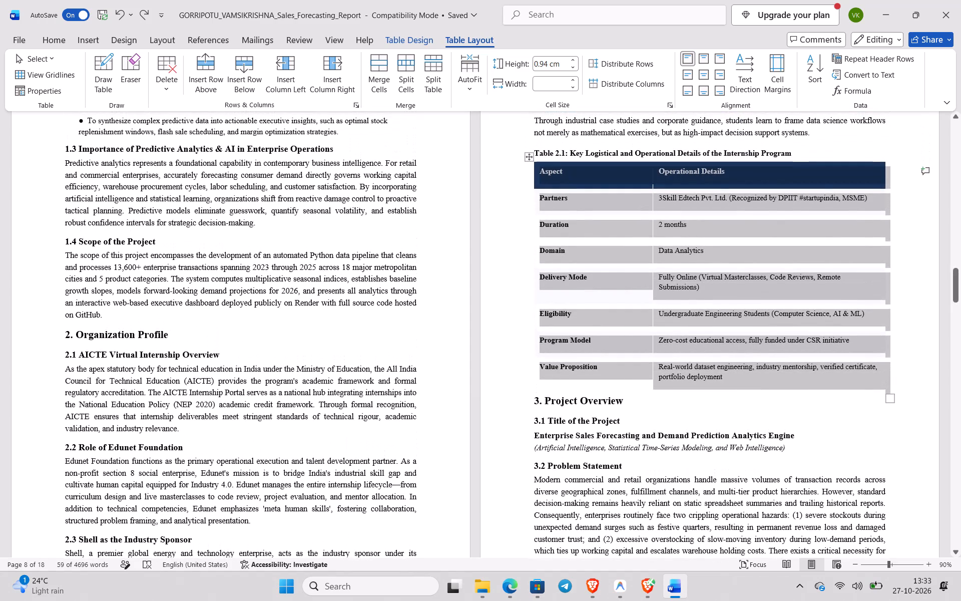
{"action": "left_click", "coordinate": [894, 400]}
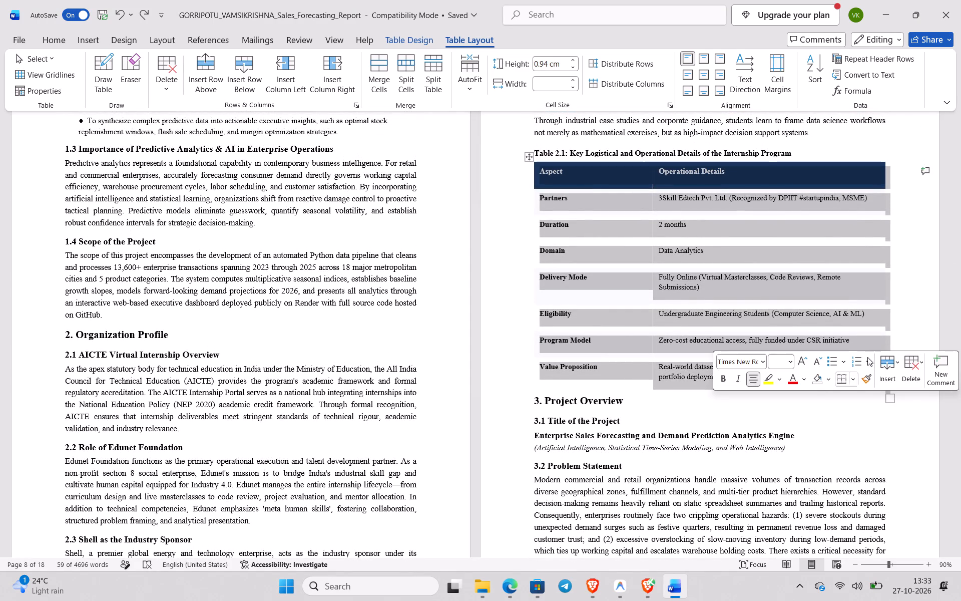
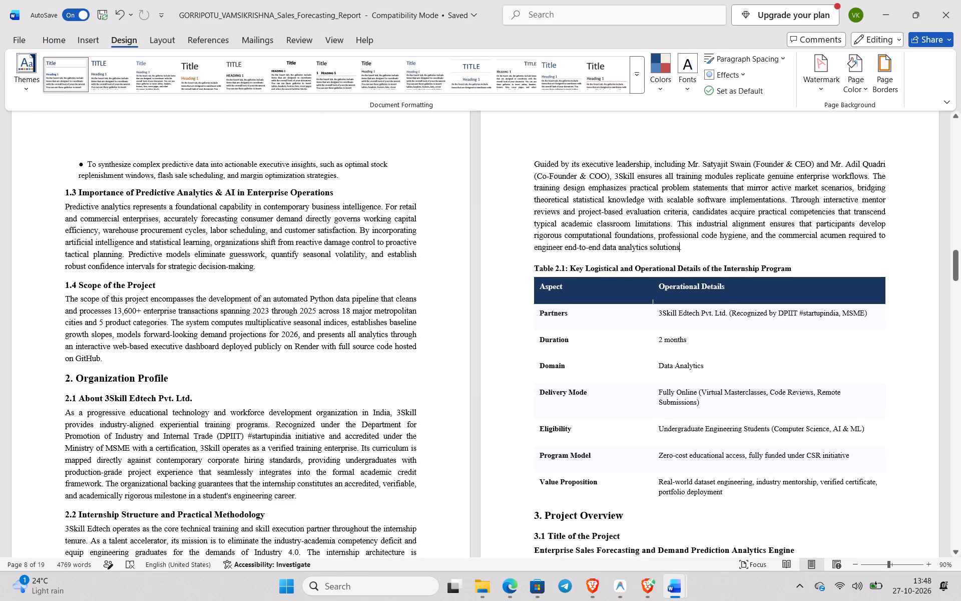
{"action": "left_click", "coordinate": [891, 70]}
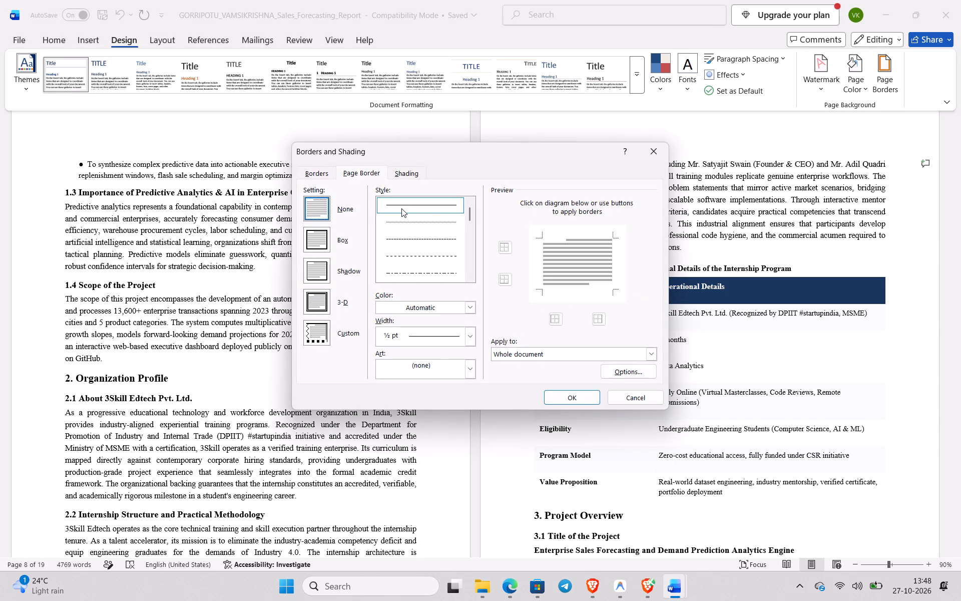
{"action": "left_click", "coordinate": [470, 340]}
{"action": "left_click", "coordinate": [439, 403]}
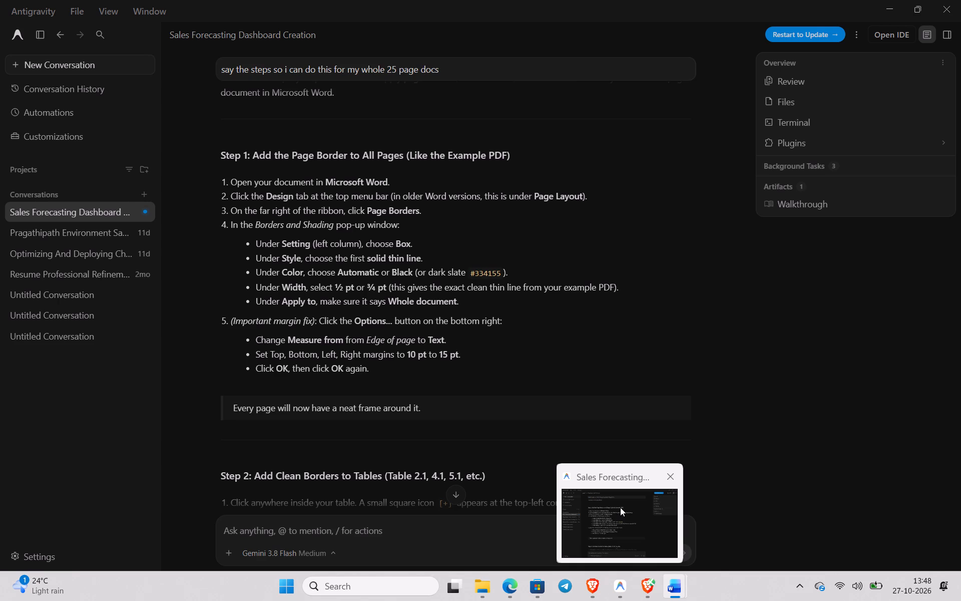
{"action": "left_click", "coordinate": [416, 329]}
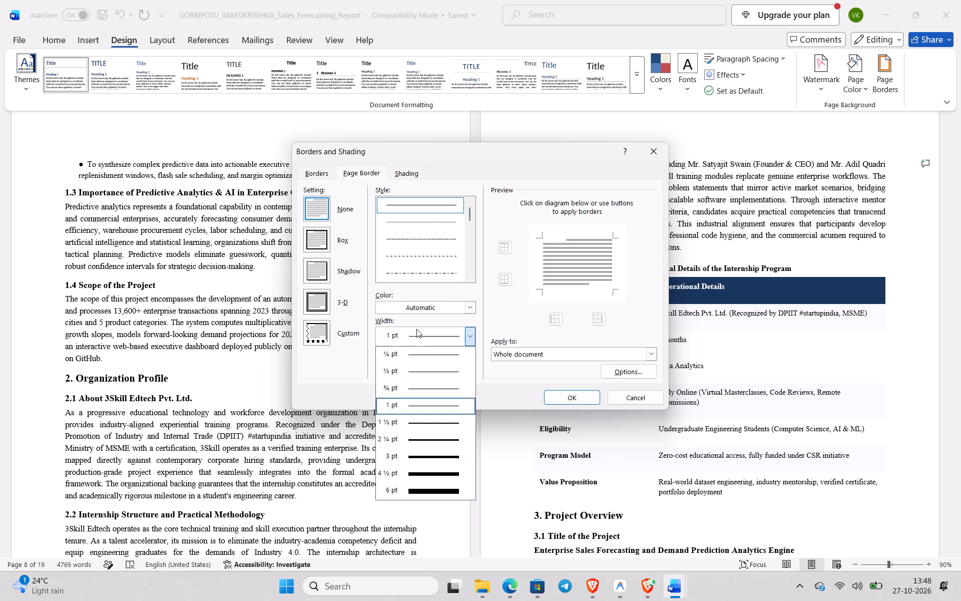
{"action": "left_click", "coordinate": [409, 388]}
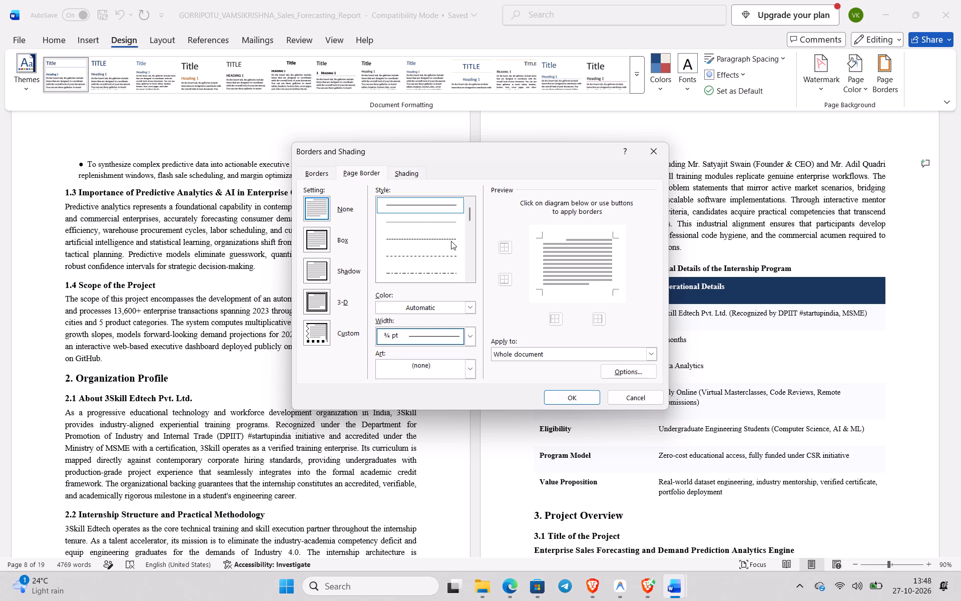
{"action": "left_click", "coordinate": [433, 309]}
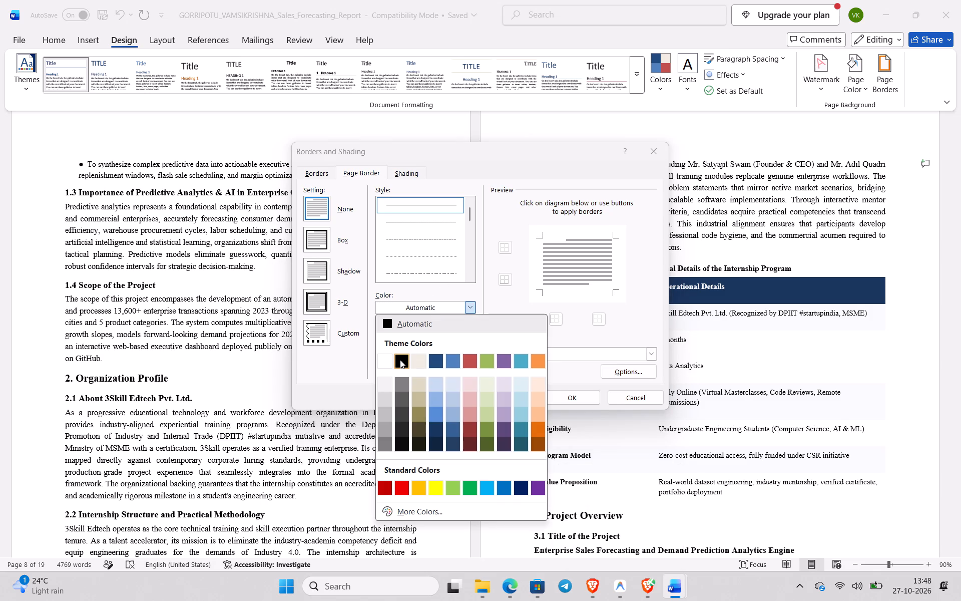
{"action": "left_click", "coordinate": [399, 360]}
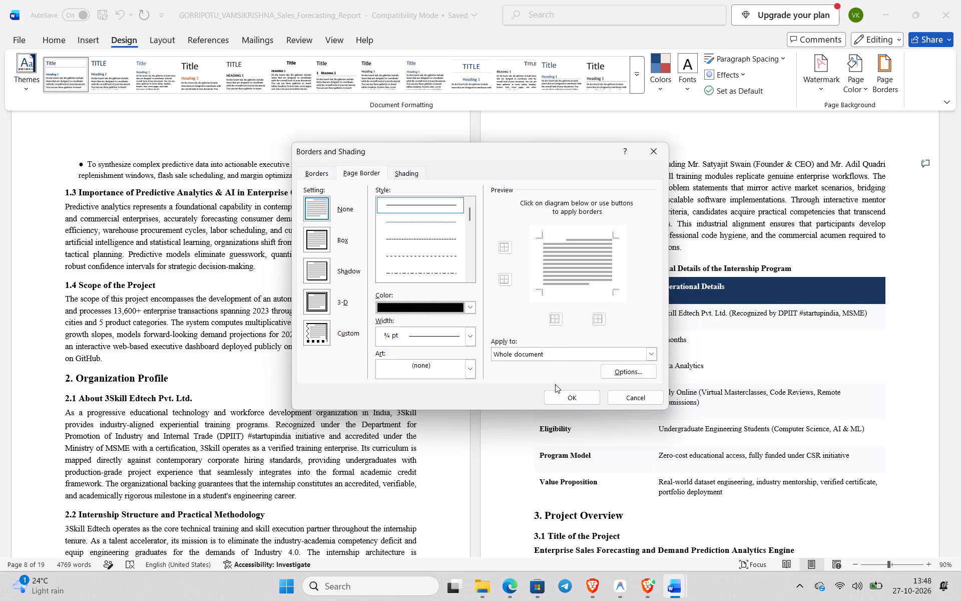
{"action": "left_click", "coordinate": [567, 397]}
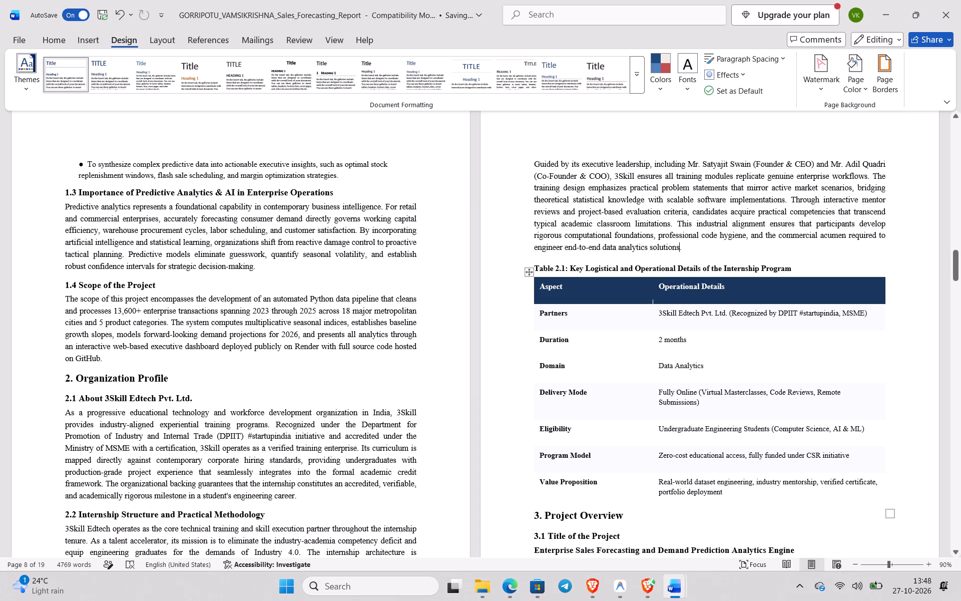
Check the pages of the Sales_Forecasting_Report document for page borders, from the title page through Chapter 4.
{"action": "scroll", "coordinate": [450, 275], "scroll_direction": "up", "scroll_amount": 6}
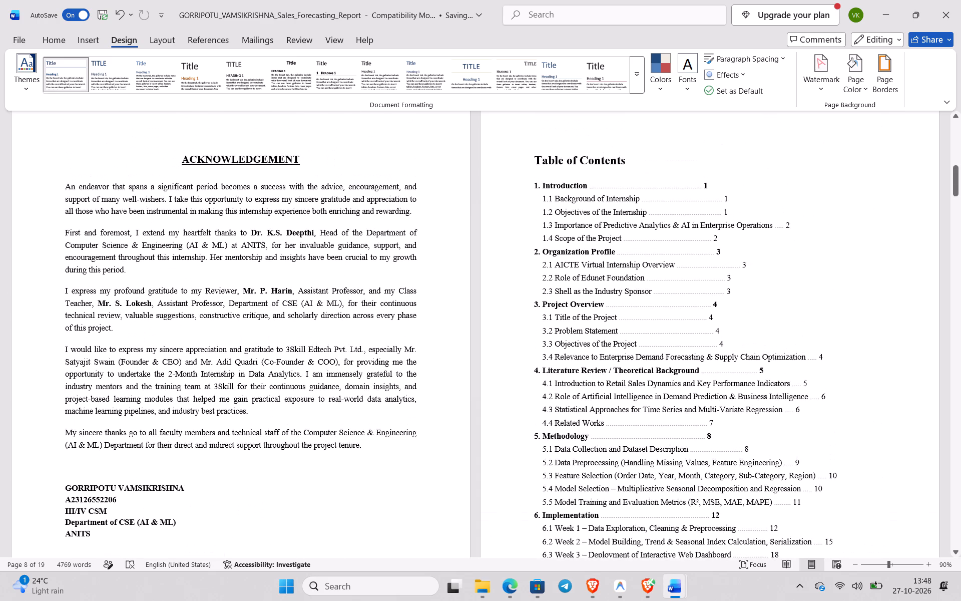
{"action": "scroll", "coordinate": [450, 275], "scroll_direction": "up", "scroll_amount": 6}
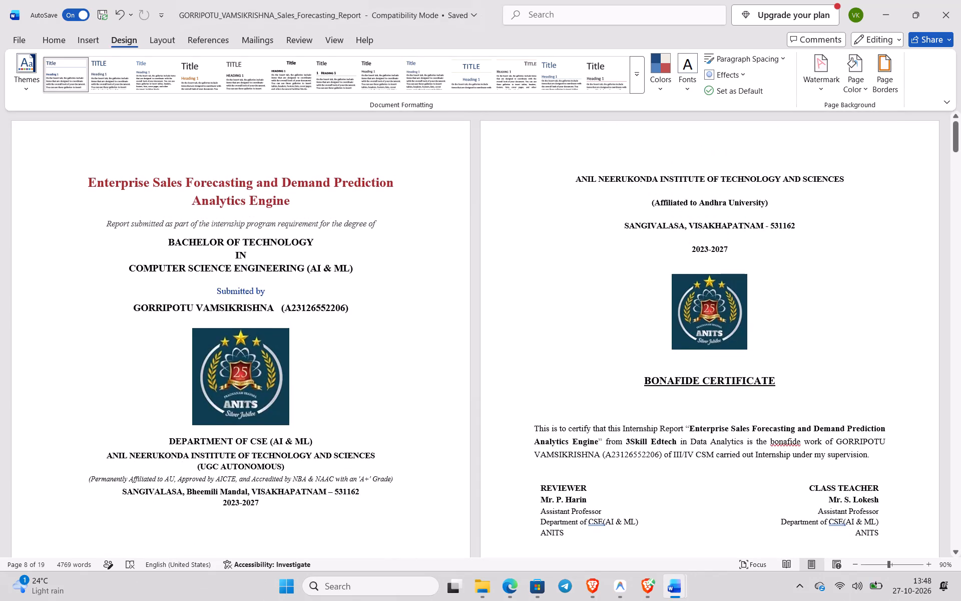
{"action": "scroll", "coordinate": [450, 275], "scroll_direction": "down", "scroll_amount": 19}
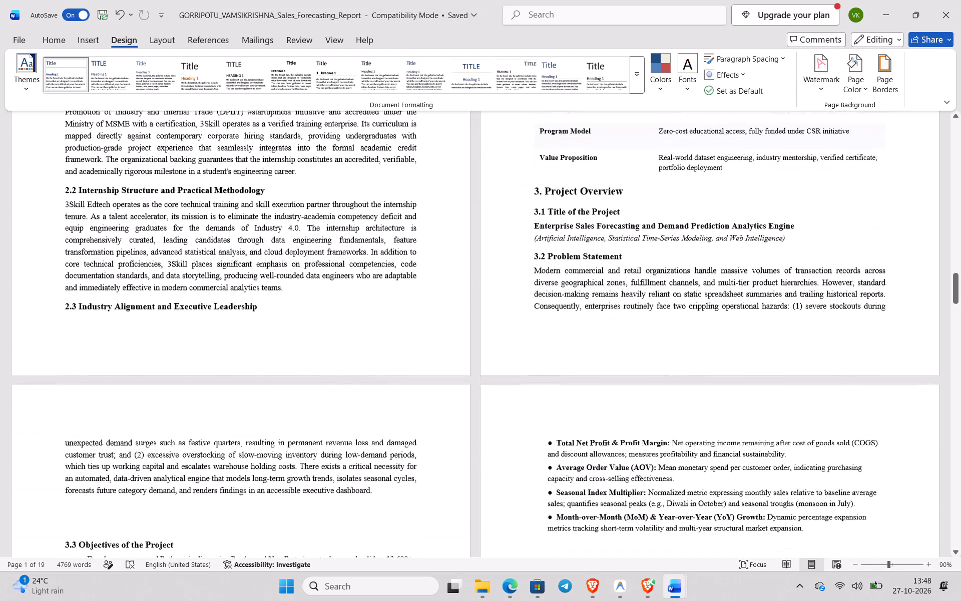
{"action": "scroll", "coordinate": [450, 275], "scroll_direction": "down", "scroll_amount": 9}
{"action": "scroll", "coordinate": [450, 275], "scroll_direction": "up", "scroll_amount": 13}
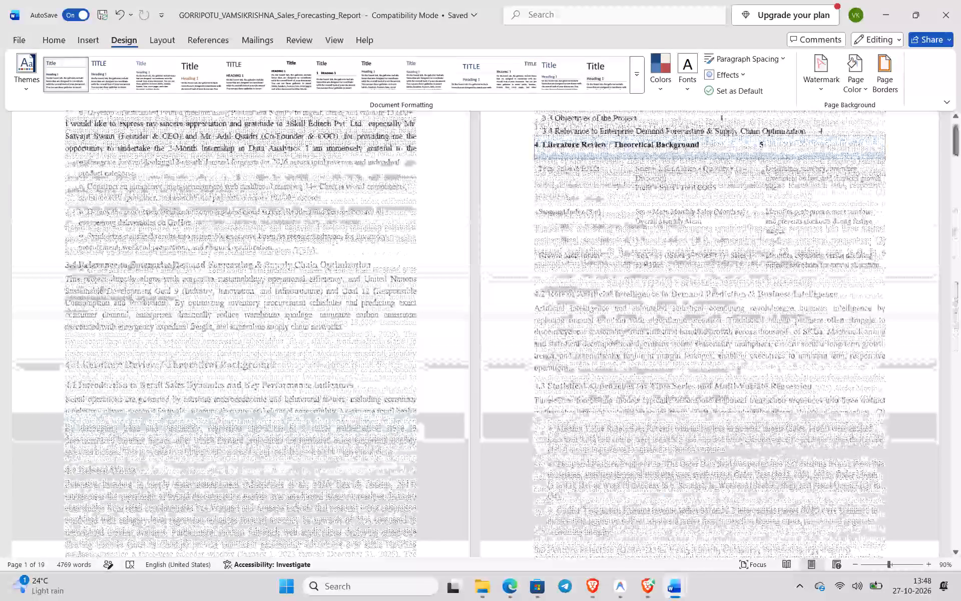
{"action": "scroll", "coordinate": [450, 275], "scroll_direction": "up", "scroll_amount": 9}
{"action": "scroll", "coordinate": [450, 275], "scroll_direction": "down", "scroll_amount": 5}
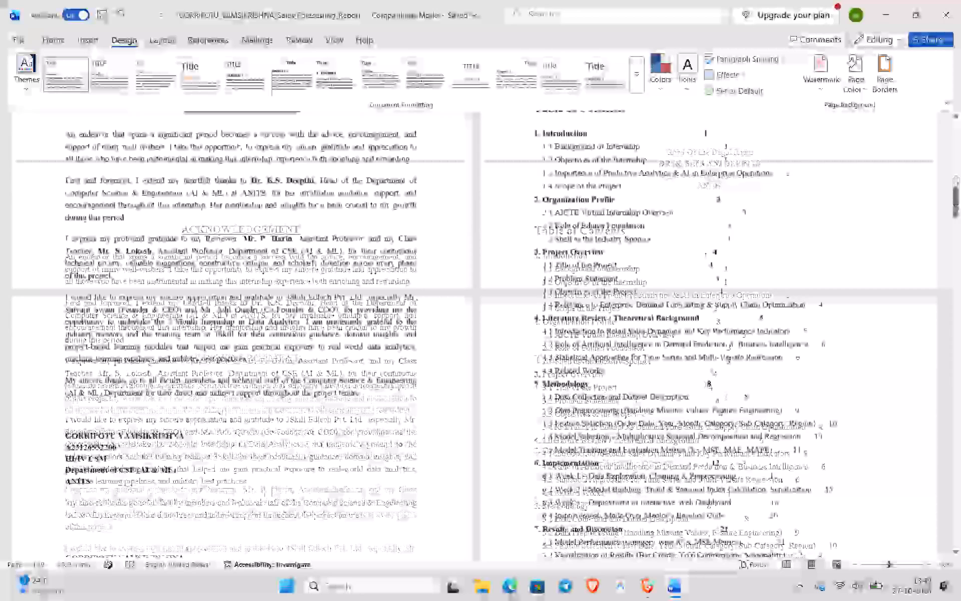
{"action": "scroll", "coordinate": [450, 275], "scroll_direction": "down", "scroll_amount": 7}
{"action": "scroll", "coordinate": [450, 275], "scroll_direction": "up", "scroll_amount": 4}
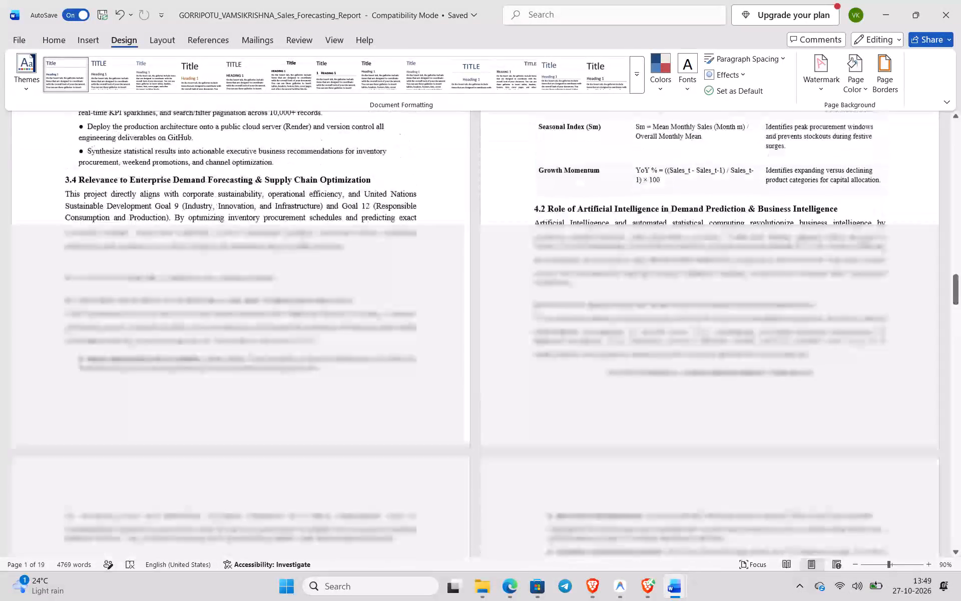
{"action": "scroll", "coordinate": [450, 275], "scroll_direction": "up", "scroll_amount": 1}
{"action": "left_click", "coordinate": [877, 70]}
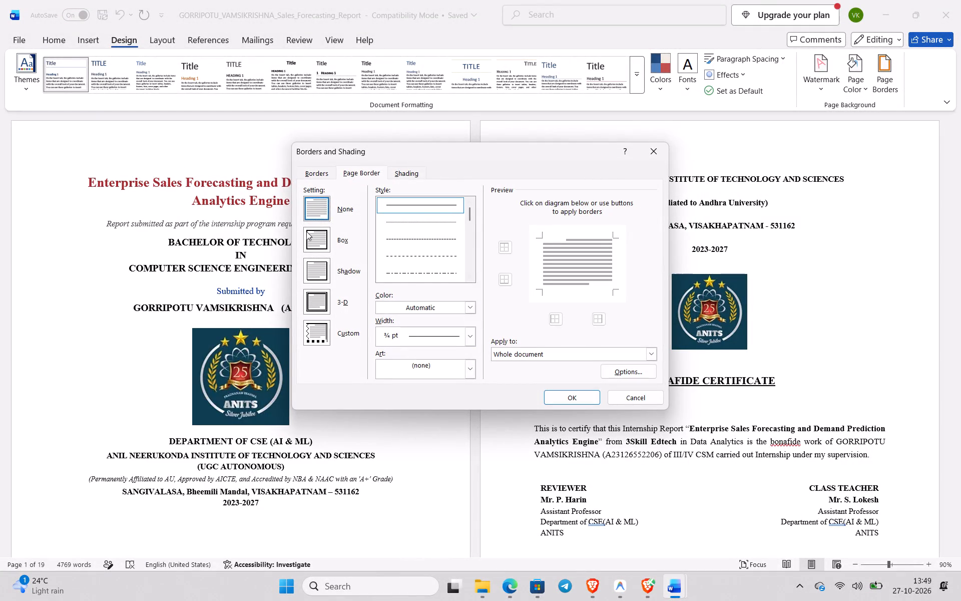
{"action": "left_click", "coordinate": [319, 233]}
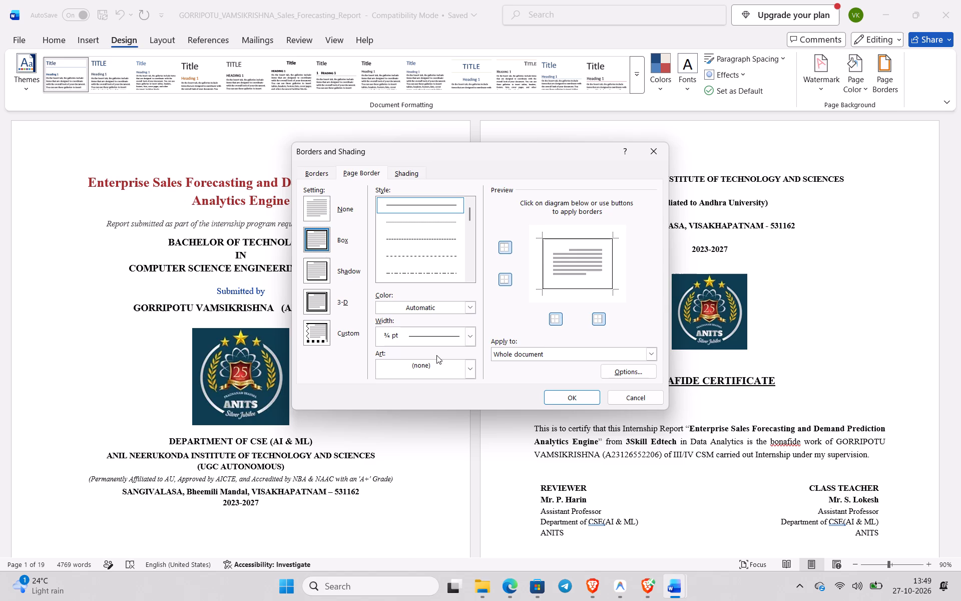
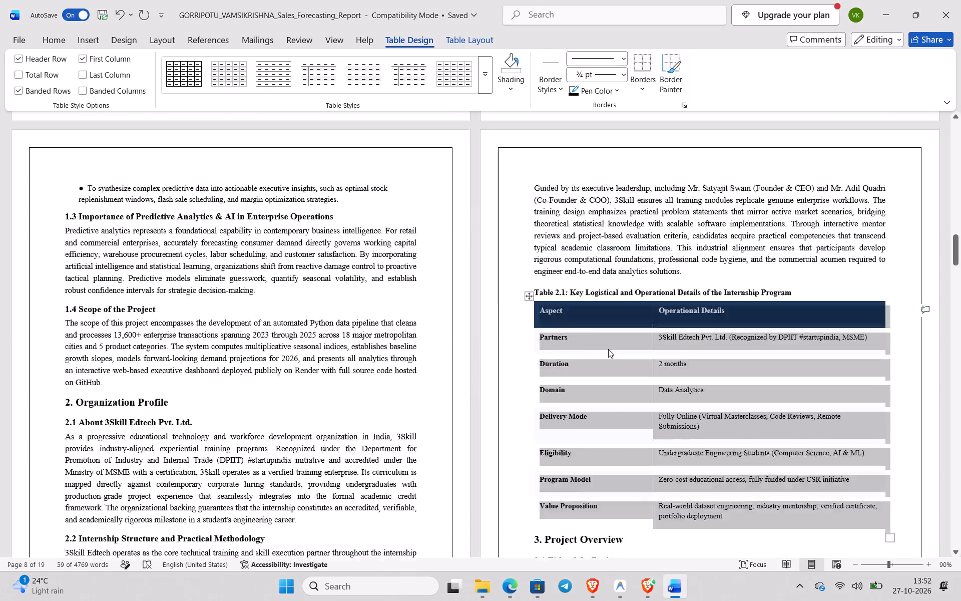
{"action": "scroll", "coordinate": [608, 349], "scroll_direction": "up", "scroll_amount": 6}
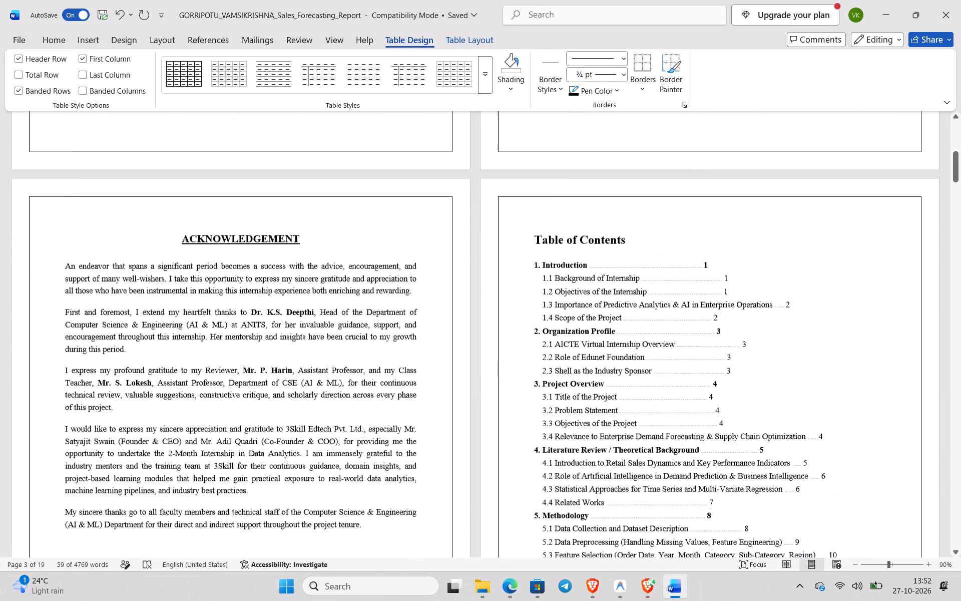
{"action": "scroll", "coordinate": [608, 349], "scroll_direction": "down", "scroll_amount": 1}
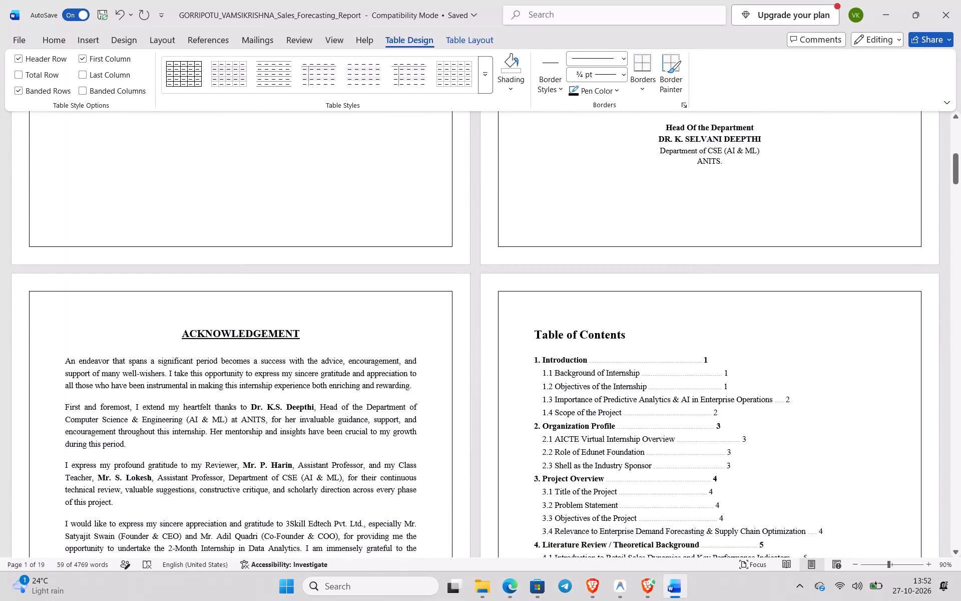
{"action": "left_click", "coordinate": [666, 364]}
{"action": "key", "text": "period"}
{"action": "key", "text": "period"}
{"action": "key", "text": "period"}
{"action": "key", "text": "period"}
{"action": "key", "text": "period"}
{"action": "key", "text": "period"}
{"action": "key", "text": "period"}
{"action": "key", "text": "period"}
{"action": "key", "text": "period"}
{"action": "key", "text": "period"}
{"action": "key", "text": "period"}
{"action": "key", "text": "period"}
{"action": "key", "text": "period"}
{"action": "key", "text": "period"}
{"action": "key", "text": "period"}
{"action": "key", "text": "period"}
{"action": "key", "text": "period"}
{"action": "key", "text": "period"}
{"action": "key", "text": "period"}
{"action": "key", "text": "period"}
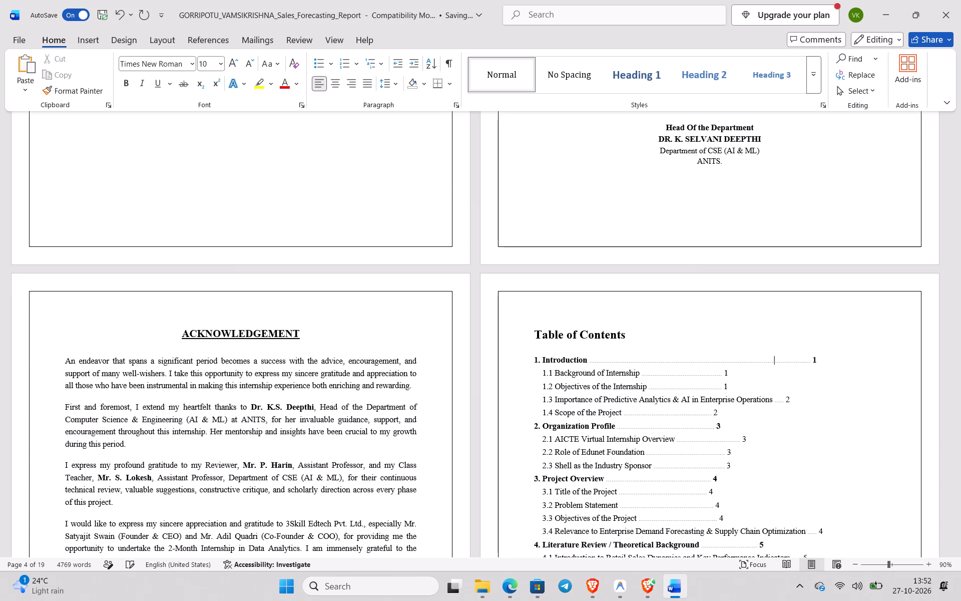
{"action": "type", "text": "........."}
{"action": "key", "text": "BackSpace"}
Extend the dot leader of the "1.1 Background of Internship" entry so its page number aligns with the Introduction's on one line.
{"action": "key", "text": "period"}
{"action": "key", "text": "period"}
{"action": "key", "text": "period"}
{"action": "key", "text": "period"}
{"action": "key", "text": "period"}
{"action": "key", "text": "period"}
{"action": "key", "text": "period"}
{"action": "key", "text": "period"}
{"action": "key", "text": "period"}
{"action": "key", "text": "period"}
{"action": "key", "text": "period"}
{"action": "key", "text": "period"}
{"action": "key", "text": "period"}
{"action": "key", "text": "period"}
{"action": "key", "text": "period"}
{"action": "key", "text": "period"}
{"action": "key", "text": "period"}
{"action": "key", "text": "period"}
{"action": "key", "text": "period"}
{"action": "key", "text": "period"}
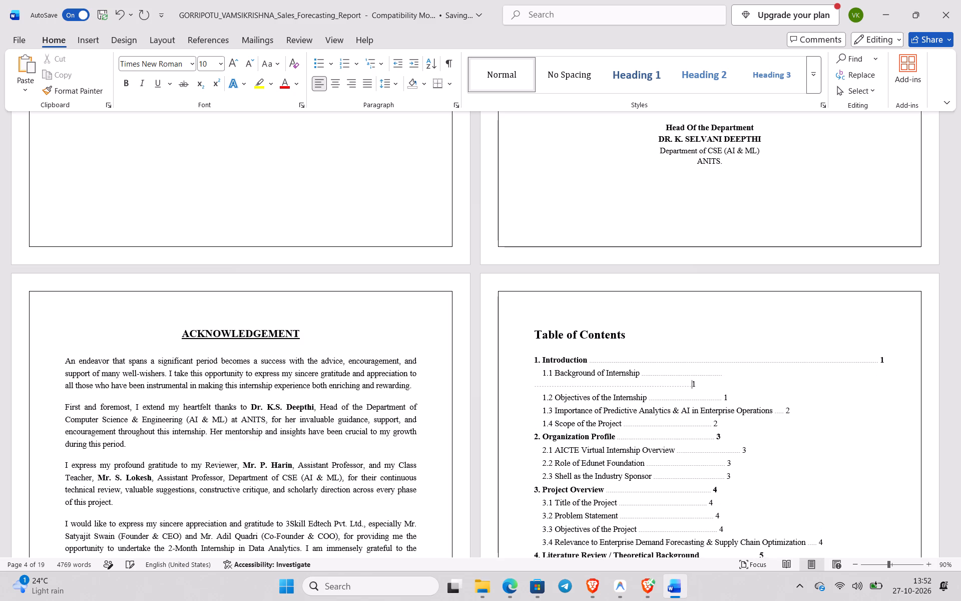
{"action": "key", "text": "BackSpace"}
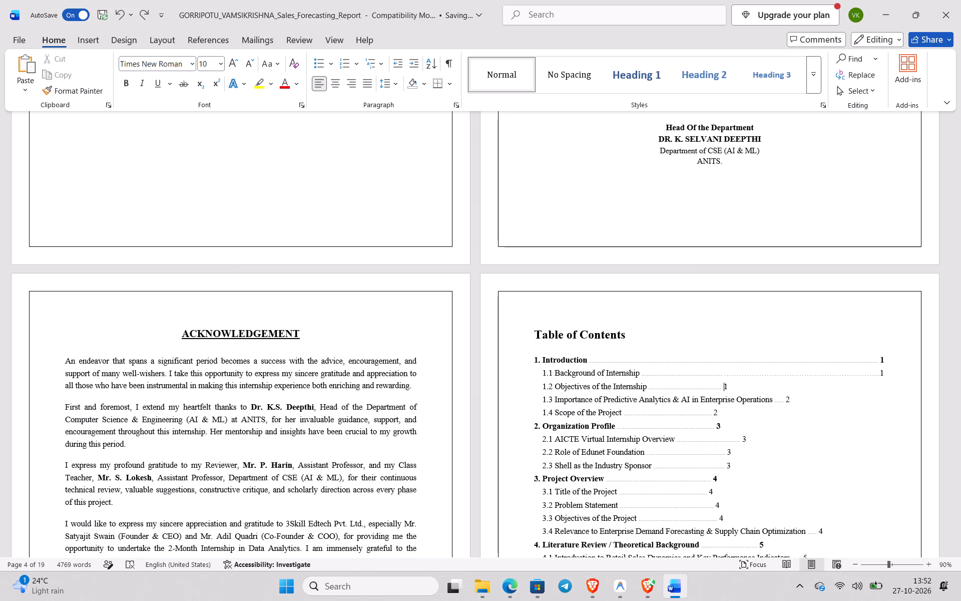
Add dots to the "1.2 Objectives of the Internship" leader and remove the stray space in the middle of it.
{"action": "key", "text": "period"}
{"action": "key", "text": "period"}
{"action": "key", "text": "period"}
{"action": "key", "text": "period"}
{"action": "key", "text": "period"}
{"action": "key", "text": "period"}
{"action": "key", "text": "period"}
{"action": "key", "text": "period"}
{"action": "key", "text": "period"}
{"action": "key", "text": "period"}
{"action": "key", "text": "period"}
{"action": "key", "text": "period"}
{"action": "key", "text": "period"}
{"action": "key", "text": "period"}
{"action": "key", "text": "period"}
{"action": "key", "text": "period"}
{"action": "key", "text": "period"}
{"action": "key", "text": "period"}
{"action": "key", "text": "period"}
{"action": "key", "text": "period"}
{"action": "left_click", "coordinate": [725, 384]}
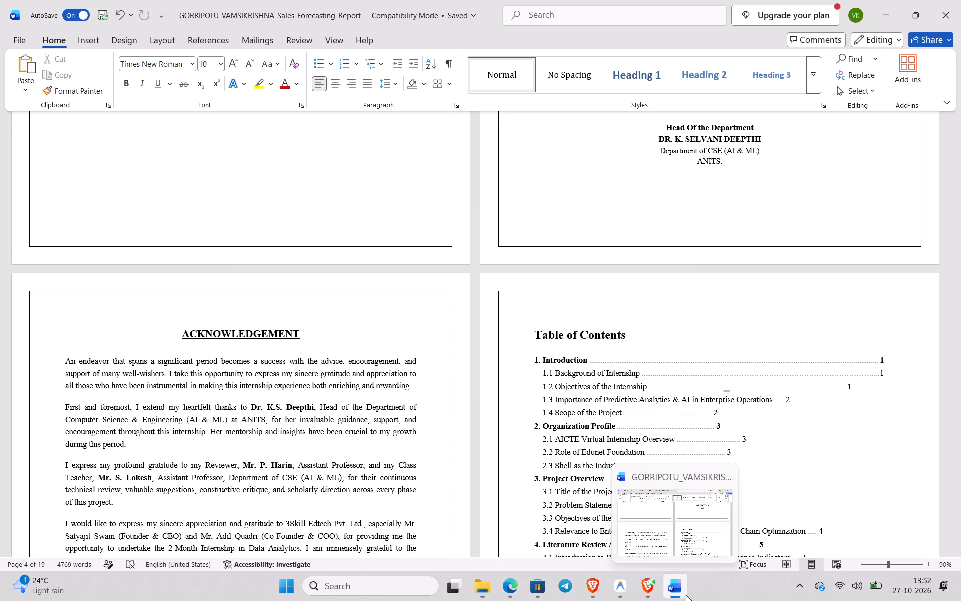
{"action": "key", "text": "BackSpace"}
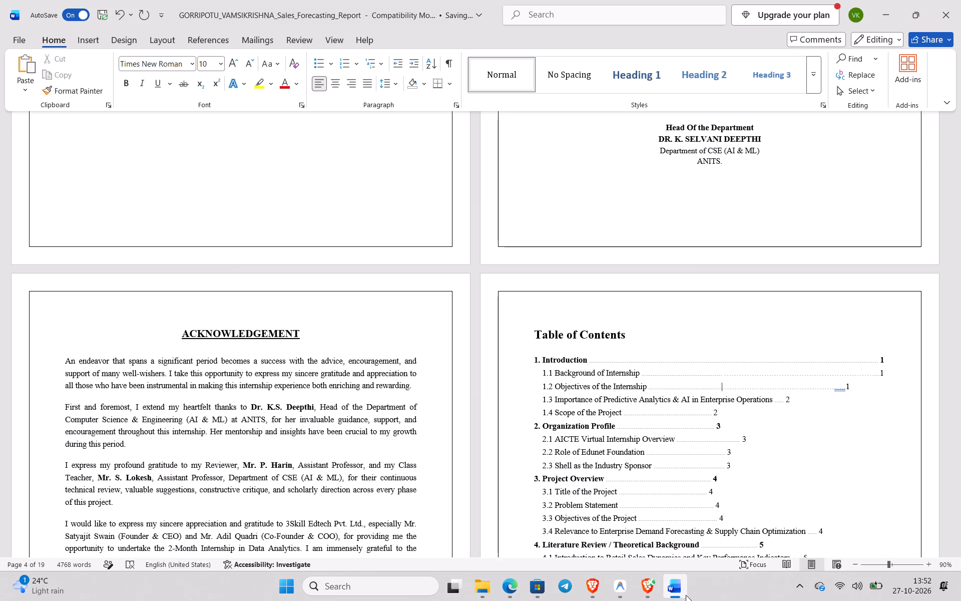
Readjust the dots of the "1.1 Background of Internship" entry so its page number stays aligned at the right margin on one line.
{"action": "key", "text": "BackSpace"}
{"action": "type", "text": ".."}
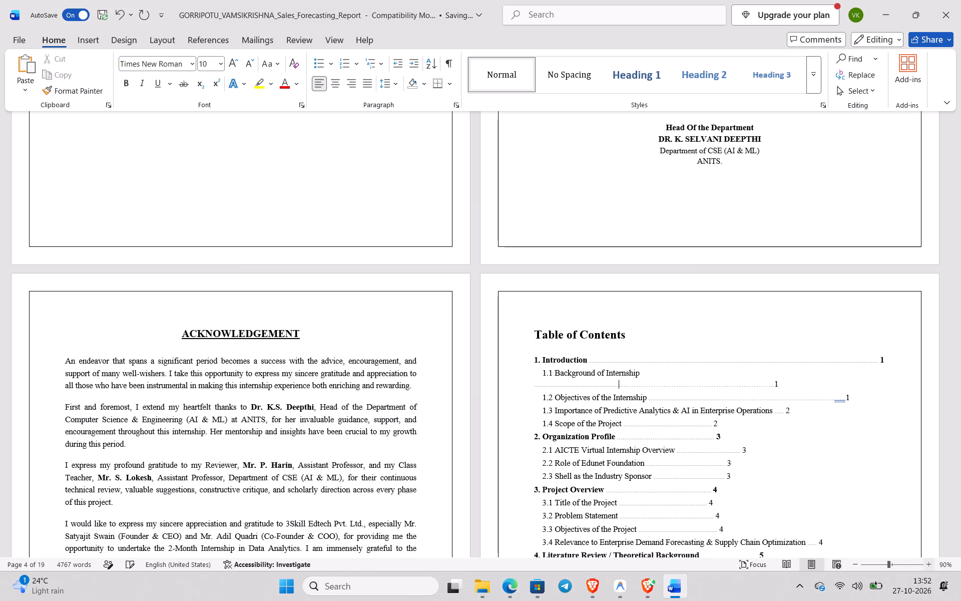
{"action": "key", "text": "BackSpace"}
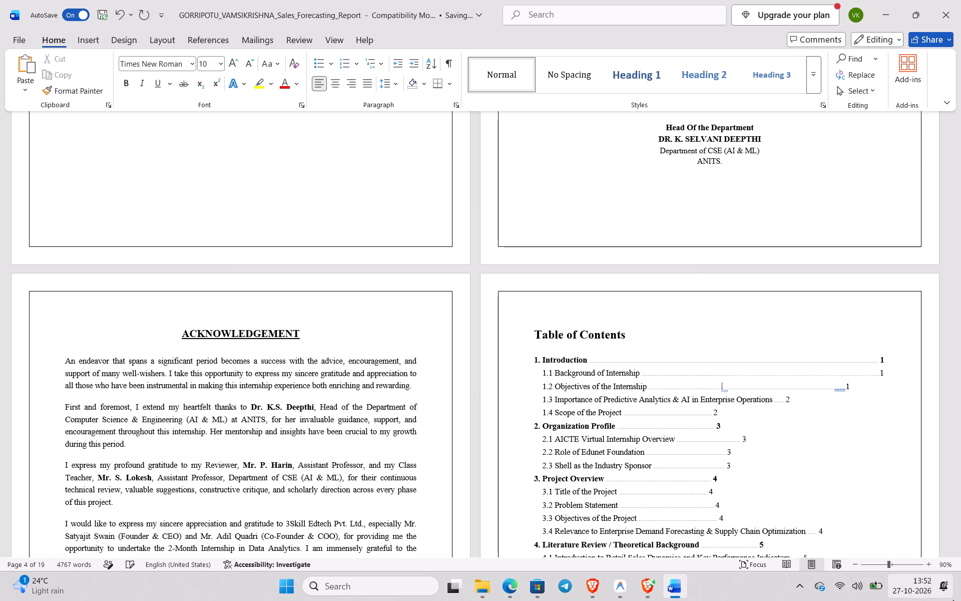
Lengthen and trim the "1.2 Objectives of the Internship" dot leader until its page number aligns with the entries above.
{"action": "key", "text": "period"}
{"action": "key", "text": "period"}
{"action": "key", "text": "period"}
{"action": "key", "text": "period"}
{"action": "key", "text": "period"}
{"action": "key", "text": "period"}
{"action": "key", "text": "period"}
{"action": "key", "text": "period"}
{"action": "key", "text": "period"}
{"action": "key", "text": "period"}
{"action": "key", "text": "period"}
{"action": "key", "text": "period"}
{"action": "key", "text": "period"}
{"action": "key", "text": "period"}
{"action": "type", "text": "......"}
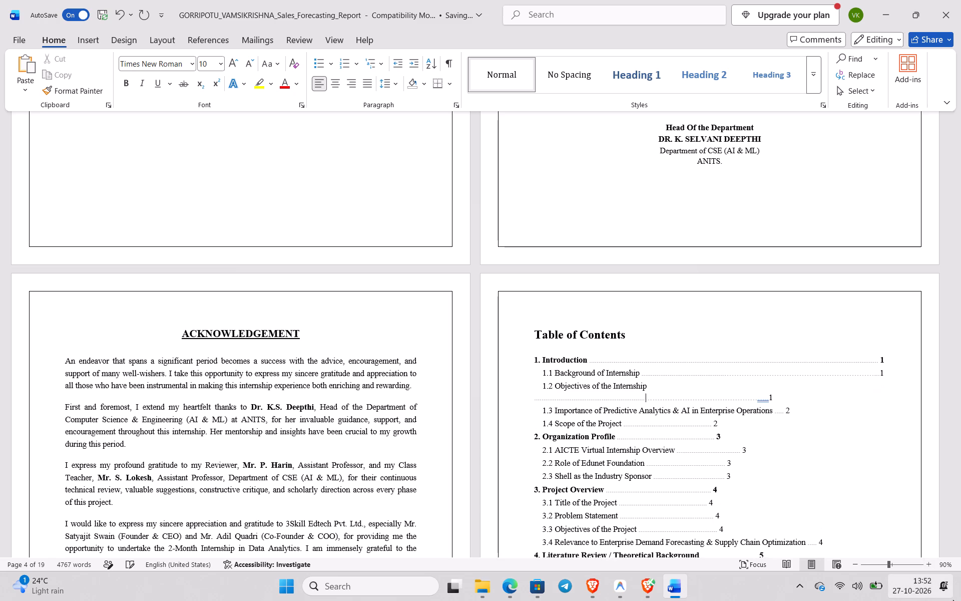
{"action": "key", "text": "BackSpace"}
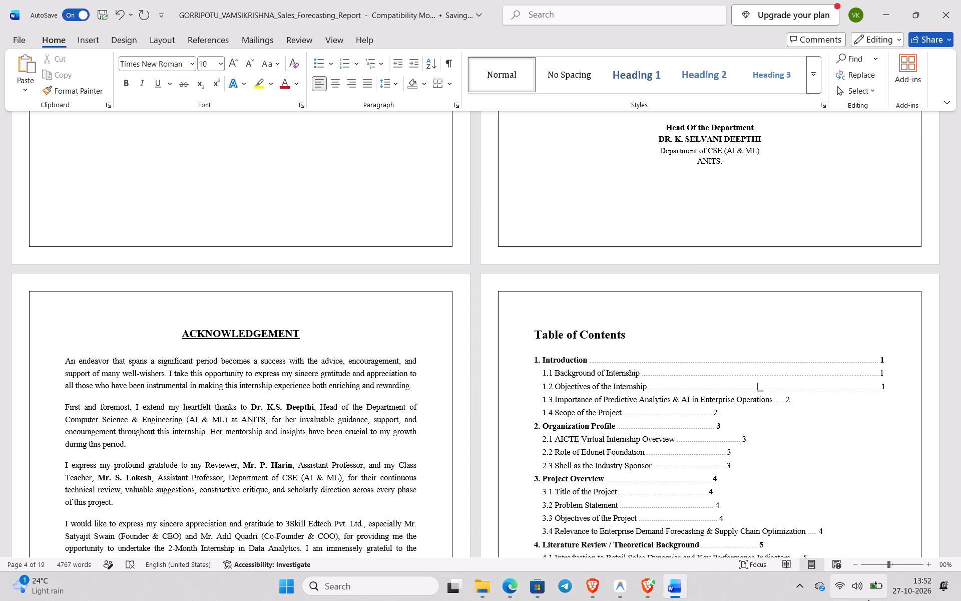
{"action": "key", "text": "period"}
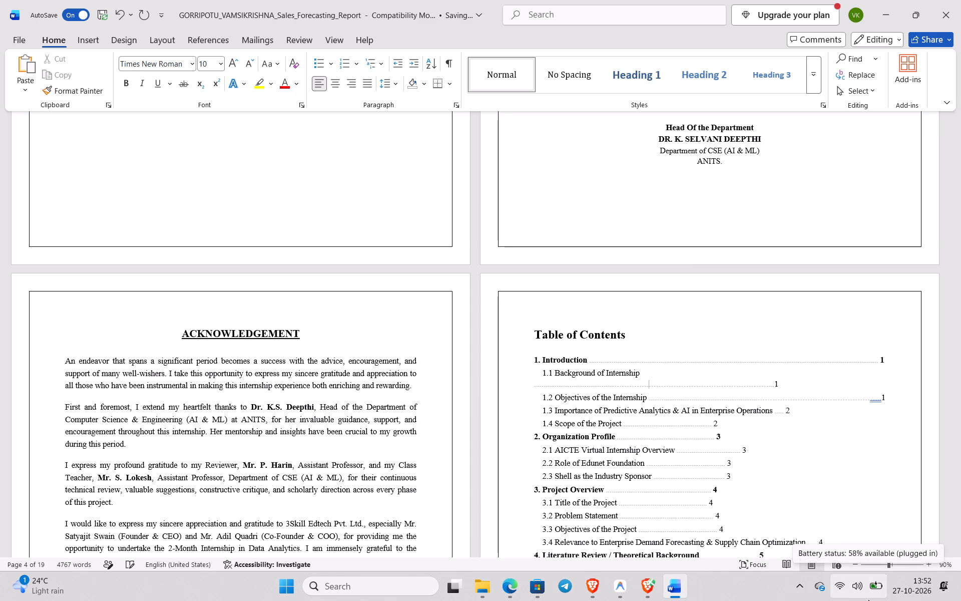
{"action": "key", "text": "BackSpace"}
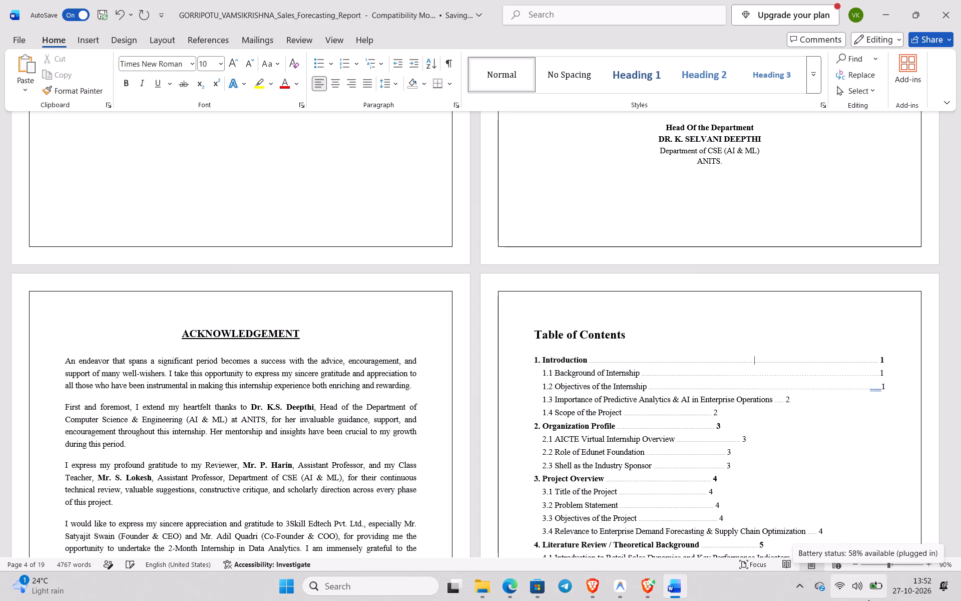
{"action": "key", "text": "period"}
{"action": "key", "text": "BackSpace"}
{"action": "key", "text": "BackSpace"}
Extend the dot leader of the "1.3 Importance of Predictive Analytics & AI in Enterprise Operations" entry to align its page number with those above.
{"action": "key", "text": "period"}
{"action": "key", "text": "period"}
{"action": "key", "text": "period"}
{"action": "key", "text": "period"}
{"action": "key", "text": "period"}
{"action": "key", "text": "period"}
{"action": "key", "text": "period"}
{"action": "key", "text": "period"}
{"action": "key", "text": "period"}
{"action": "key", "text": "period"}
{"action": "key", "text": "period"}
{"action": "key", "text": "period"}
{"action": "key", "text": "period"}
{"action": "key", "text": "period"}
{"action": "key", "text": "period"}
{"action": "key", "text": "period"}
{"action": "key", "text": "period"}
{"action": "key", "text": "period"}
{"action": "key", "text": "period"}
{"action": "key", "text": "period"}
{"action": "type", "text": "...."}
{"action": "key", "text": "BackSpace"}
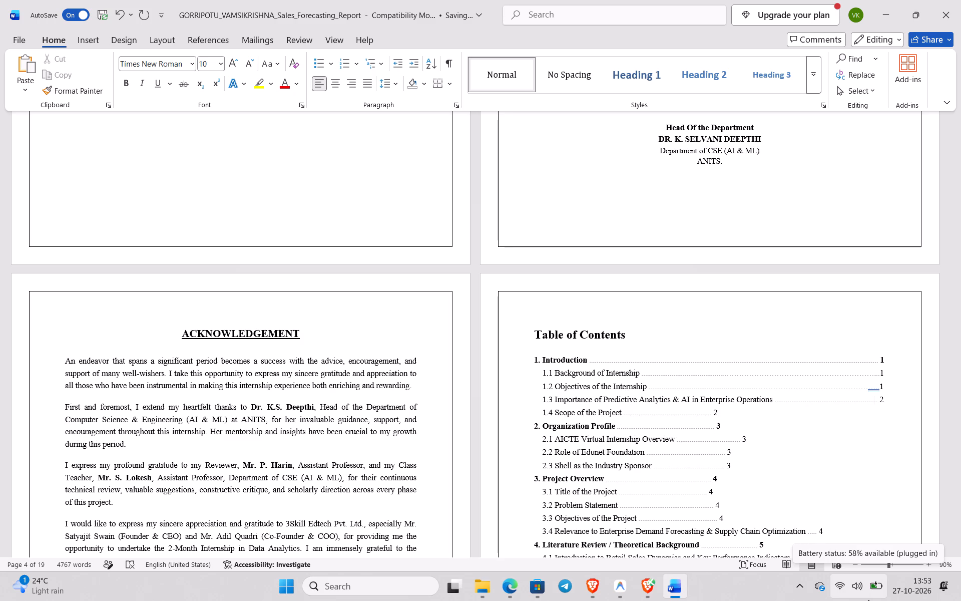
Extend the "1.4 Scope of the Project" dot leader and remove its stray space so the page number aligns with those above.
{"action": "key", "text": "period"}
{"action": "key", "text": "period"}
{"action": "key", "text": "period"}
{"action": "key", "text": "period"}
{"action": "key", "text": "period"}
{"action": "key", "text": "period"}
{"action": "key", "text": "period"}
{"action": "key", "text": "period"}
{"action": "key", "text": "period"}
{"action": "key", "text": "period"}
{"action": "key", "text": "period"}
{"action": "key", "text": "period"}
{"action": "key", "text": "period"}
{"action": "key", "text": "BackSpace"}
{"action": "key", "text": "period"}
{"action": "key", "text": "period"}
{"action": "key", "text": "period"}
{"action": "key", "text": "period"}
{"action": "key", "text": "period"}
{"action": "key", "text": "period"}
{"action": "key", "text": "period"}
{"action": "key", "text": "period"}
{"action": "key", "text": "period"}
{"action": "key", "text": "period"}
{"action": "key", "text": "period"}
{"action": "key", "text": "period"}
{"action": "key", "text": "period"}
{"action": "key", "text": "period"}
{"action": "key", "text": "period"}
{"action": "key", "text": "period"}
{"action": "key", "text": "period"}
{"action": "key", "text": "period"}
{"action": "key", "text": "period"}
{"action": "key", "text": "period"}
{"action": "type", "text": "..."}
{"action": "key", "text": "BackSpace"}
Extend the dot leader of the "2. Organization Profile" entry and re-enter its page number 3 so it aligns with the entries above.
{"action": "key", "text": "period"}
{"action": "key", "text": "BackSpace"}
{"action": "key", "text": "BackSpace"}
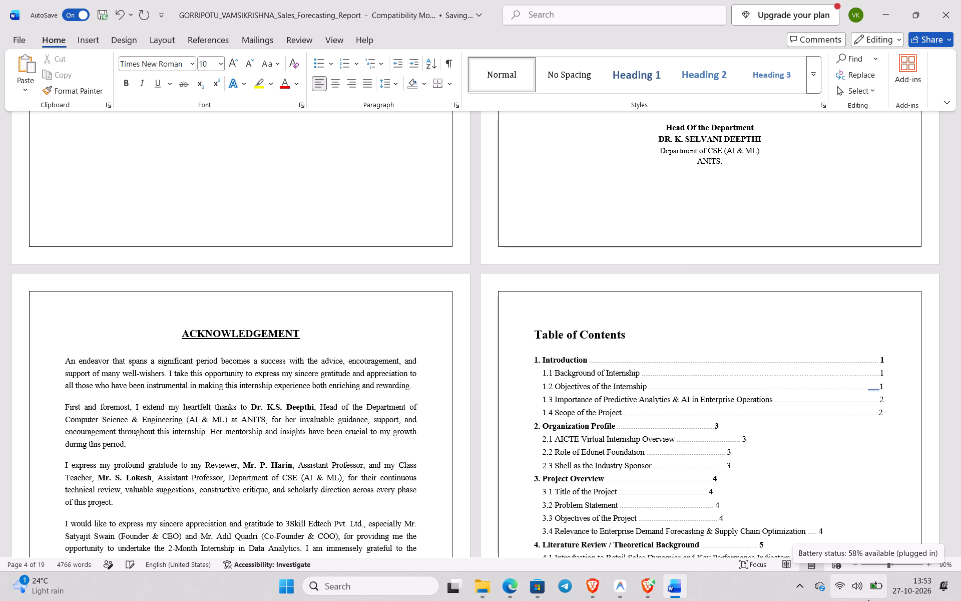
{"action": "key", "text": "period"}
{"action": "key", "text": "period"}
{"action": "key", "text": "period"}
{"action": "key", "text": "period"}
{"action": "key", "text": "period"}
{"action": "key", "text": "period"}
{"action": "key", "text": "period"}
{"action": "key", "text": "period"}
{"action": "key", "text": "period"}
{"action": "key", "text": "period"}
{"action": "key", "text": "period"}
{"action": "key", "text": "period"}
{"action": "key", "text": "period"}
{"action": "key", "text": "period"}
{"action": "key", "text": "period"}
{"action": "key", "text": "period"}
{"action": "key", "text": "period"}
{"action": "key", "text": "period"}
{"action": "key", "text": "period"}
{"action": "key", "text": "period"}
{"action": "type", "text": "......."}
{"action": "key", "text": "BackSpace"}
{"action": "key", "text": "space"}
{"action": "key", "text": "3"}
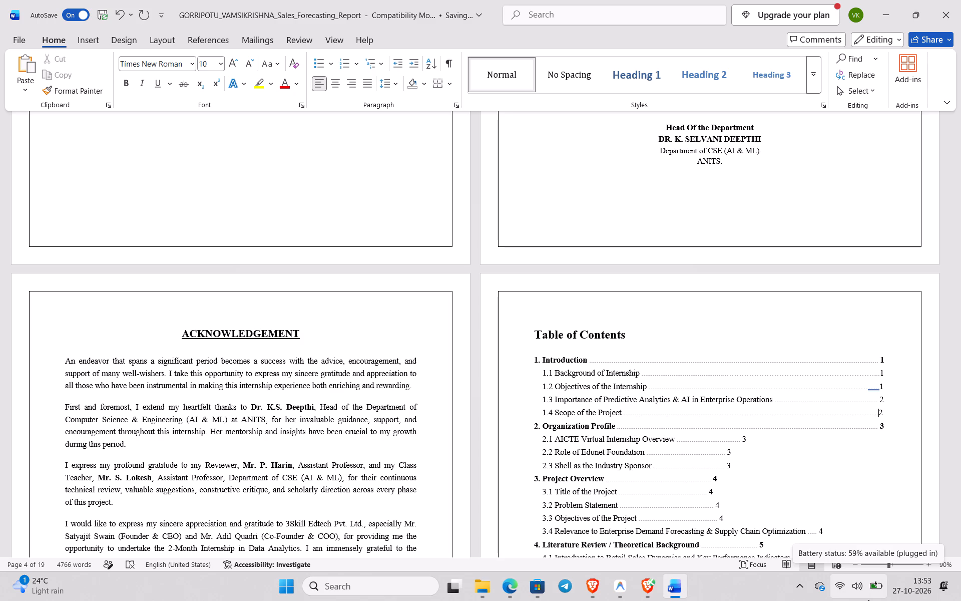
Fine-tune the spacing and dots before the "1.4 Scope of the Project" page number, keeping it on one line aligned at the right margin.
{"action": "key", "text": "BackSpace"}
{"action": "key", "text": "space"}
{"action": "key", "text": "2"}
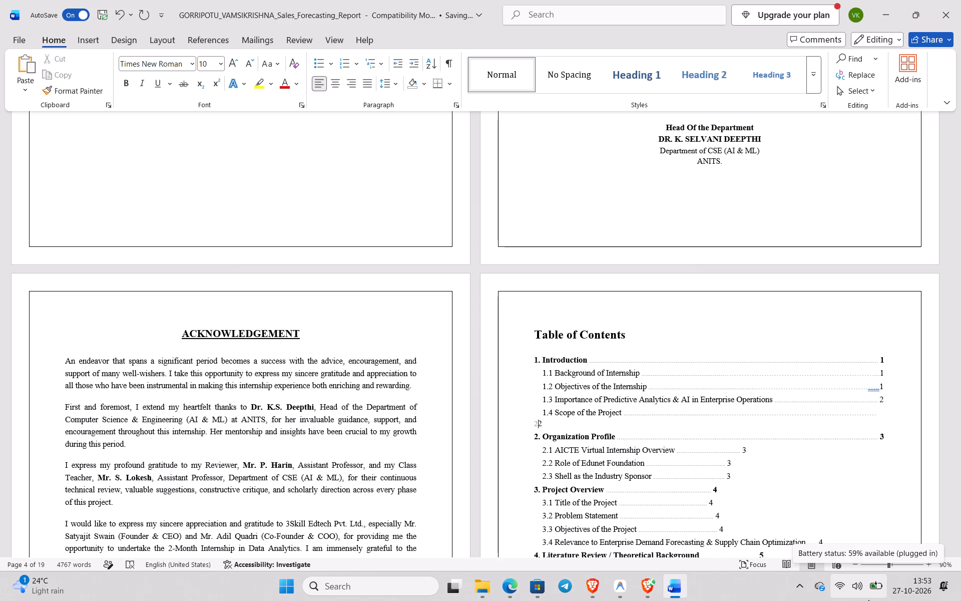
{"action": "key", "text": "BackSpace"}
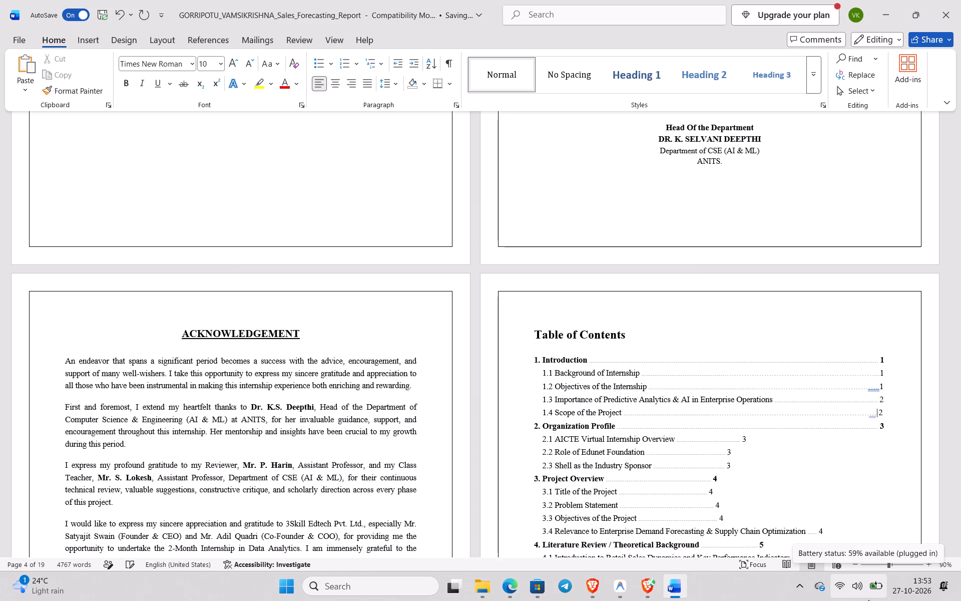
{"action": "key", "text": "period"}
Fine-tune the spacing just before the page numbers of entries 1.3, 1.2 and 1.1 in the Table of Contents.
{"action": "key", "text": "BackSpace"}
{"action": "key", "text": "space"}
{"action": "key", "text": "period"}
{"action": "key", "text": "BackSpace"}
{"action": "key", "text": "BackSpace"}
{"action": "key", "text": "space"}
{"action": "key", "text": "BackSpace"}
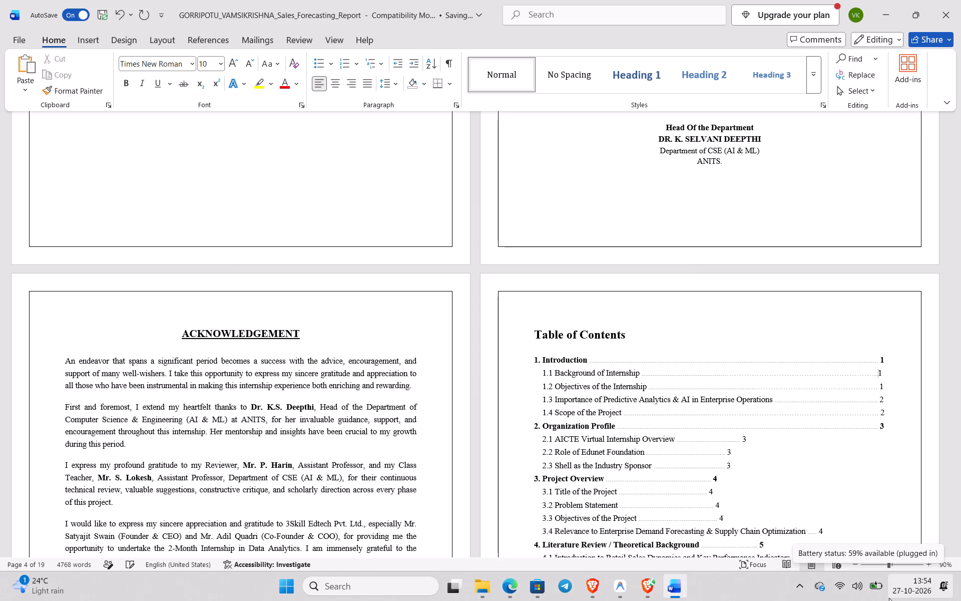
{"action": "key", "text": "space"}
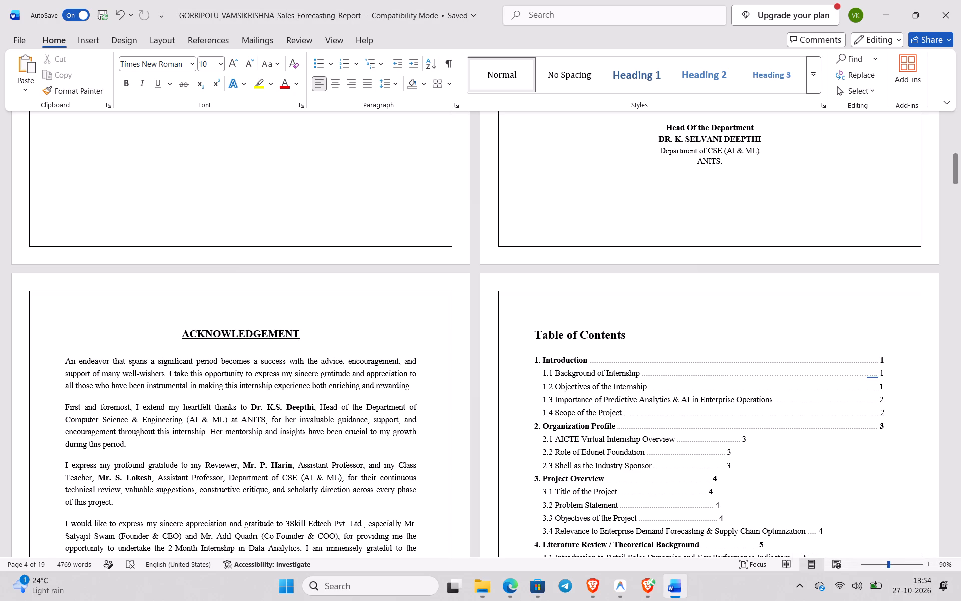
Make the page numbers of entries 1.1 to 1.4 in the Table of Contents bold.
{"action": "left_click", "coordinate": [883, 371]}
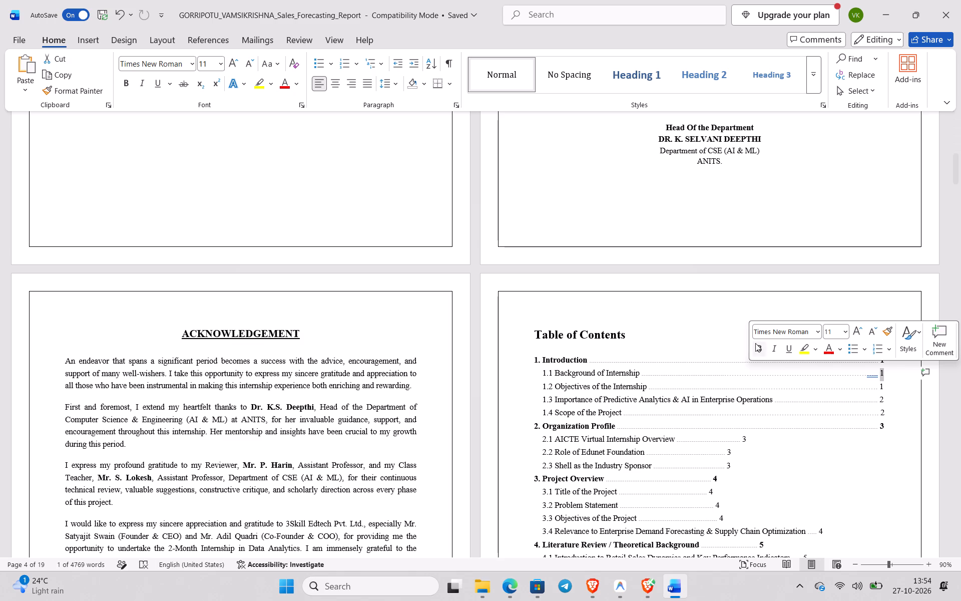
{"action": "left_click", "coordinate": [755, 343]}
{"action": "left_click", "coordinate": [881, 387]}
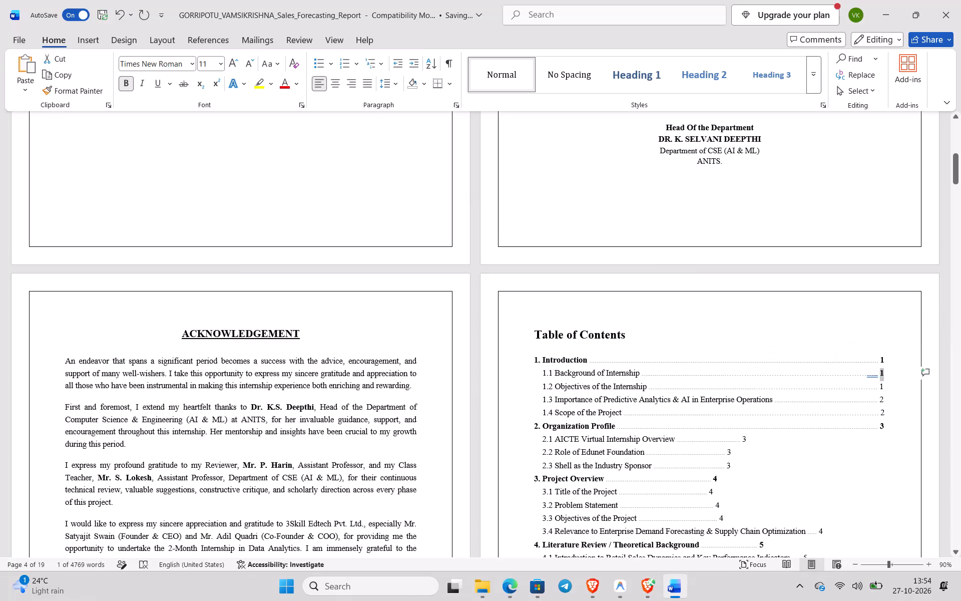
{"action": "left_click", "coordinate": [755, 367]}
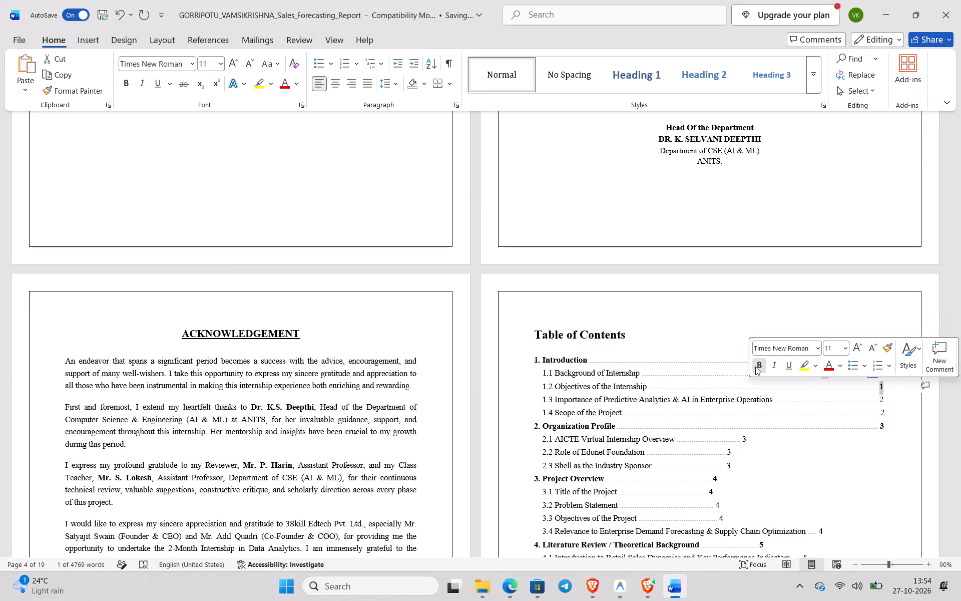
{"action": "left_click_drag", "start_coordinate": [885, 398], "coordinate": [881, 397]}
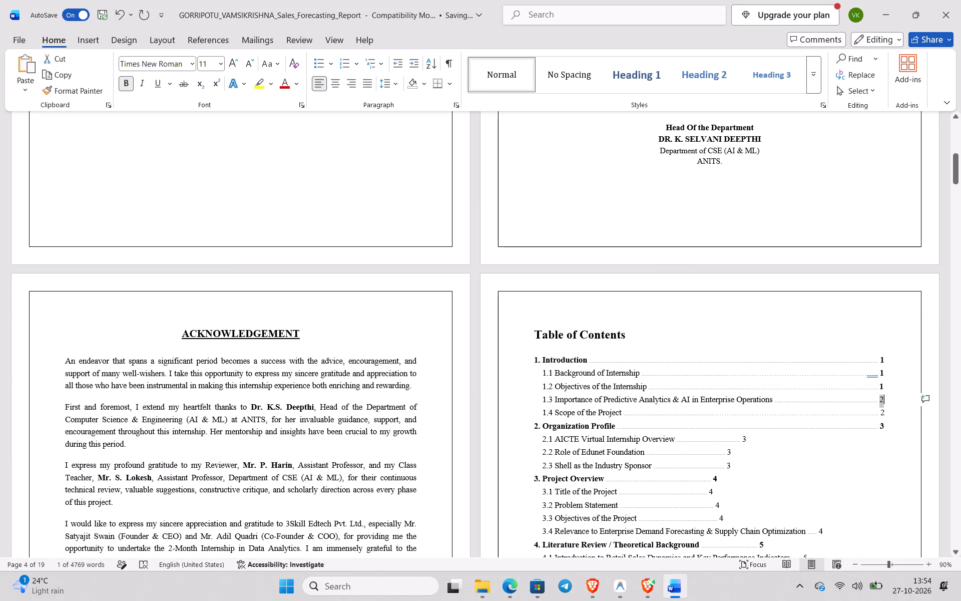
{"action": "left_click_drag", "start_coordinate": [881, 397], "coordinate": [880, 397]}
{"action": "left_click", "coordinate": [761, 376]}
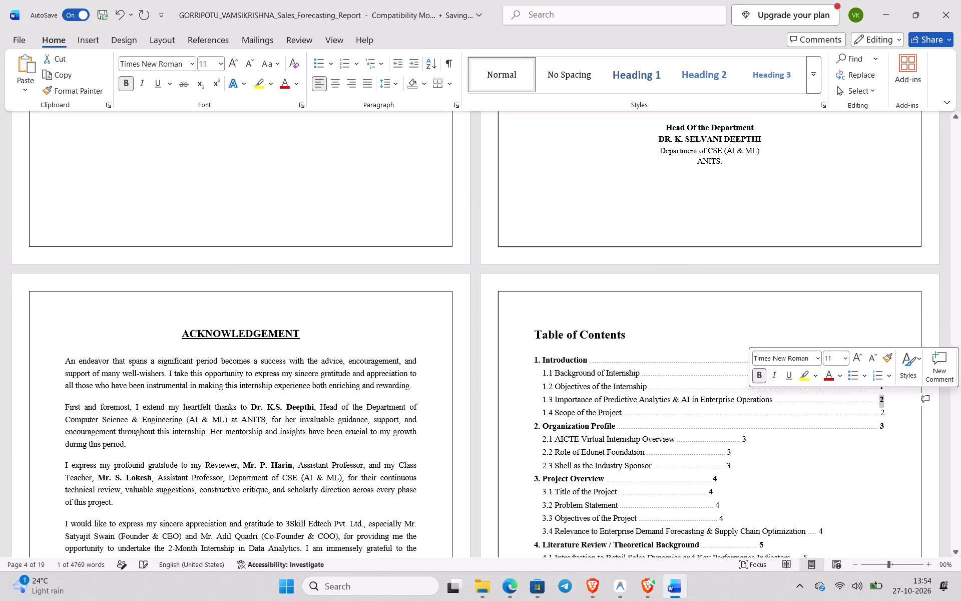
{"action": "left_click_drag", "start_coordinate": [886, 410], "coordinate": [881, 410]}
{"action": "left_click", "coordinate": [758, 385]}
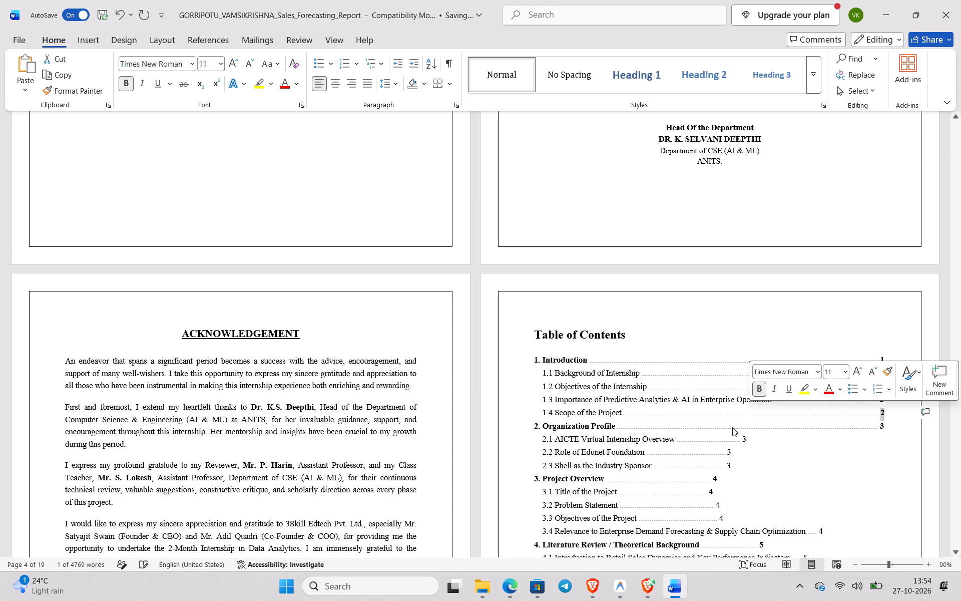
{"action": "left_click", "coordinate": [711, 441]}
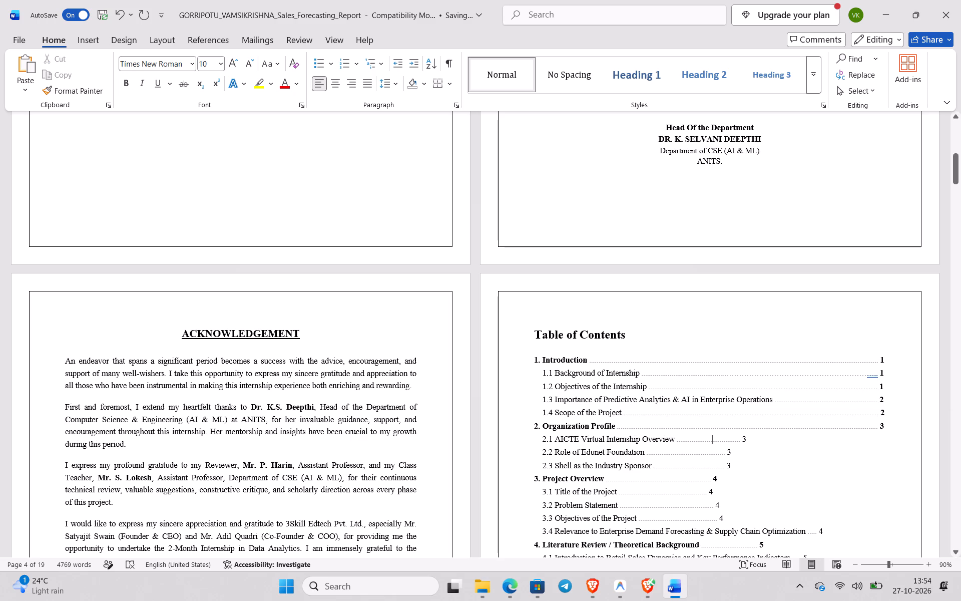
Replace the last leader character before the "1.4 Scope of the Project" page number with a dot.
{"action": "left_click", "coordinate": [878, 414]}
{"action": "key", "text": "BackSpace"}
{"action": "key", "text": "period"}
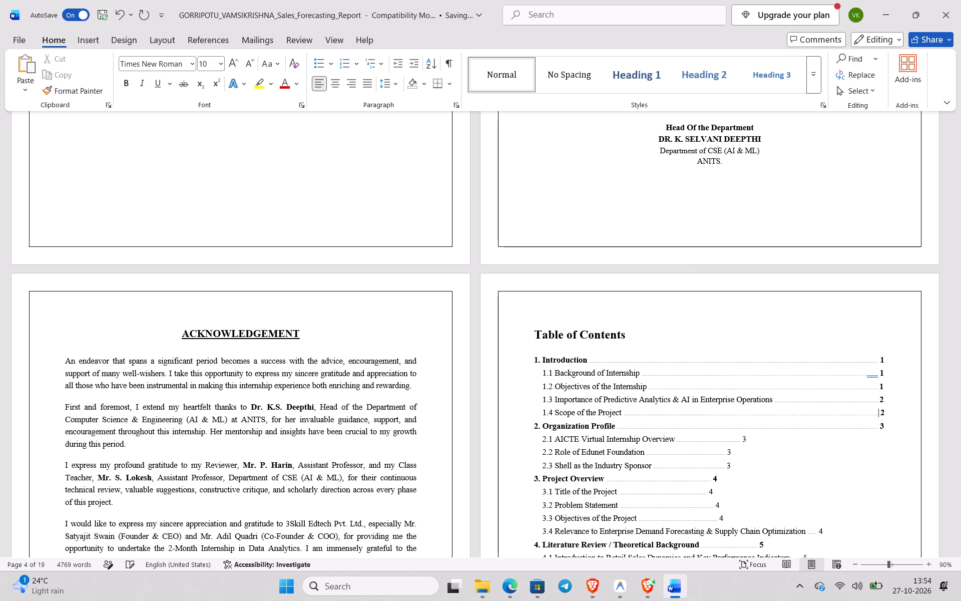
{"action": "scroll", "coordinate": [882, 493], "scroll_direction": "down", "scroll_amount": 2}
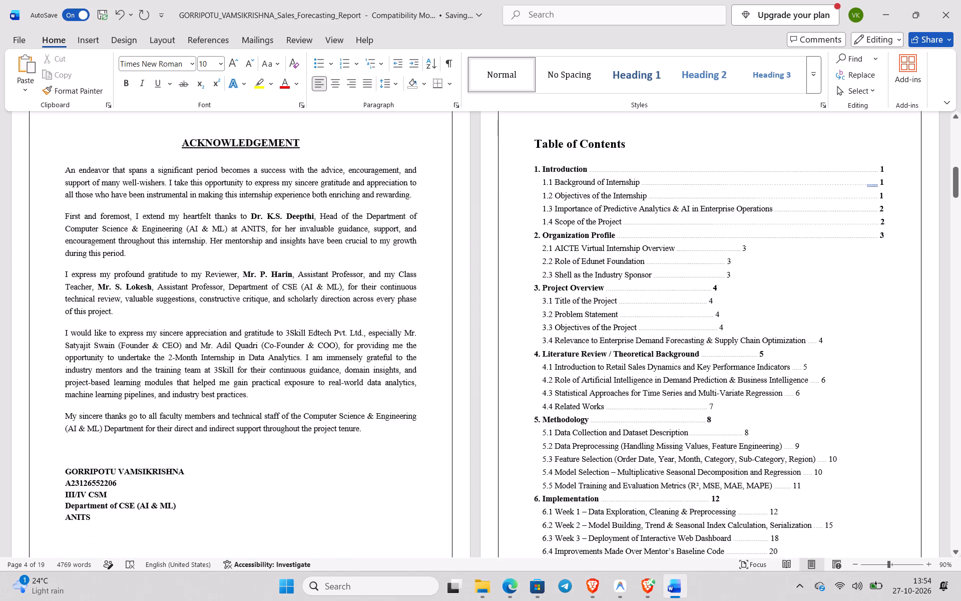
{"action": "scroll", "coordinate": [882, 493], "scroll_direction": "down", "scroll_amount": 6}
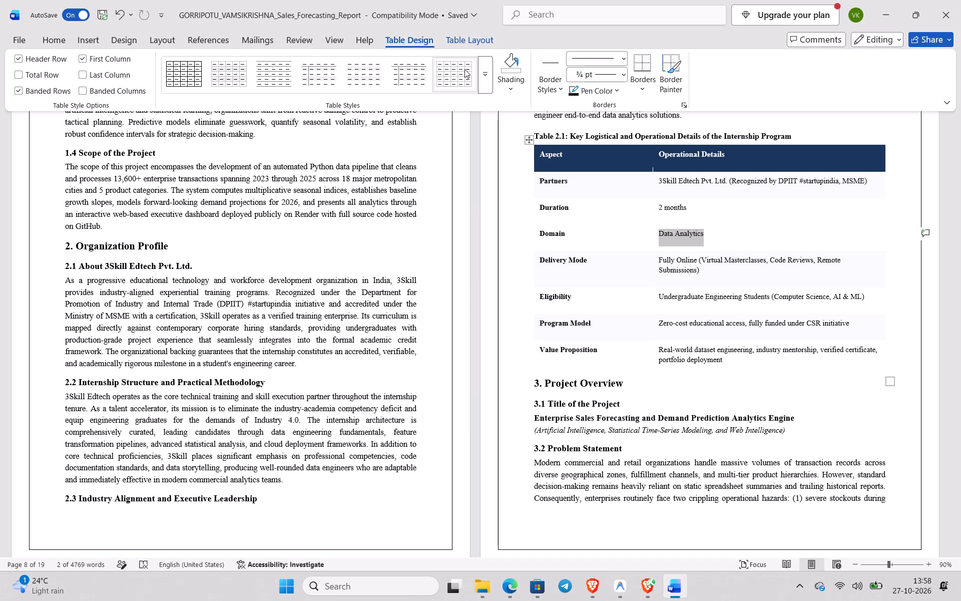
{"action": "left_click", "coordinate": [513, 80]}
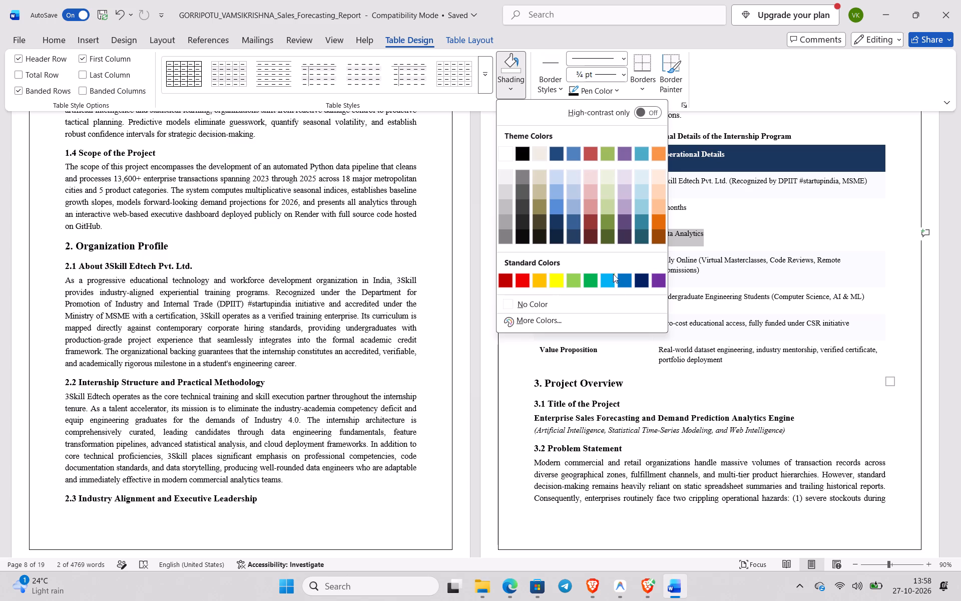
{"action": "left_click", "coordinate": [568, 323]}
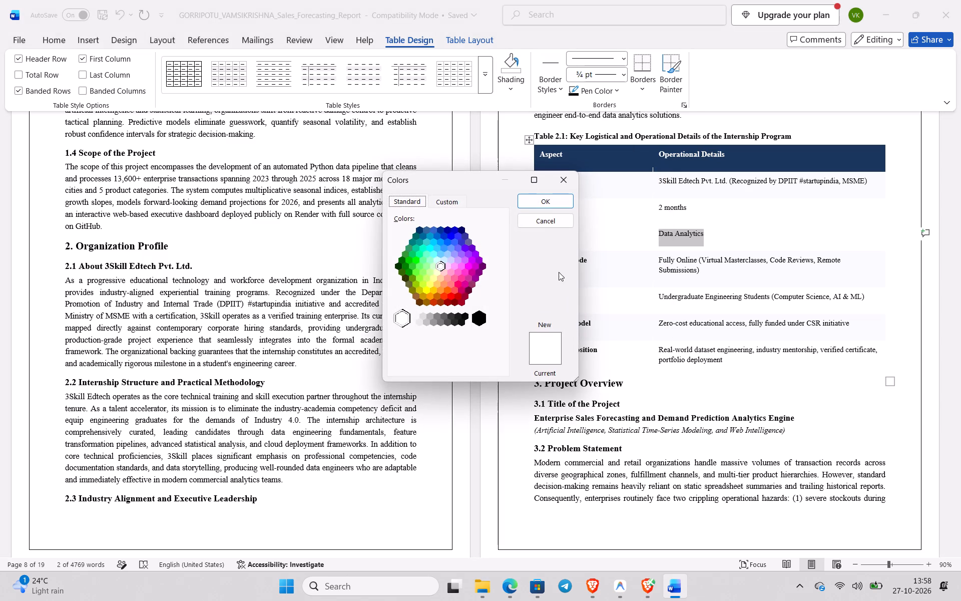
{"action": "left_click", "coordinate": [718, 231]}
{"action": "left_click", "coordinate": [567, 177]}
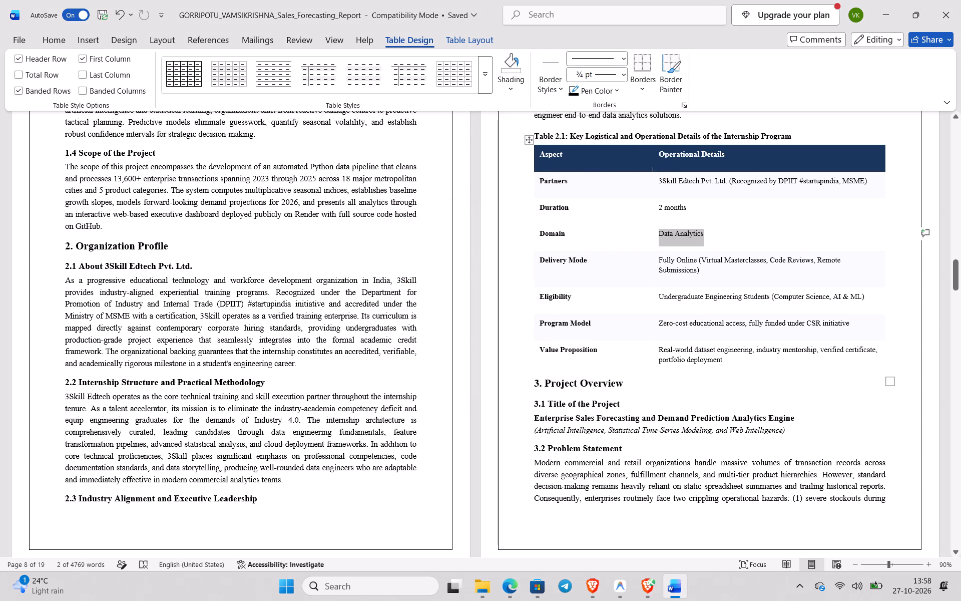
Shade the "Data Analytics" cell in the Domain row of Table 2.1 with the custom colour #F1F5F9.
{"action": "left_click", "coordinate": [724, 240]}
{"action": "right_click", "coordinate": [724, 240]}
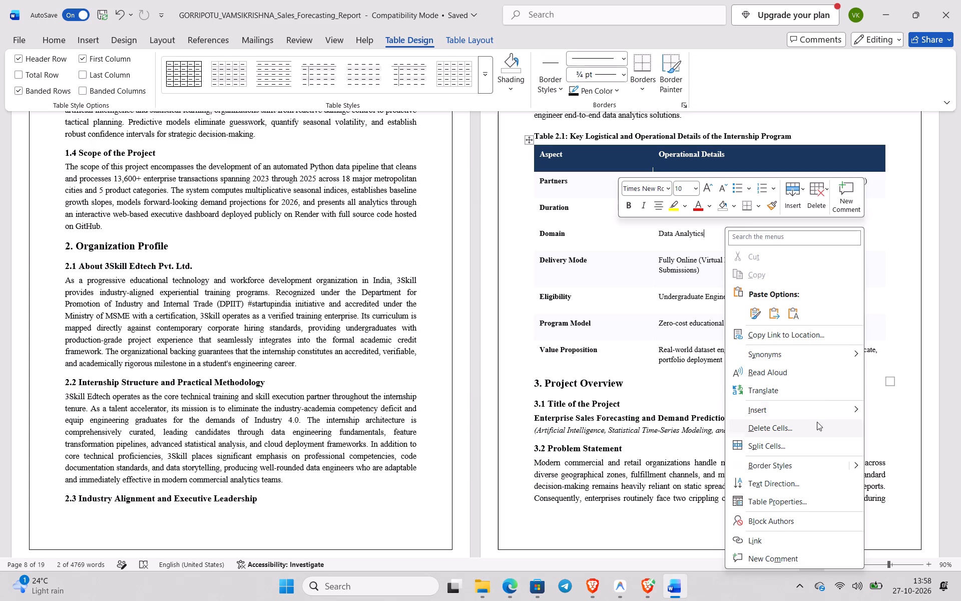
{"action": "left_click", "coordinate": [510, 83]}
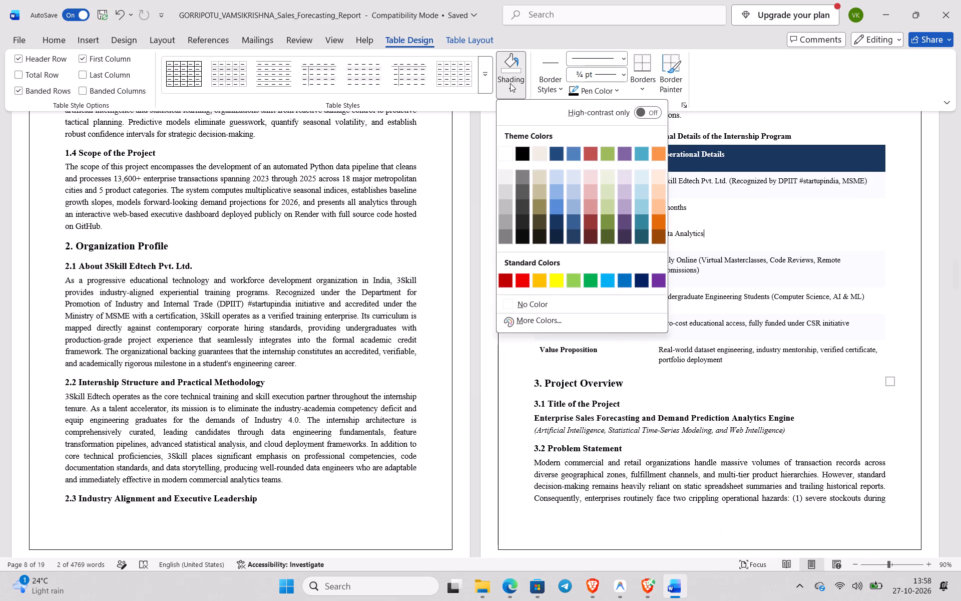
{"action": "left_click", "coordinate": [605, 324]}
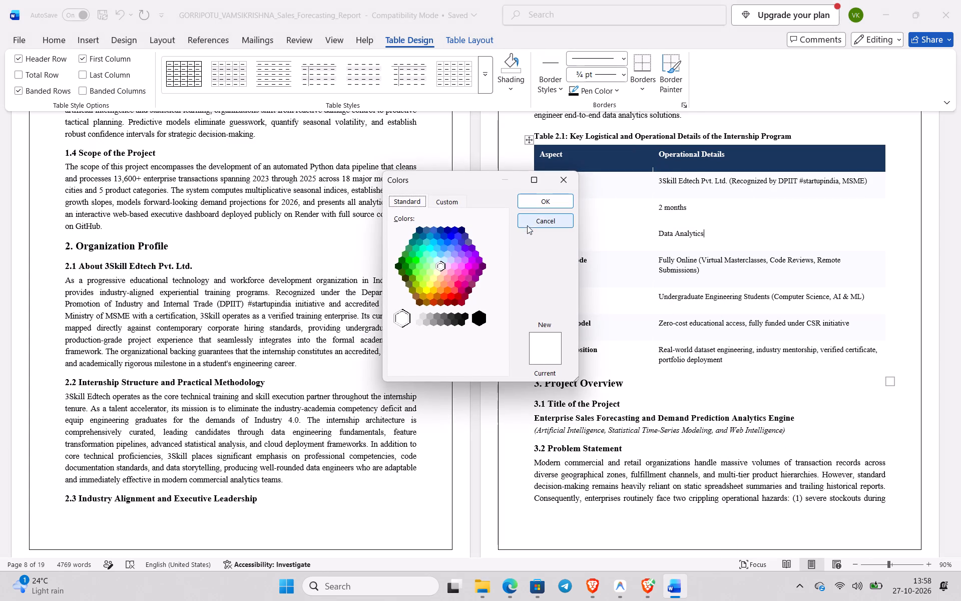
{"action": "left_click", "coordinate": [448, 196]}
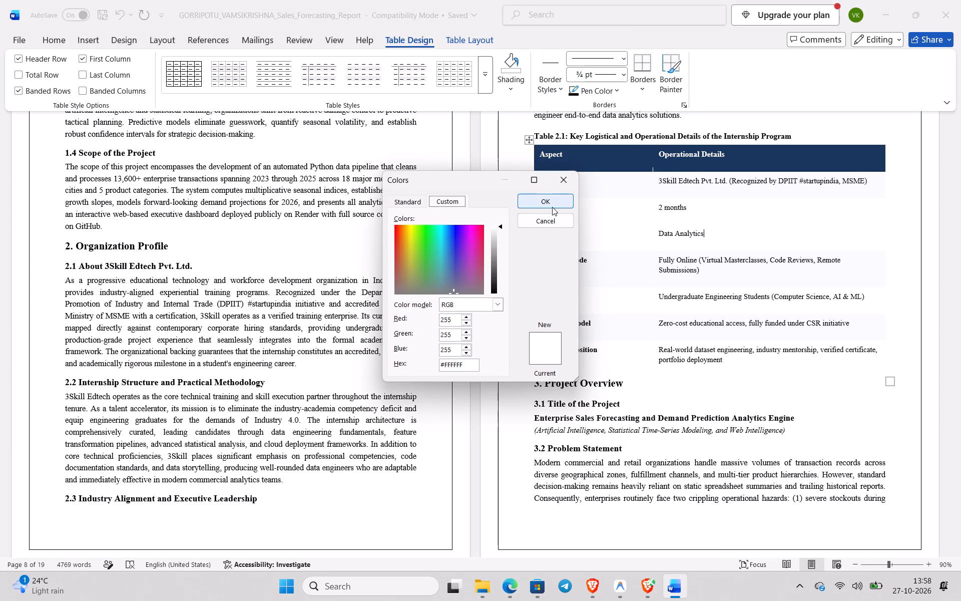
{"action": "left_click", "coordinate": [465, 363]}
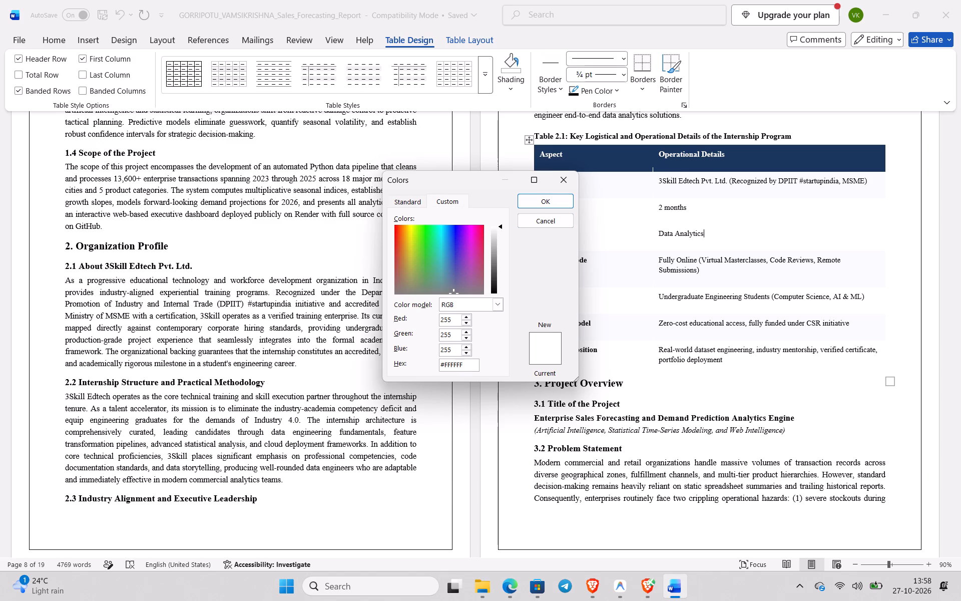
{"action": "key", "text": "BackSpace"}
{"action": "key", "text": "BackSpace"}
{"action": "key", "text": "BackSpace"}
{"action": "key", "text": "BackSpace"}
{"action": "key", "text": "BackSpace"}
{"action": "key", "text": "BackSpace"}
{"action": "key", "text": "ctrl+v"}
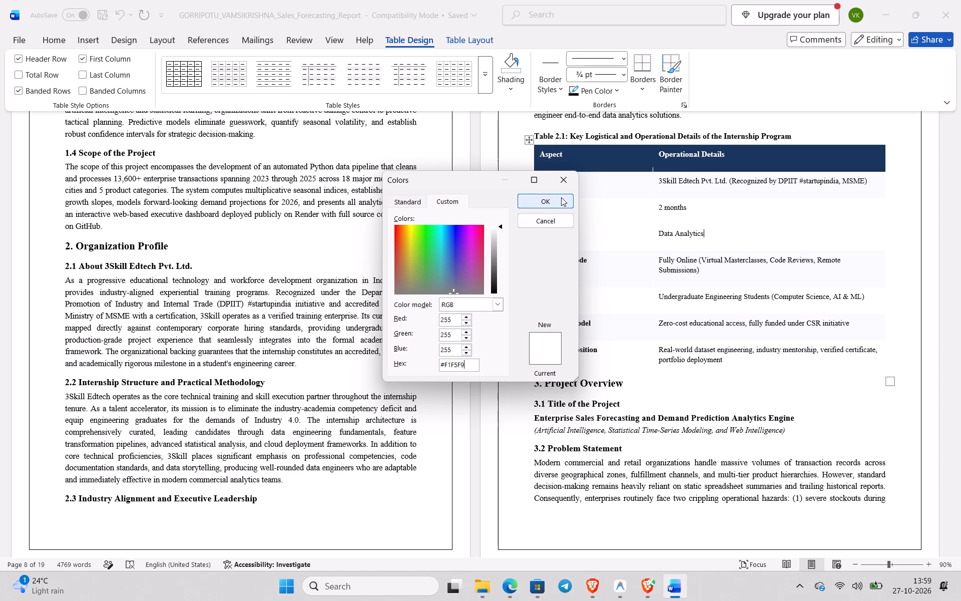
{"action": "left_click", "coordinate": [561, 197]}
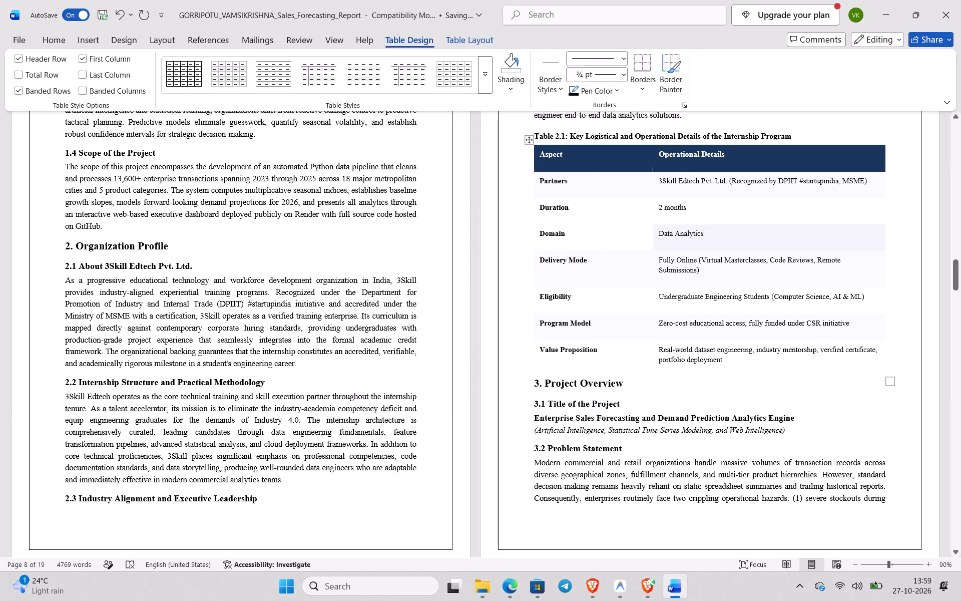
Shade the "Domain" label cell in Table 2.1 with the custom colour #F1F5F9.
{"action": "left_click", "coordinate": [580, 238]}
{"action": "left_click_drag", "start_coordinate": [580, 238], "coordinate": [538, 229]}
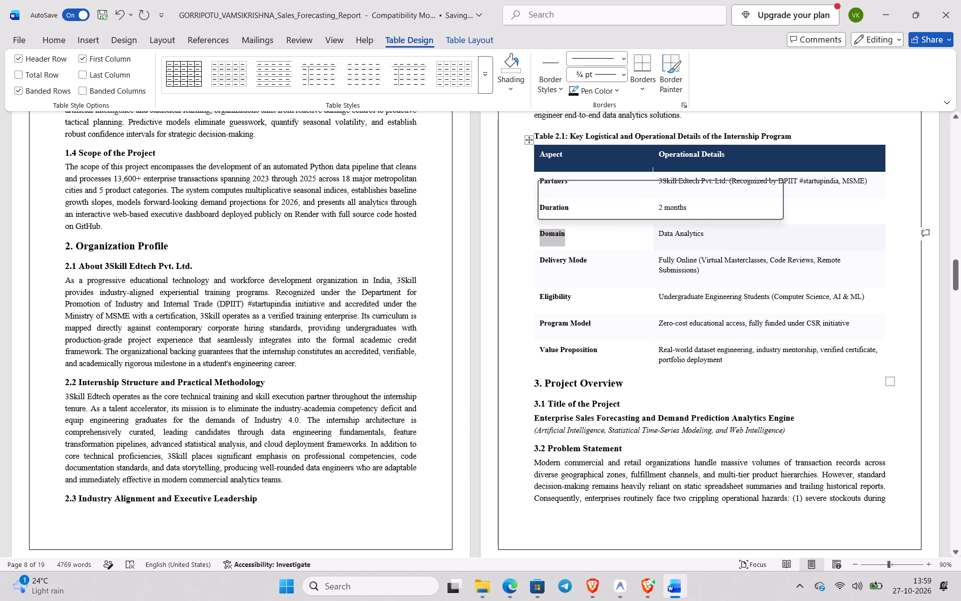
{"action": "left_click", "coordinate": [519, 88]}
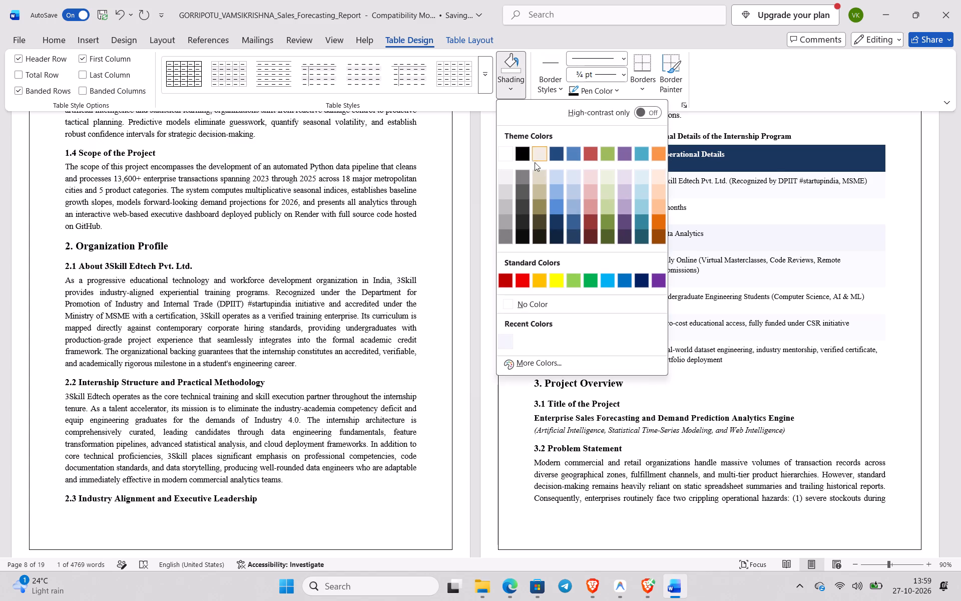
{"action": "left_click", "coordinate": [550, 358]}
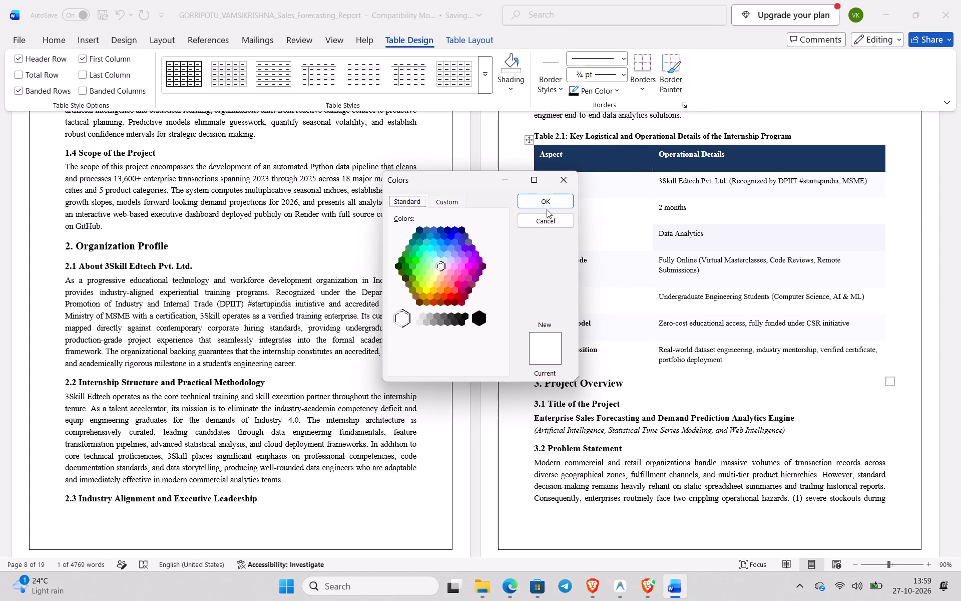
{"action": "left_click", "coordinate": [447, 197]}
{"action": "left_click_drag", "start_coordinate": [464, 363], "coordinate": [452, 363]}
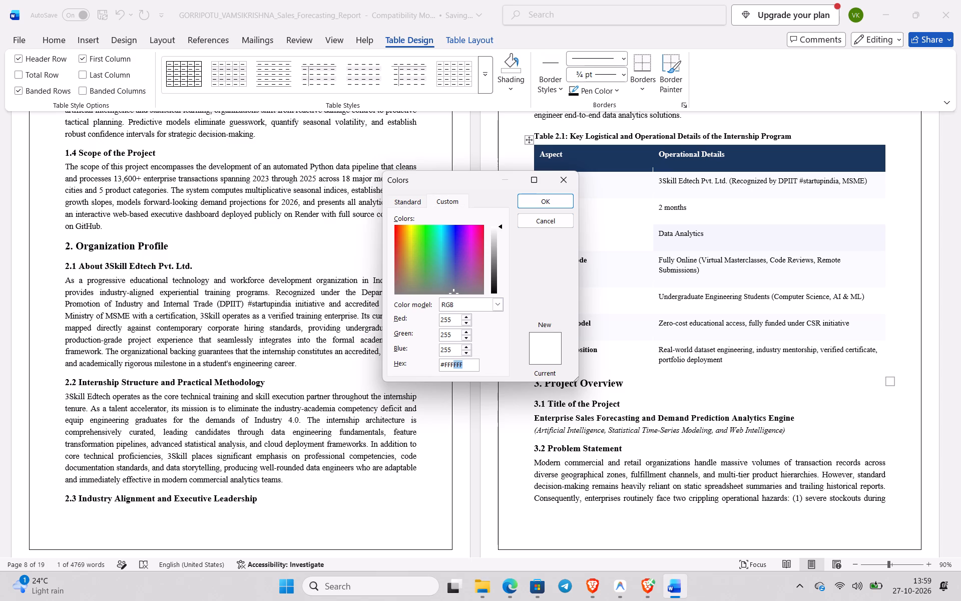
{"action": "left_click_drag", "start_coordinate": [452, 363], "coordinate": [443, 363]}
{"action": "key", "text": "ctrl+v"}
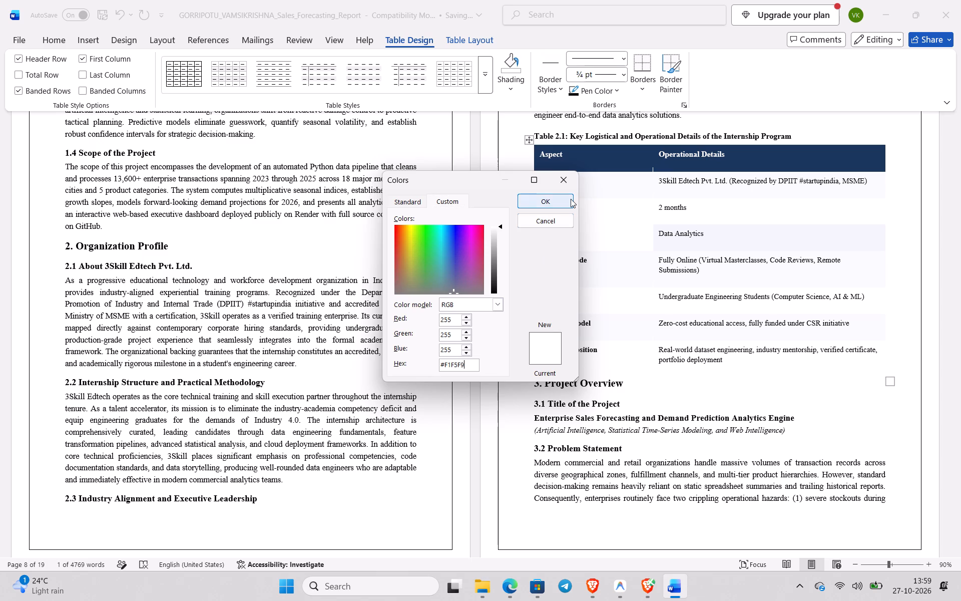
{"action": "left_click", "coordinate": [571, 198]}
Remove the shading from both cells of the Delivery Mode row in Table 2.1 by setting No Color.
{"action": "left_click", "coordinate": [629, 266]}
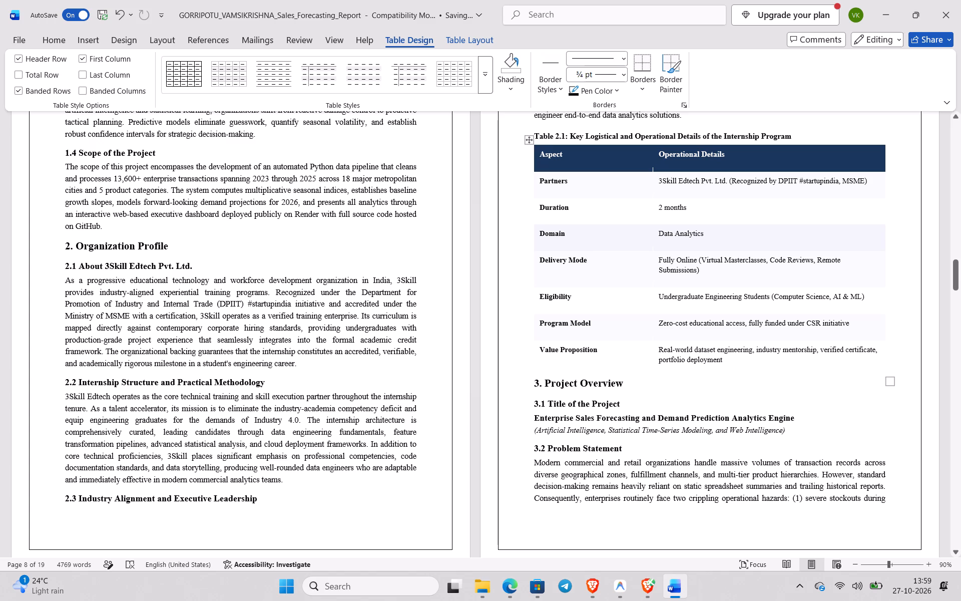
{"action": "left_click", "coordinate": [508, 91]}
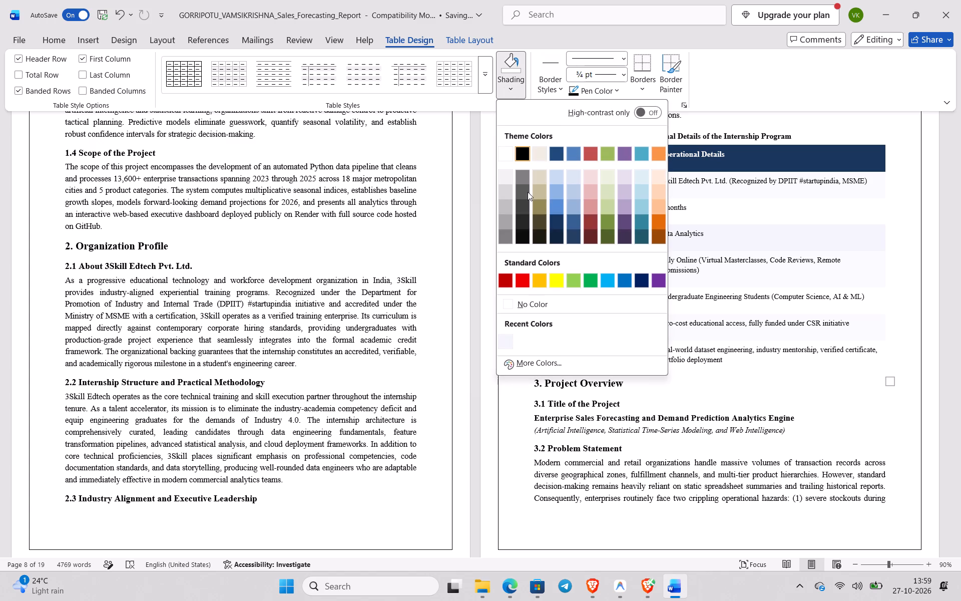
{"action": "left_click", "coordinate": [536, 300]}
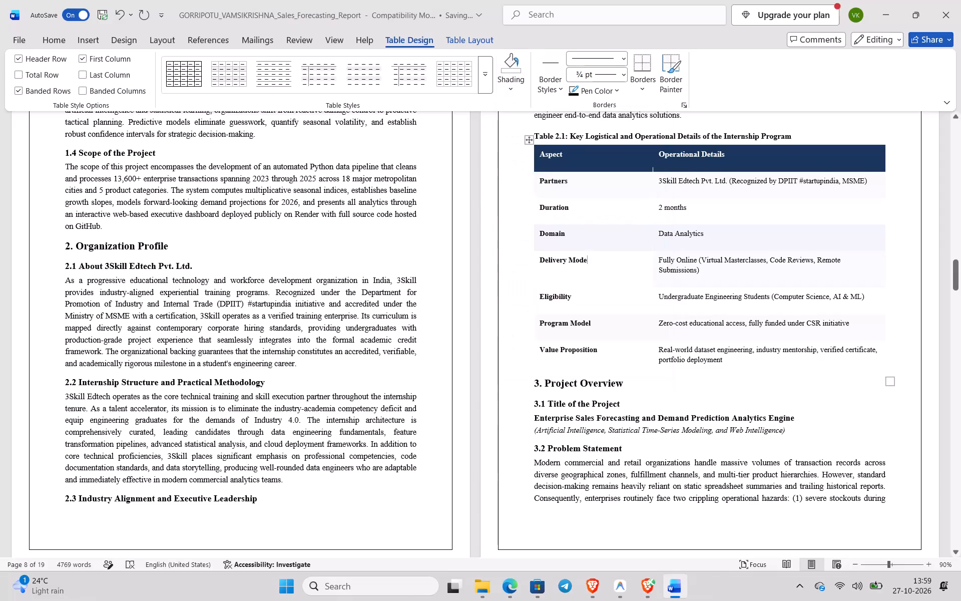
{"action": "left_click", "coordinate": [752, 264]}
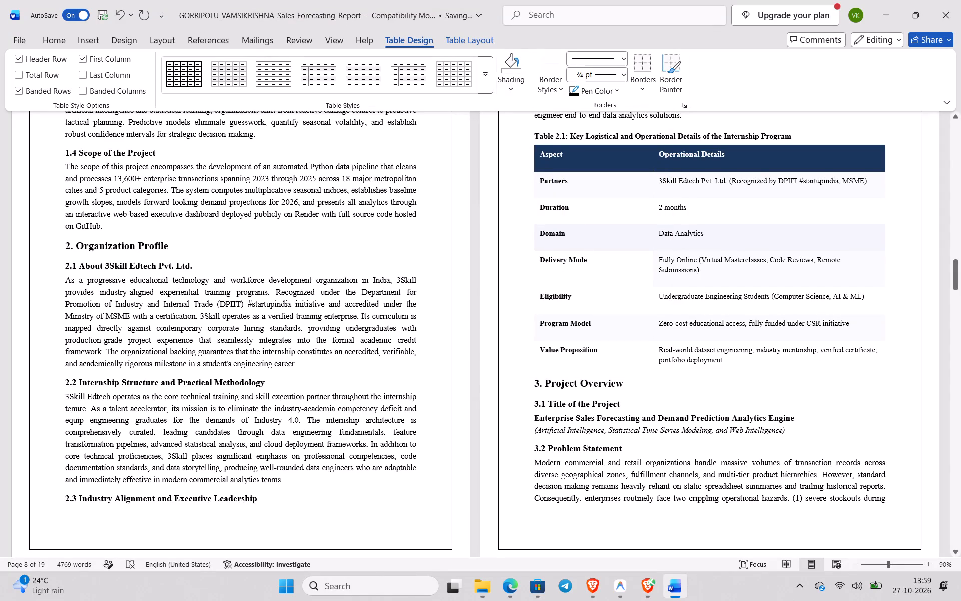
{"action": "left_click", "coordinate": [721, 283]}
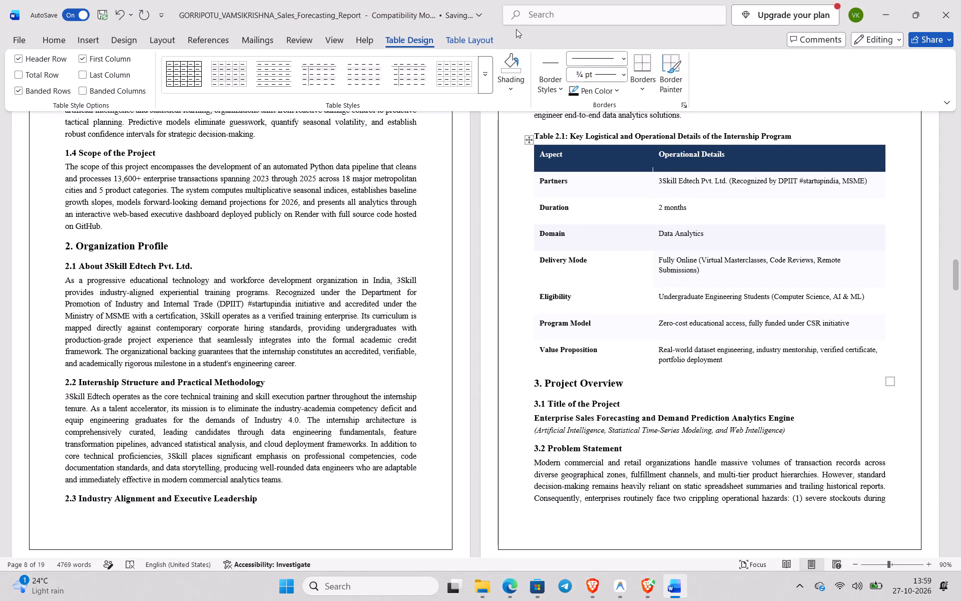
{"action": "left_click", "coordinate": [521, 86]}
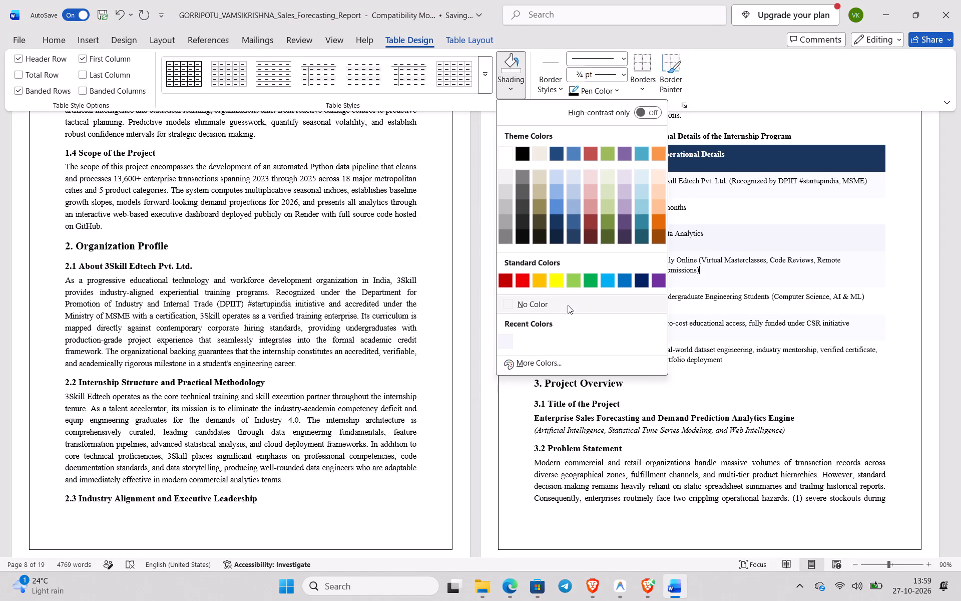
{"action": "left_click", "coordinate": [568, 303]}
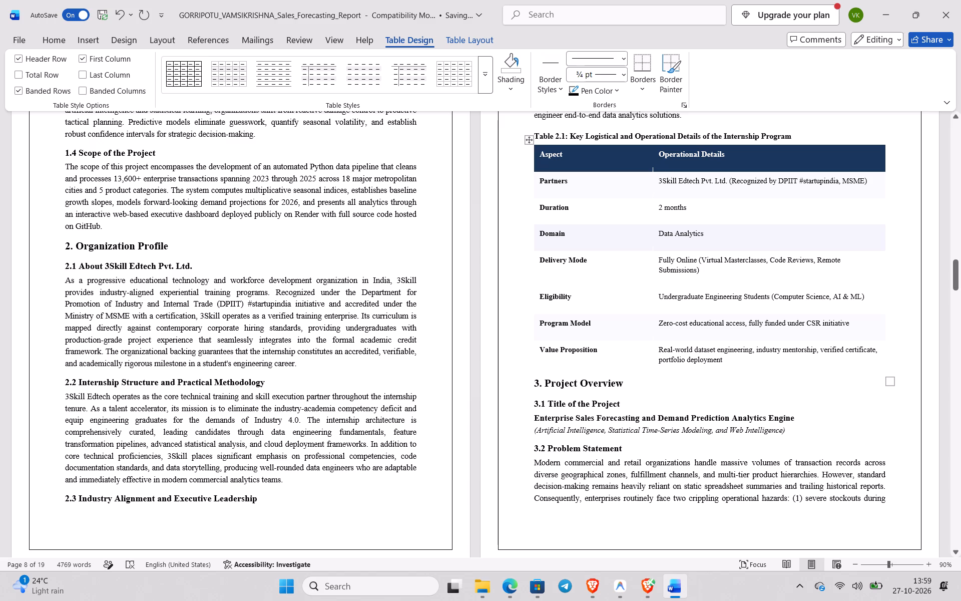
Set the shading of both cells in Table 2.1's Program Model row to No Color.
{"action": "left_click", "coordinate": [637, 292]}
{"action": "left_click", "coordinate": [634, 326]}
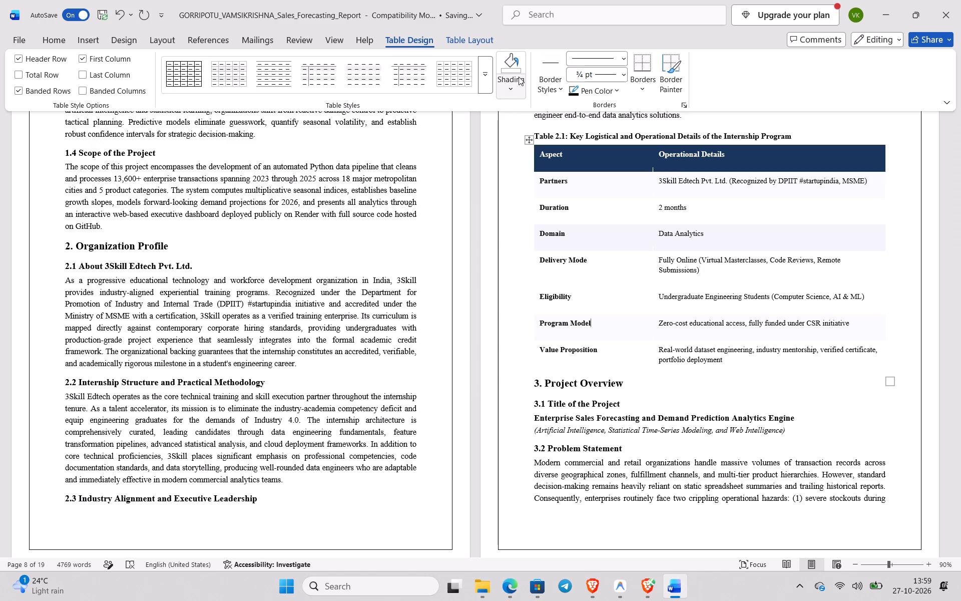
{"action": "left_click", "coordinate": [519, 77]}
{"action": "left_click", "coordinate": [562, 300]}
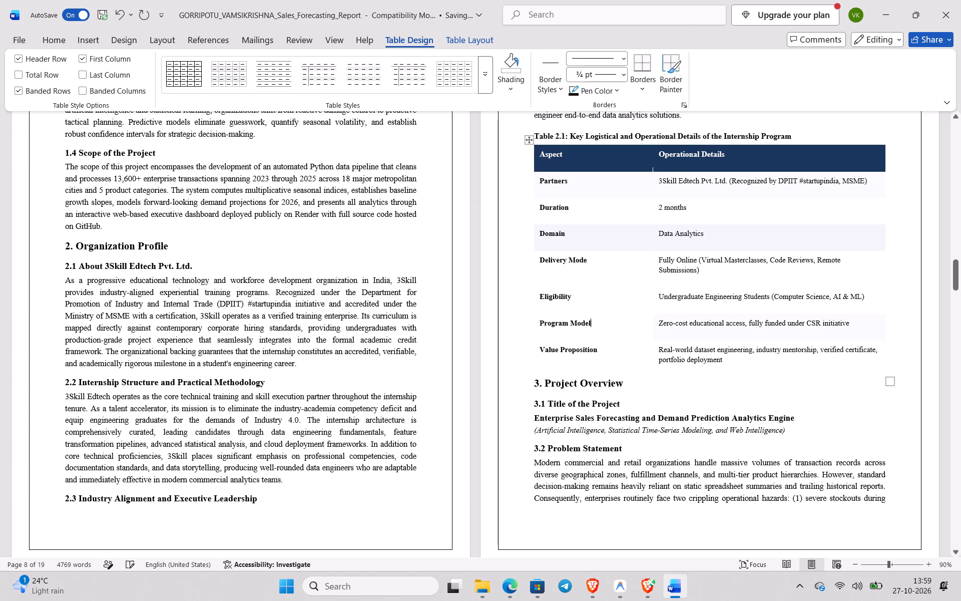
{"action": "left_click", "coordinate": [681, 330]}
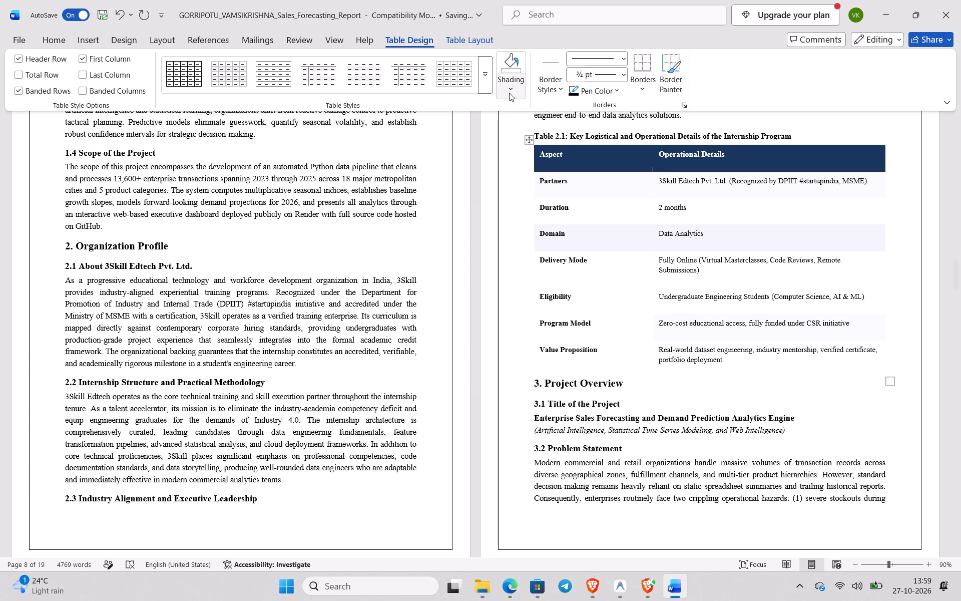
{"action": "left_click", "coordinate": [510, 92]}
{"action": "left_click", "coordinate": [559, 310]}
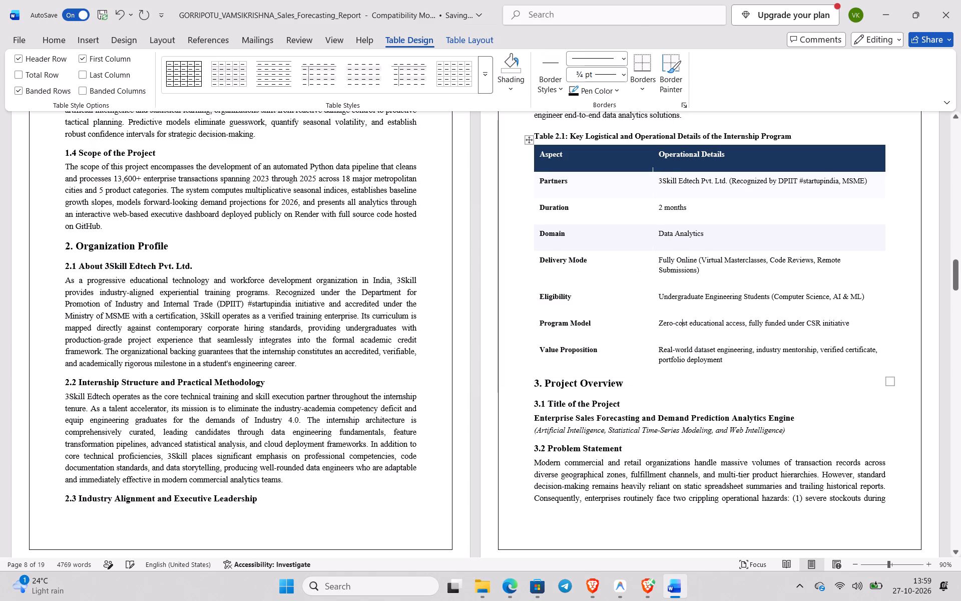
Shade both cells of the Eligibility row in Table 2.1 with the recently used light colour #F1F5F9.
{"action": "left_click", "coordinate": [594, 297]}
{"action": "left_click", "coordinate": [514, 84]}
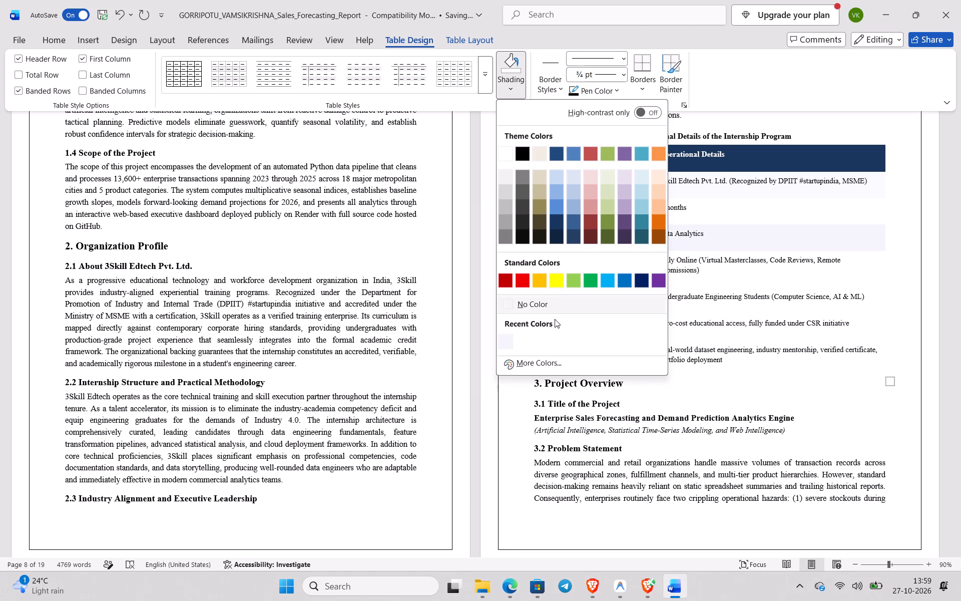
{"action": "left_click", "coordinate": [509, 338]}
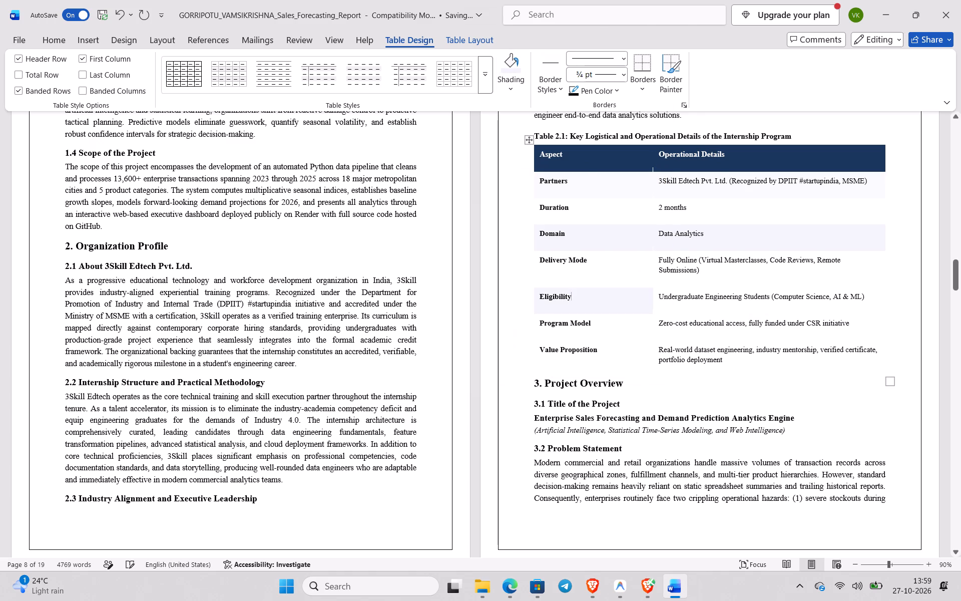
{"action": "left_click", "coordinate": [695, 295]}
{"action": "left_click", "coordinate": [511, 90]}
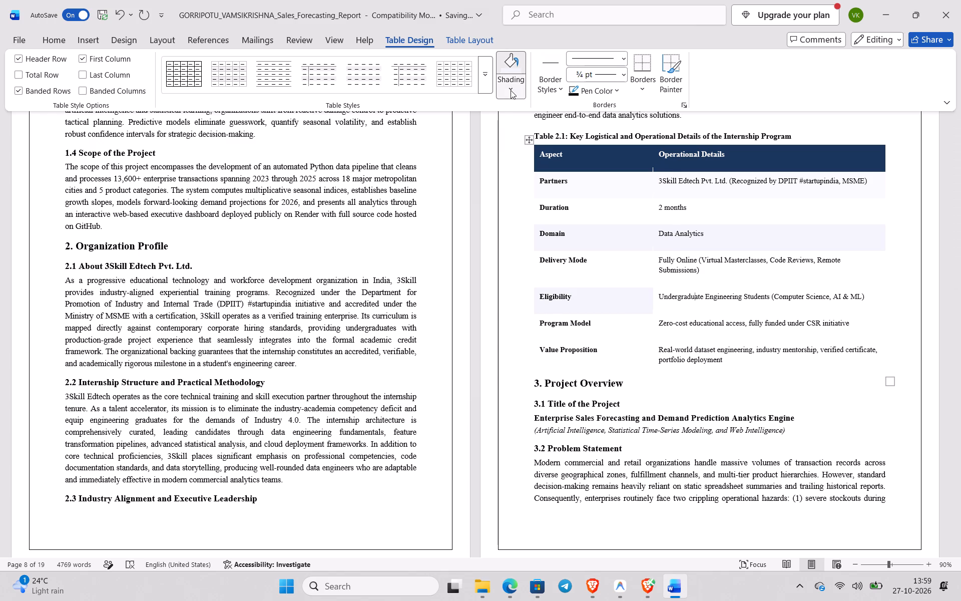
{"action": "left_click", "coordinate": [506, 337]}
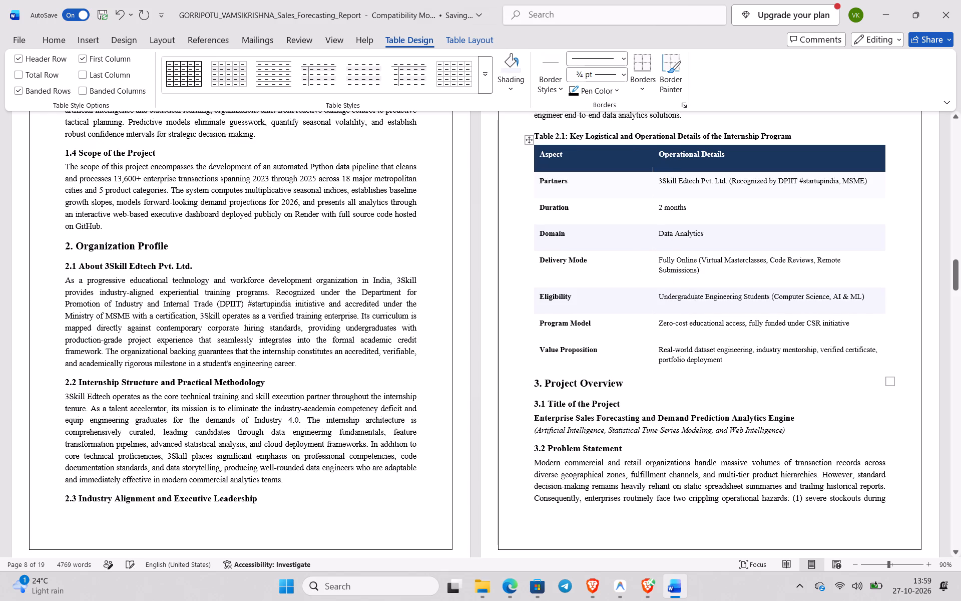
Apply the recently used light shading colour #F1F5F9 to both cells of Table 2.1's Value Proposition row.
{"action": "left_click", "coordinate": [561, 356]}
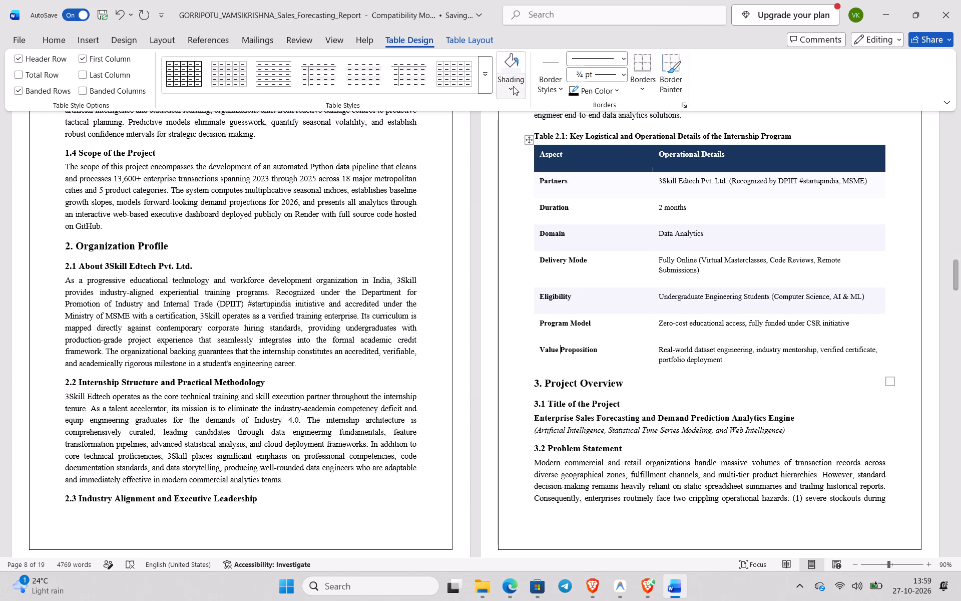
{"action": "left_click", "coordinate": [513, 85]}
{"action": "left_click", "coordinate": [509, 337]}
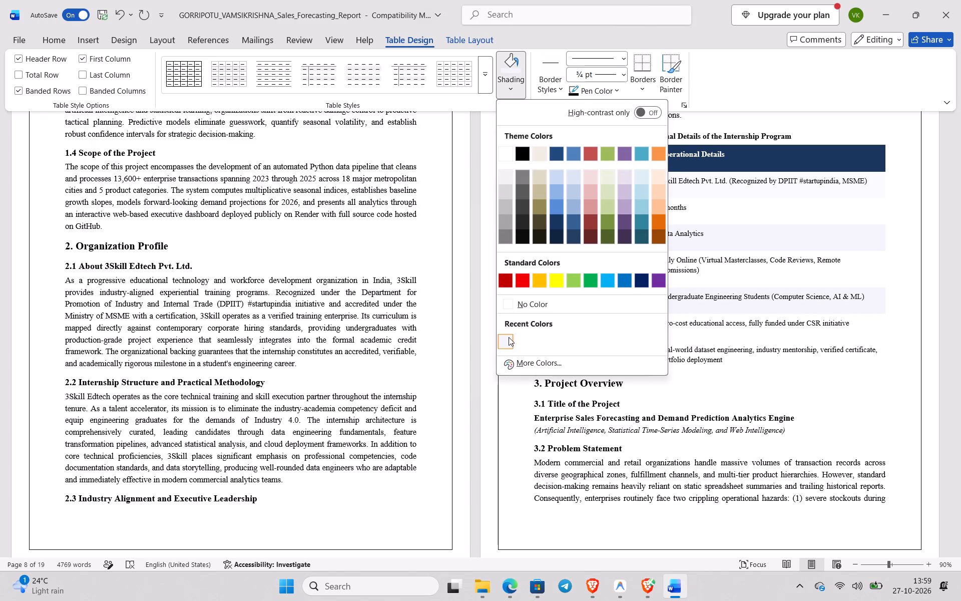
{"action": "left_click", "coordinate": [668, 372]}
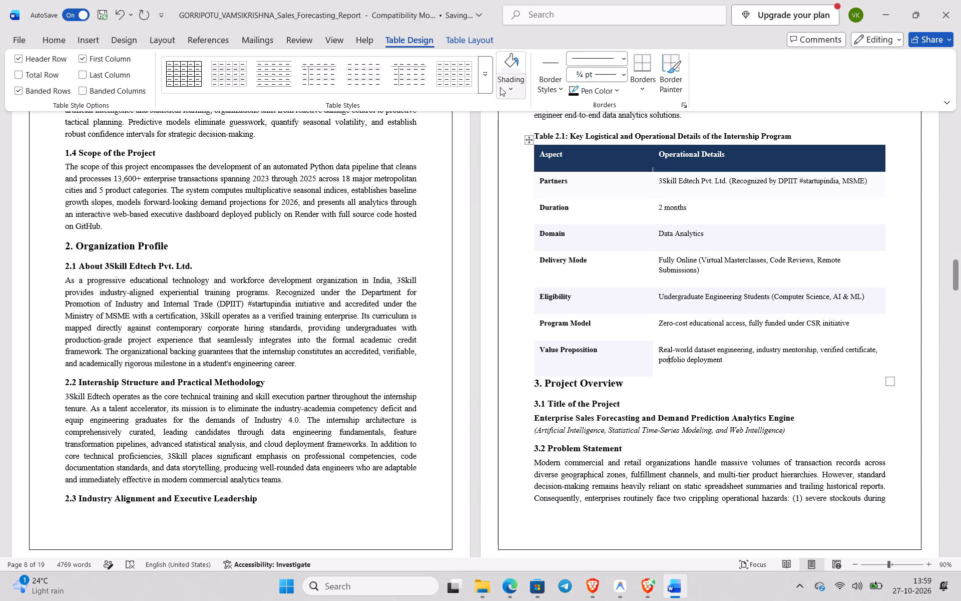
{"action": "left_click", "coordinate": [511, 89]}
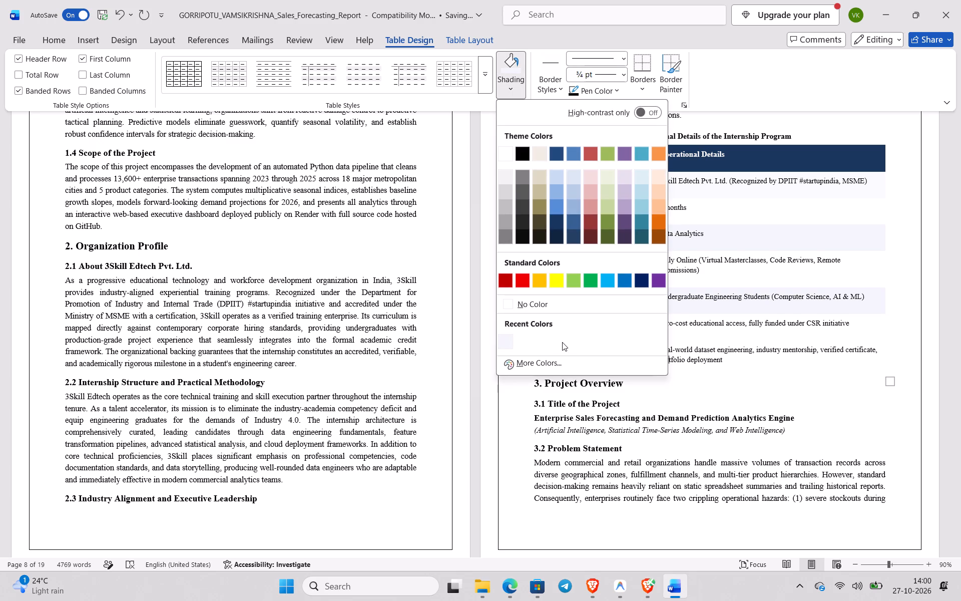
{"action": "left_click", "coordinate": [504, 337]}
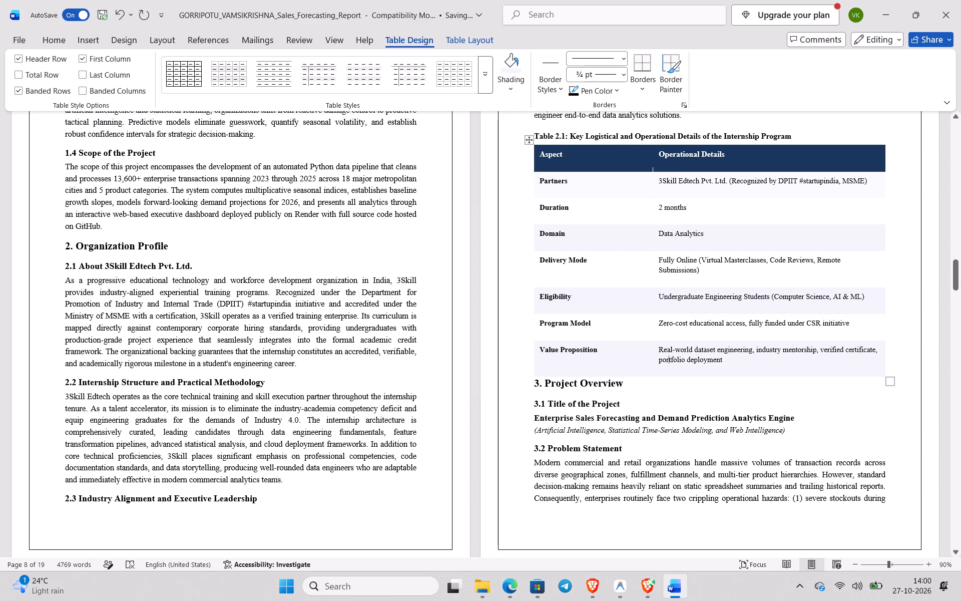
Apply the recently used light shading colour #F1F5F9 to both cells of Table 2.1's Partners row.
{"action": "left_click", "coordinate": [675, 190]}
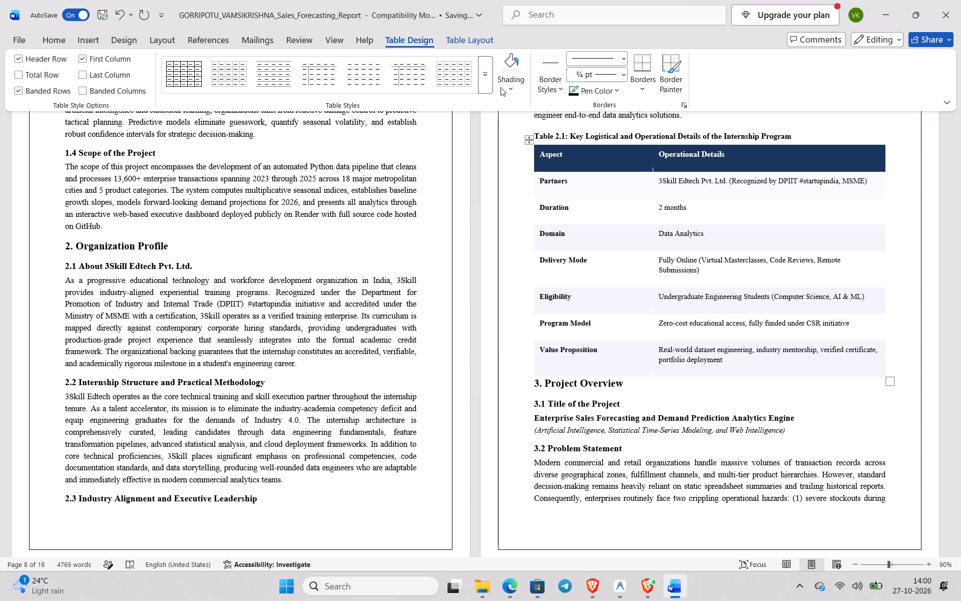
{"action": "left_click", "coordinate": [511, 90]}
{"action": "left_click", "coordinate": [506, 345]}
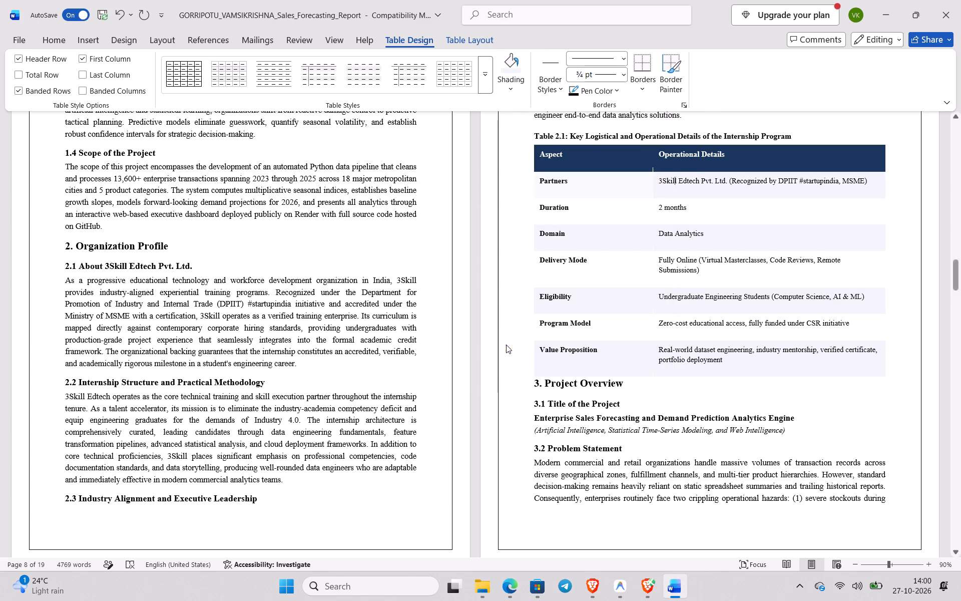
{"action": "left_click", "coordinate": [588, 178]}
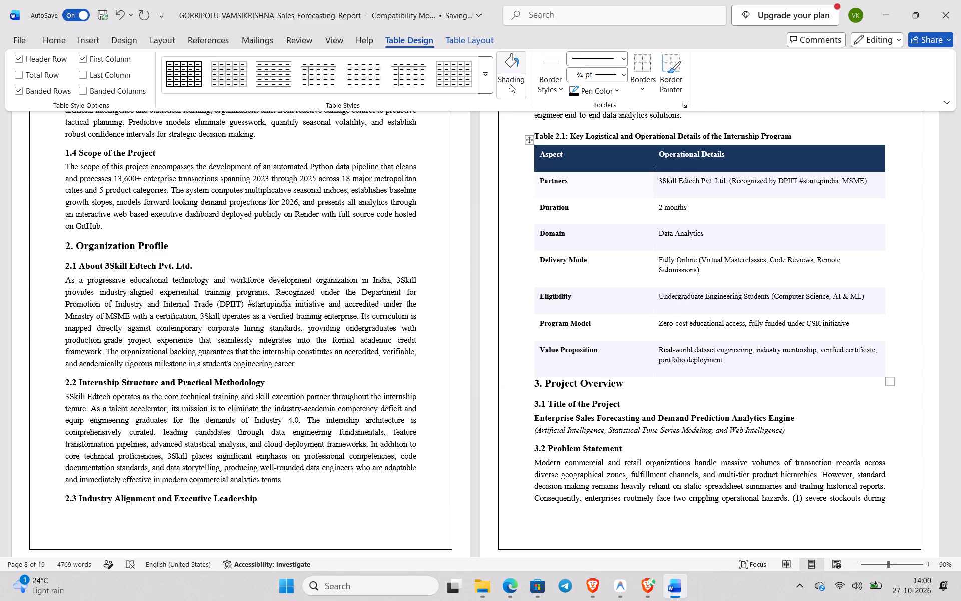
{"action": "left_click", "coordinate": [510, 85]}
{"action": "left_click", "coordinate": [512, 347]}
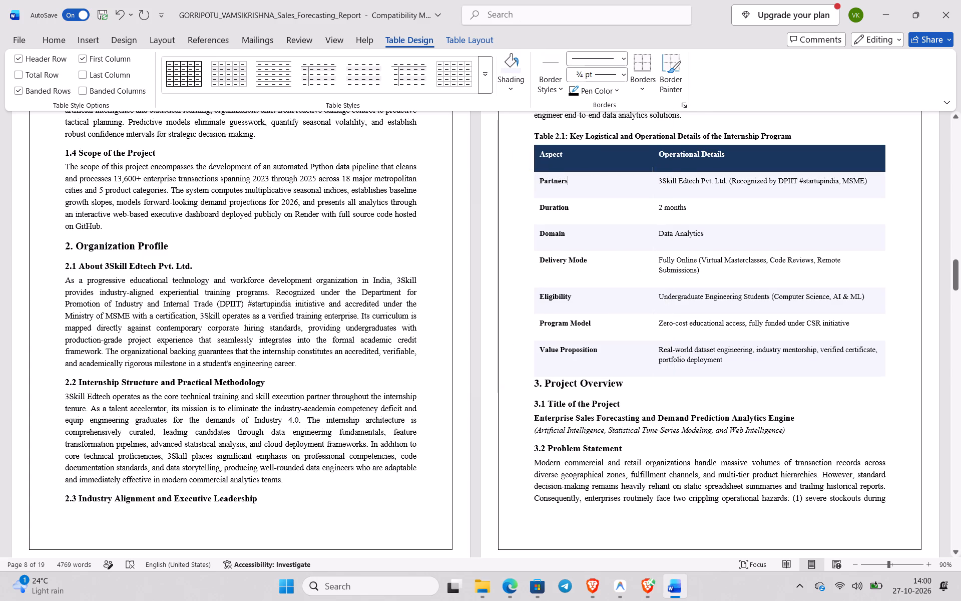
Insert a blank line between Table 2.1 and the "3. Project Overview" heading.
{"action": "left_click", "coordinate": [604, 238]}
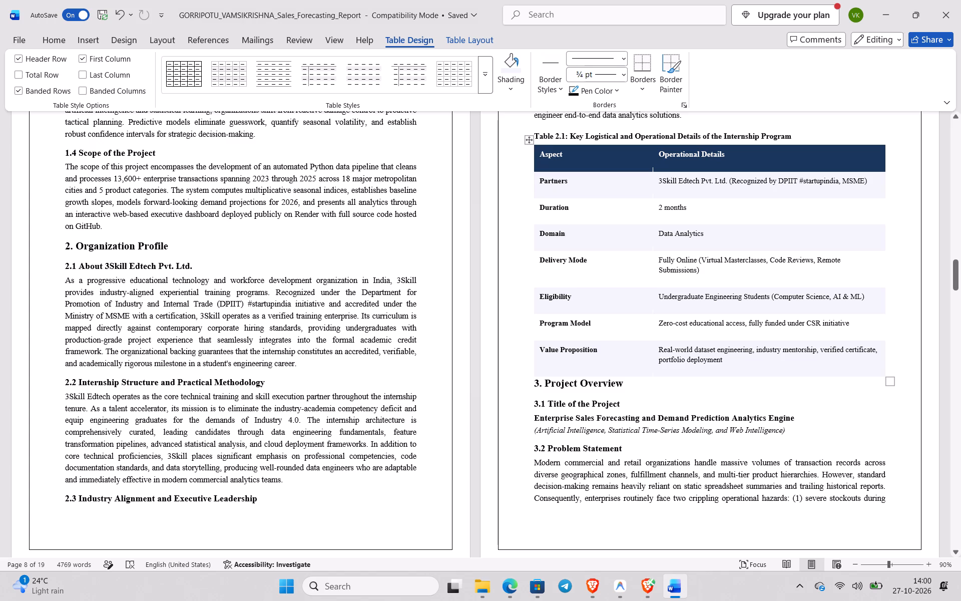
{"action": "left_click", "coordinate": [900, 374]}
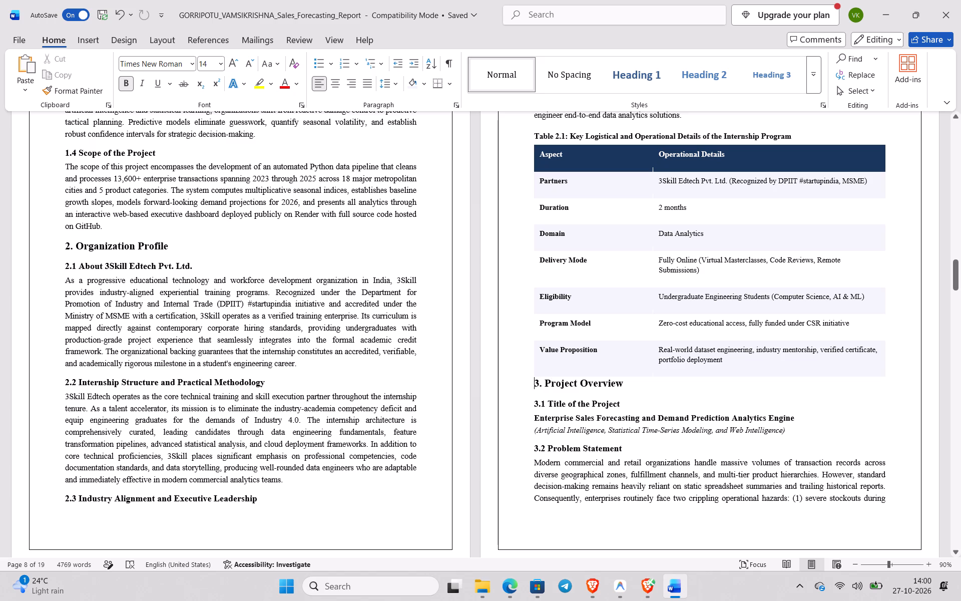
{"action": "key", "text": "Return"}
{"action": "scroll", "coordinate": [900, 374], "scroll_direction": "down", "scroll_amount": 1}
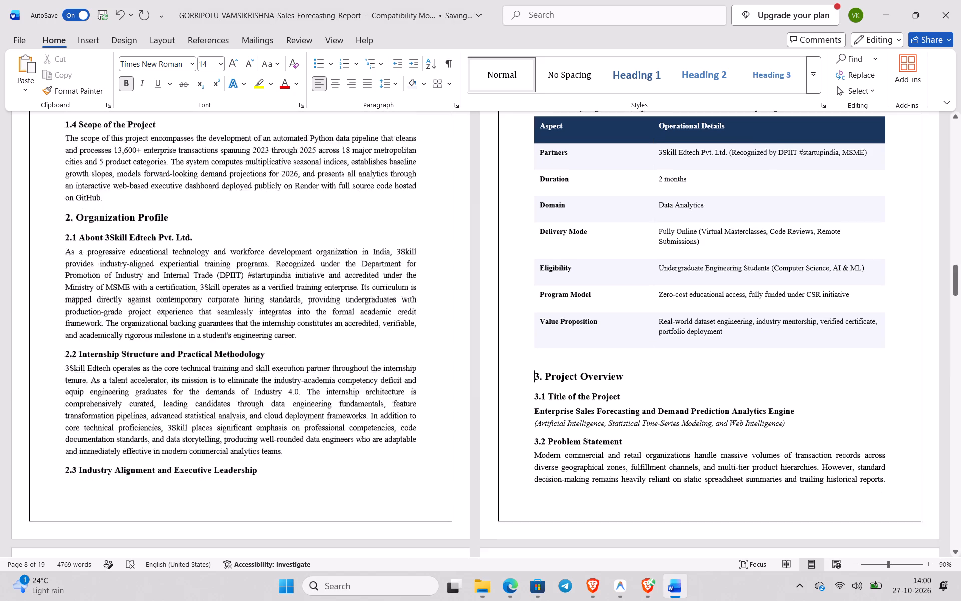
Review the report from the cover page through the Table of Contents to Table 2.1, checking layout and page-number alignment.
{"action": "scroll", "coordinate": [900, 374], "scroll_direction": "down", "scroll_amount": 1}
{"action": "scroll", "coordinate": [172, 364], "scroll_direction": "up", "scroll_amount": 5}
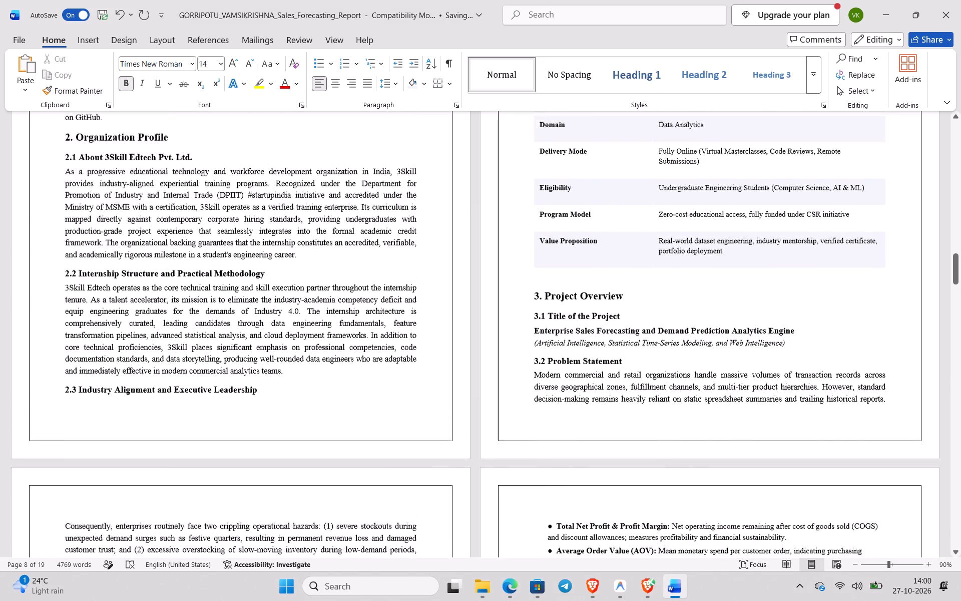
{"action": "scroll", "coordinate": [172, 364], "scroll_direction": "up", "scroll_amount": 8}
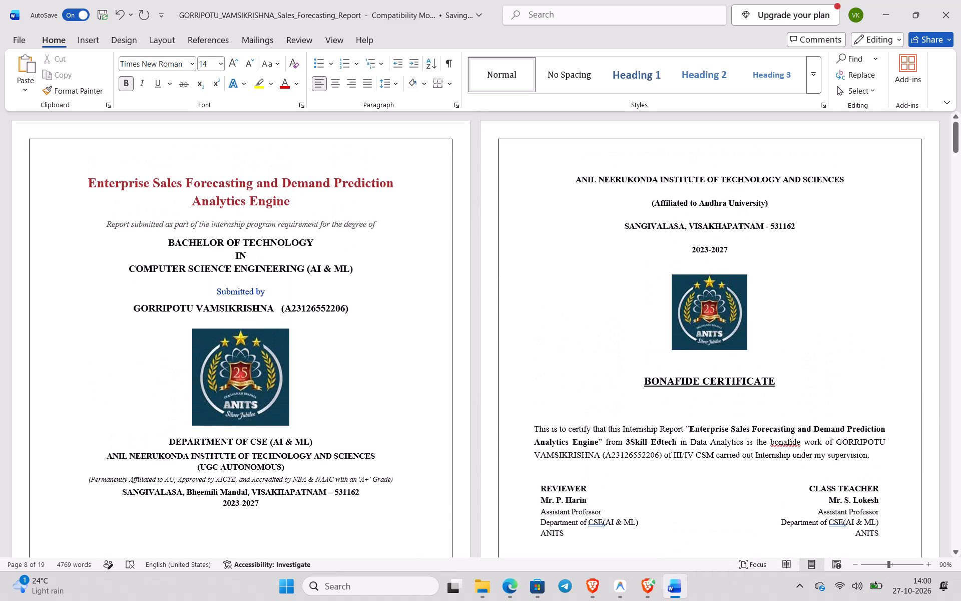
{"action": "scroll", "coordinate": [172, 364], "scroll_direction": "down", "scroll_amount": 6}
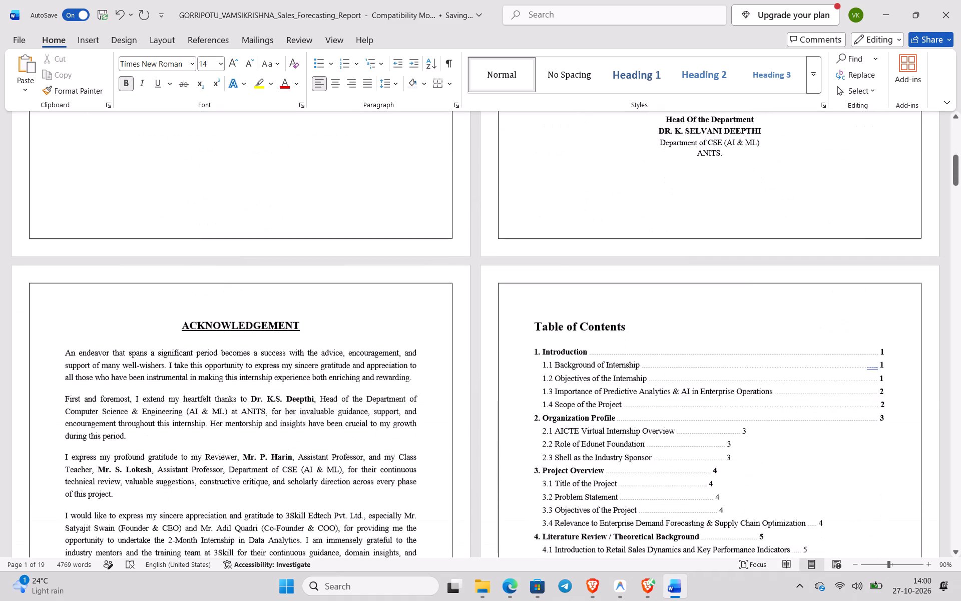
{"action": "scroll", "coordinate": [172, 364], "scroll_direction": "down", "scroll_amount": 1}
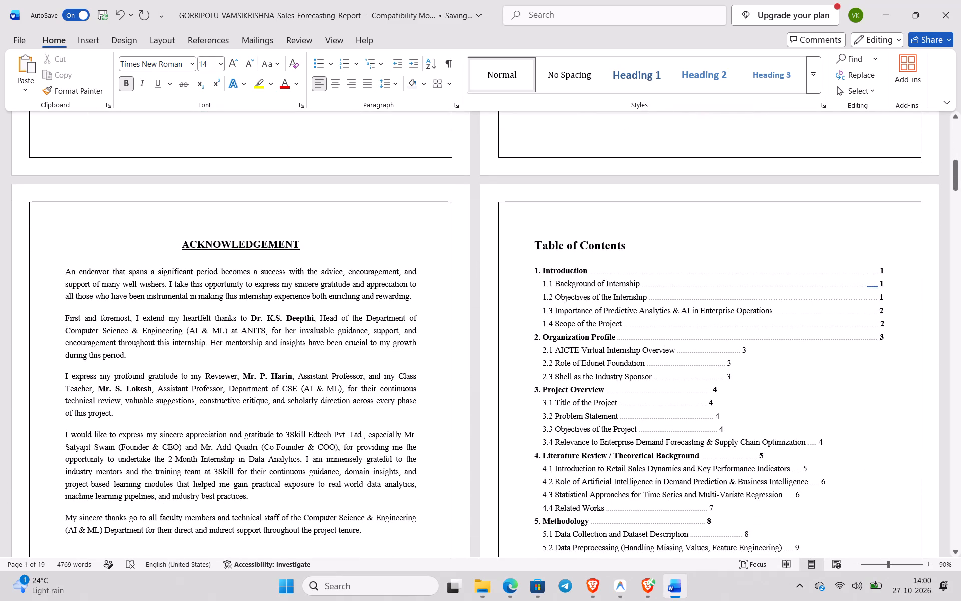
{"action": "scroll", "coordinate": [172, 364], "scroll_direction": "down", "scroll_amount": 4}
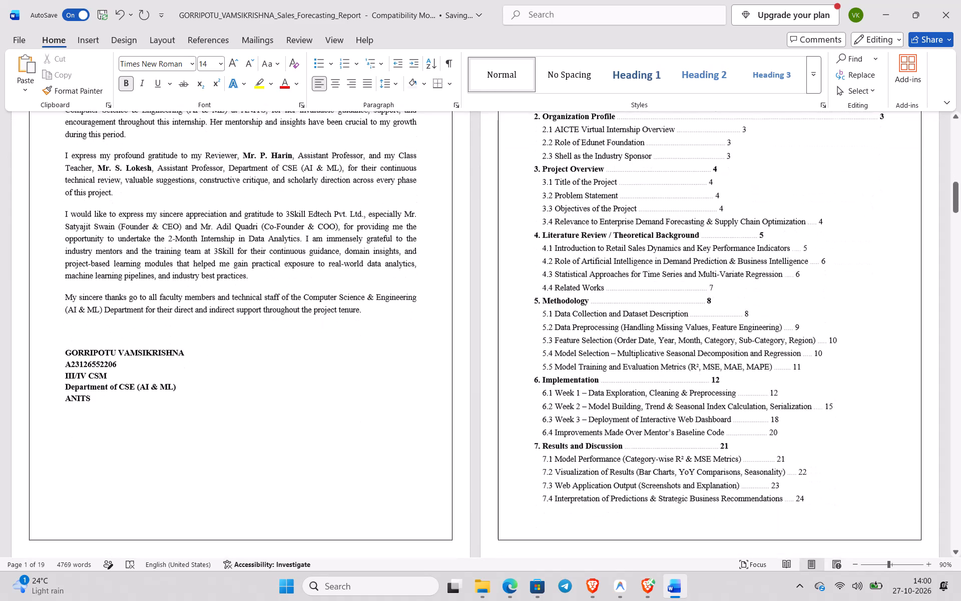
{"action": "scroll", "coordinate": [172, 364], "scroll_direction": "down", "scroll_amount": 3}
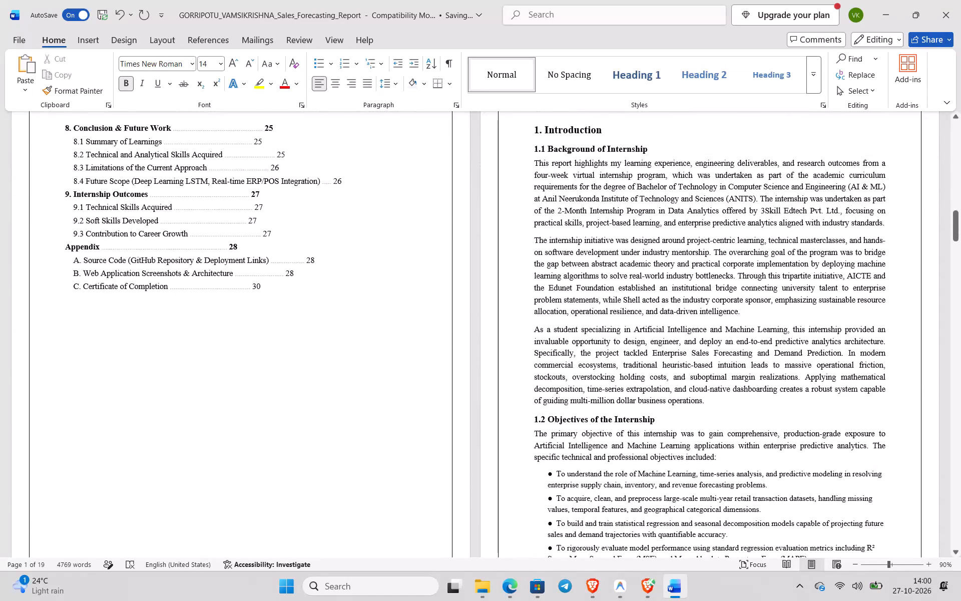
{"action": "scroll", "coordinate": [172, 364], "scroll_direction": "down", "scroll_amount": 3}
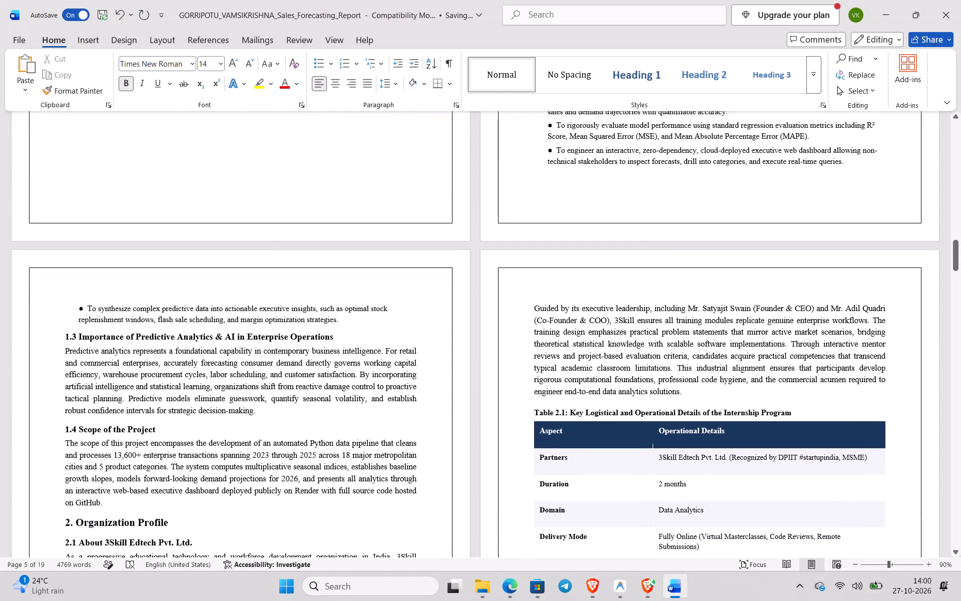
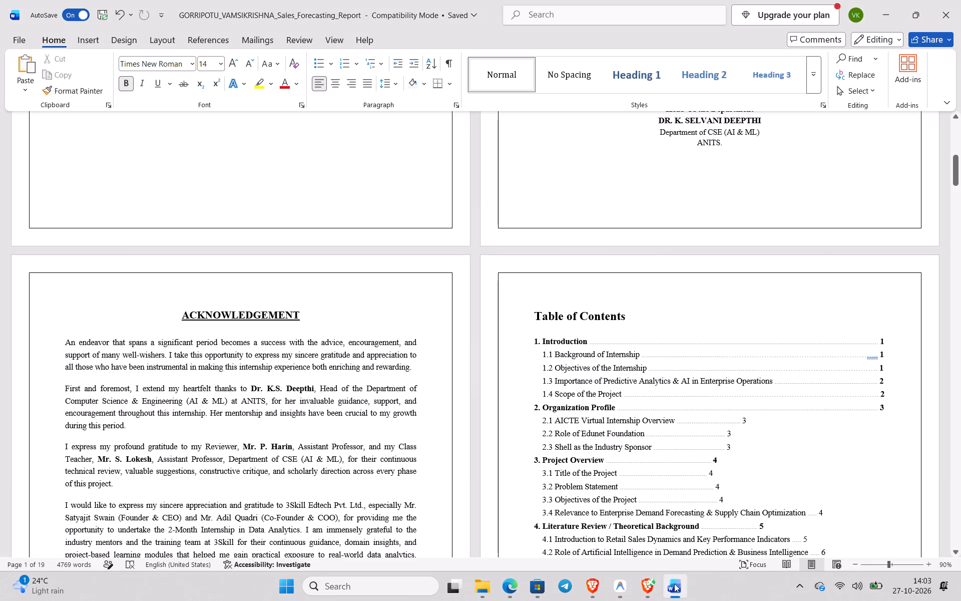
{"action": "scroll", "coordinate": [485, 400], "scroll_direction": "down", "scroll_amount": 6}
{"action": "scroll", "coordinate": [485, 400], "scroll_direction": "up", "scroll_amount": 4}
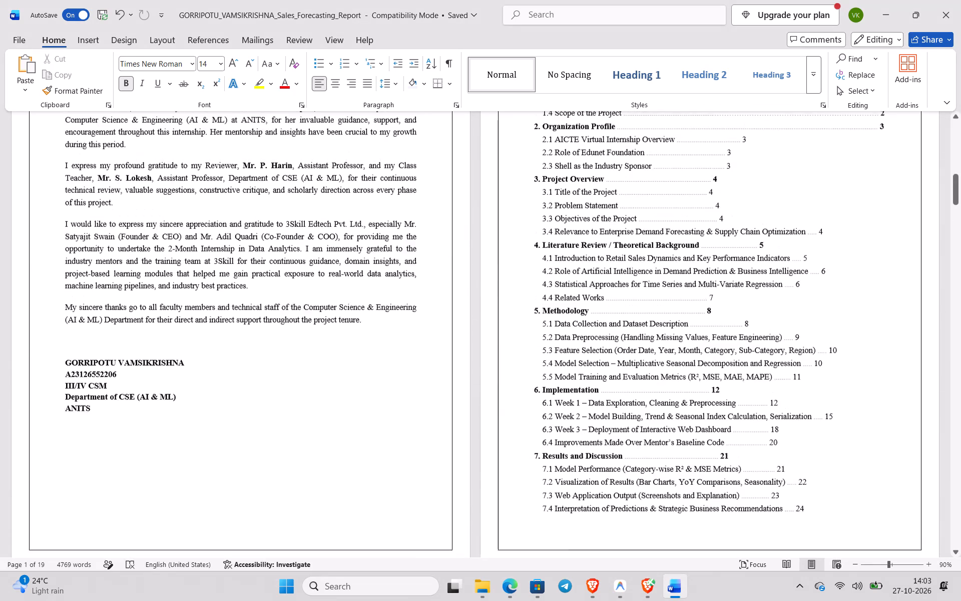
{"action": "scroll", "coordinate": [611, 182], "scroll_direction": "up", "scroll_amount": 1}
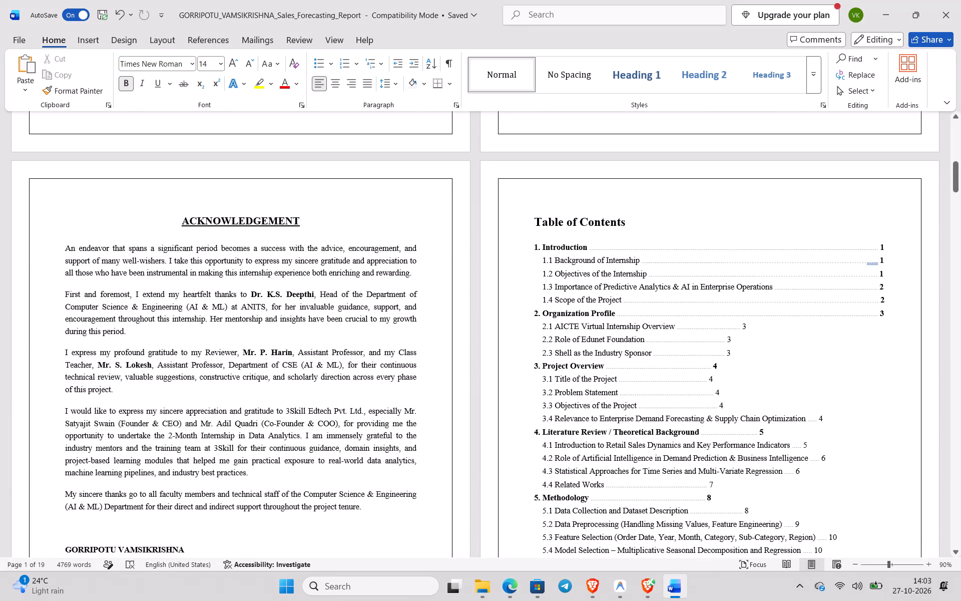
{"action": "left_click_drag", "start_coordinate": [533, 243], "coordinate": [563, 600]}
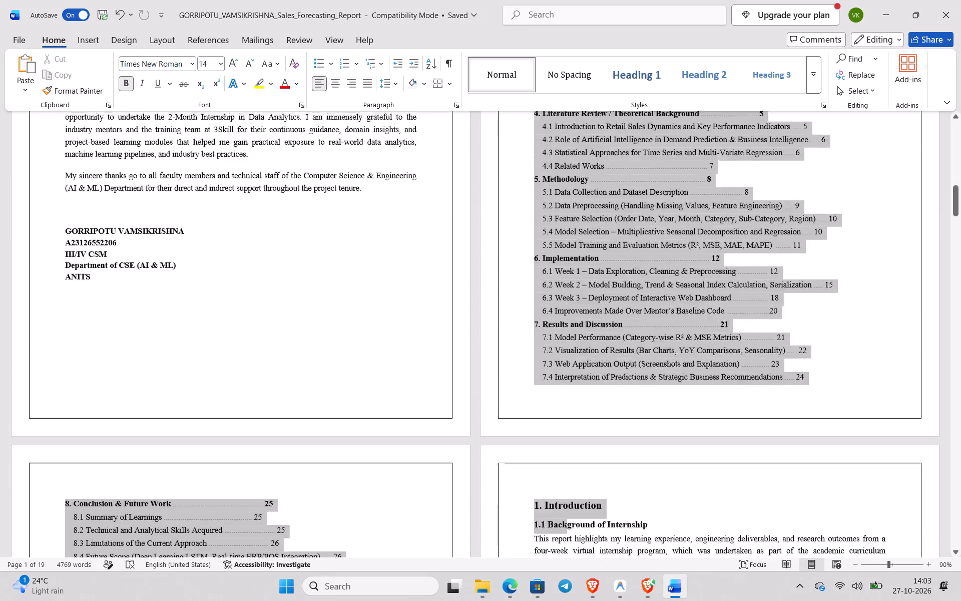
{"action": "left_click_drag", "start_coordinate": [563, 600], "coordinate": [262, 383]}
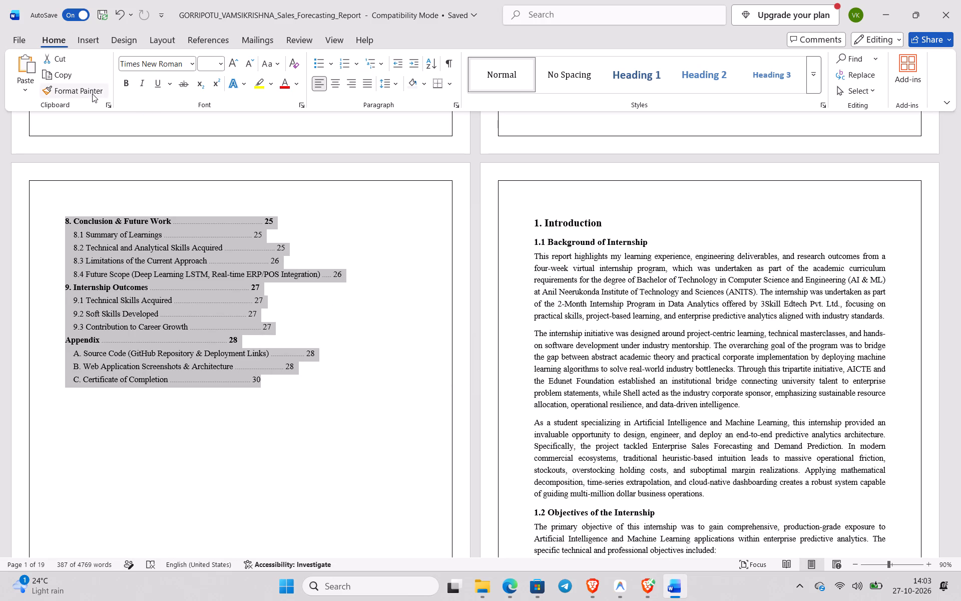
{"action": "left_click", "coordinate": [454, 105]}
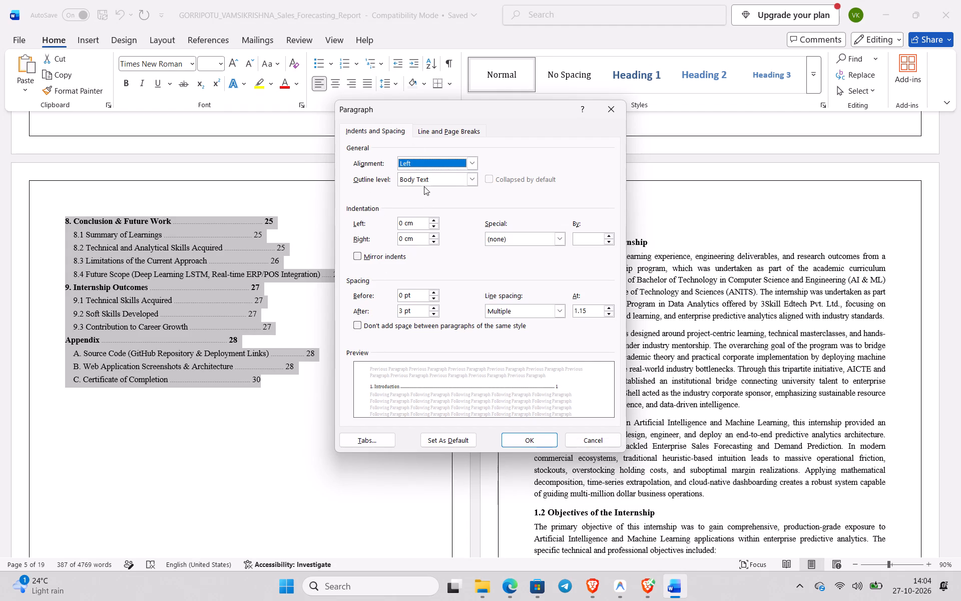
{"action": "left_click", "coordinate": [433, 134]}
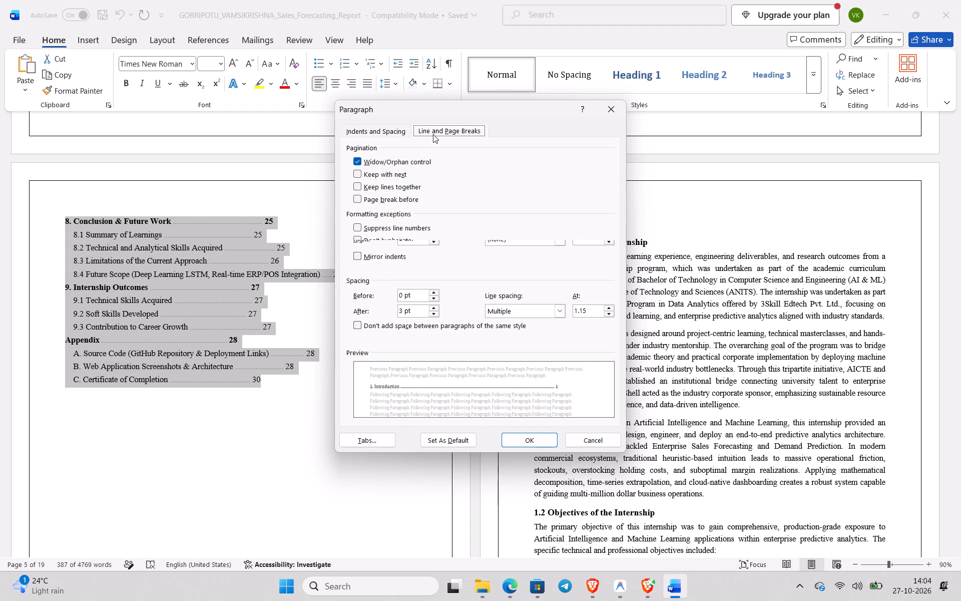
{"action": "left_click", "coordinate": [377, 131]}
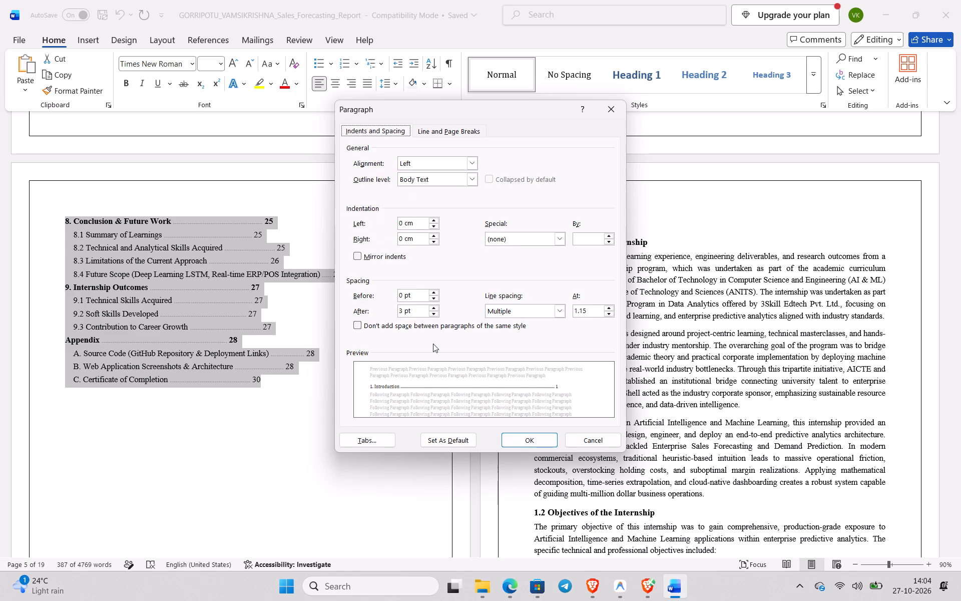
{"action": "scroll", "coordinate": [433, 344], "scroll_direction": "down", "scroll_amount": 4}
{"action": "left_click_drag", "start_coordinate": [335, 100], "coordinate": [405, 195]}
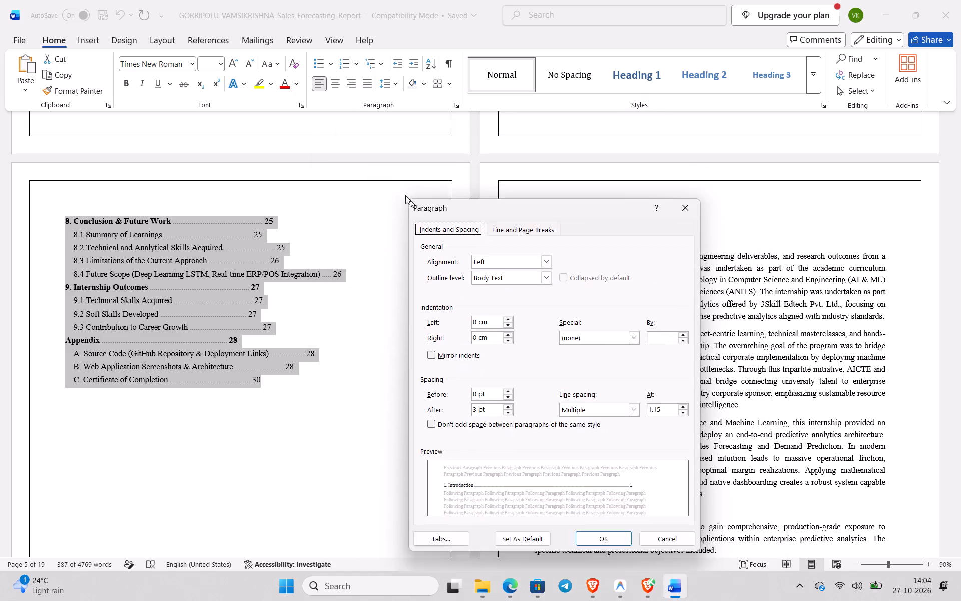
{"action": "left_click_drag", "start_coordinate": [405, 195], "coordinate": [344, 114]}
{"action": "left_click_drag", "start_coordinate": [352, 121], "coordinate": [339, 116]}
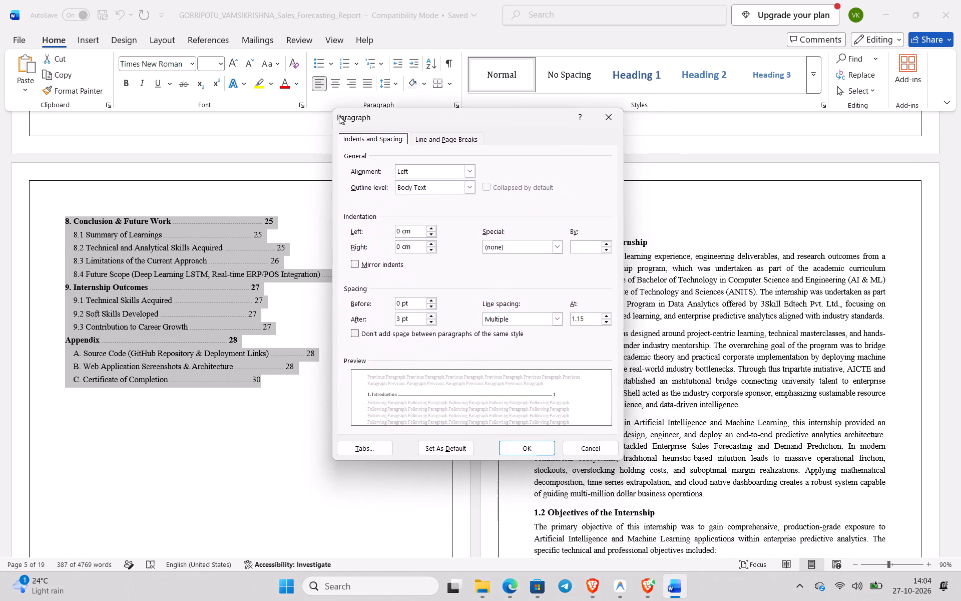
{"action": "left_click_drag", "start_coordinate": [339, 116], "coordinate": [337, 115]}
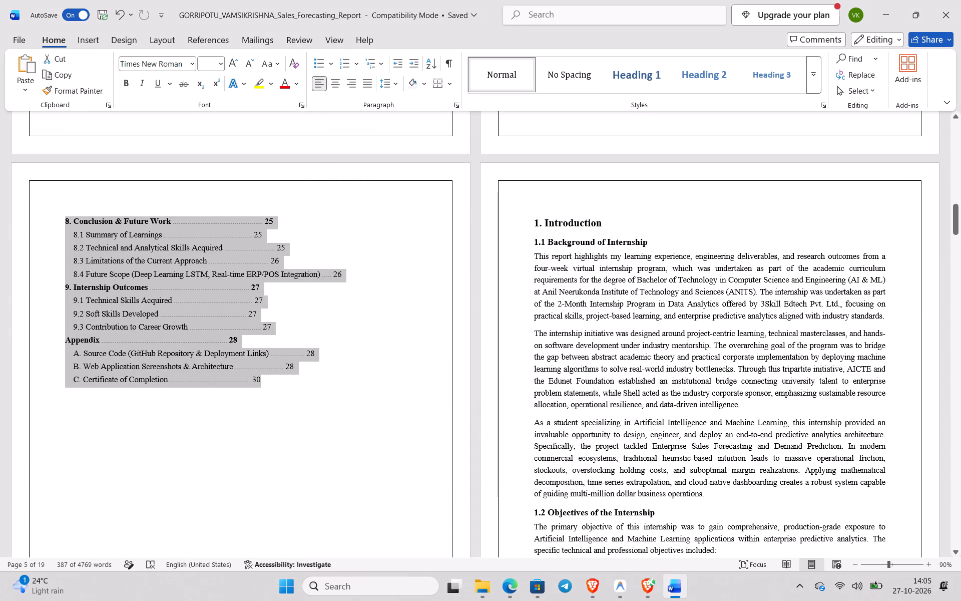
{"action": "right_click", "coordinate": [533, 223]}
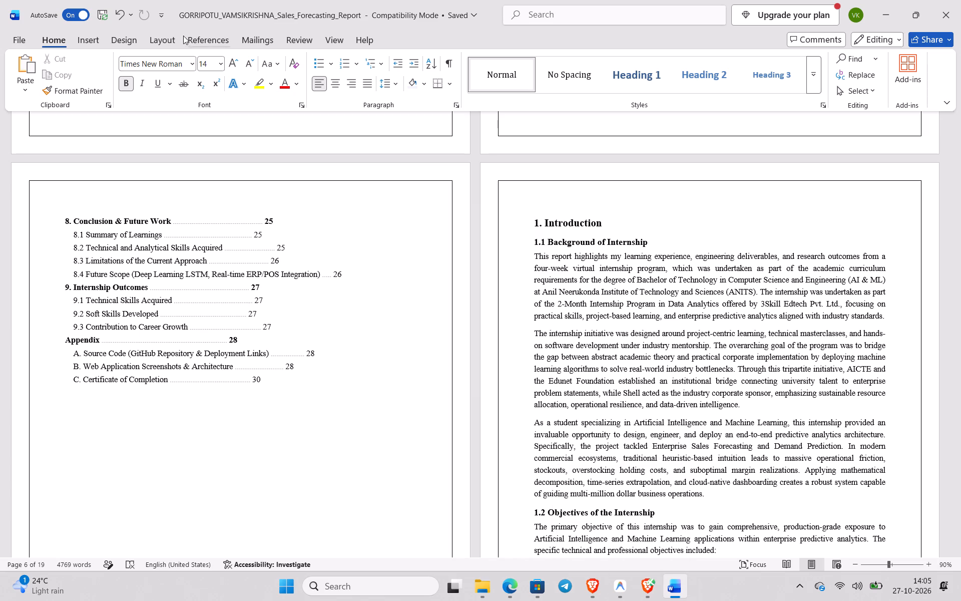
{"action": "left_click", "coordinate": [163, 36]}
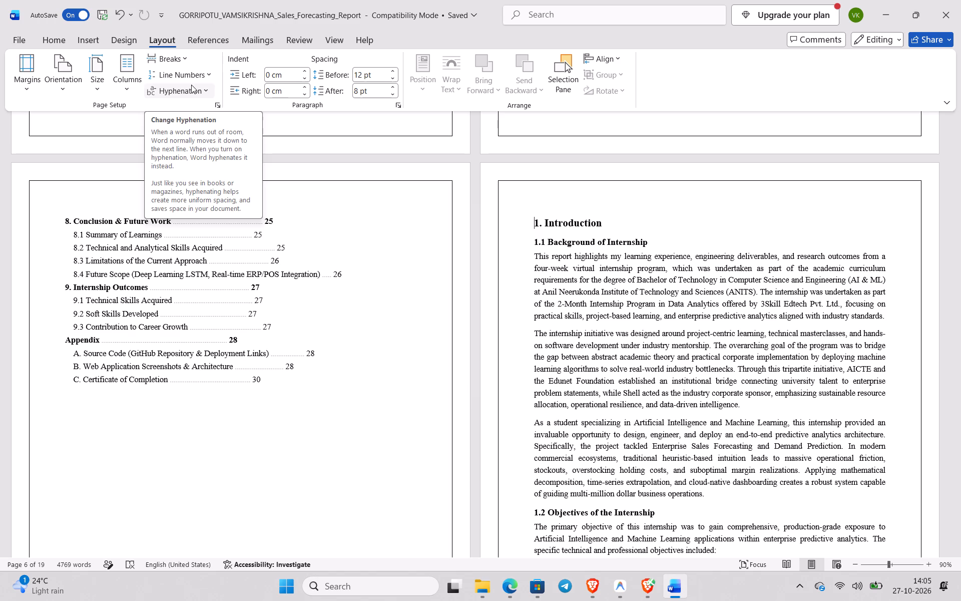
{"action": "right_click", "coordinate": [534, 224]}
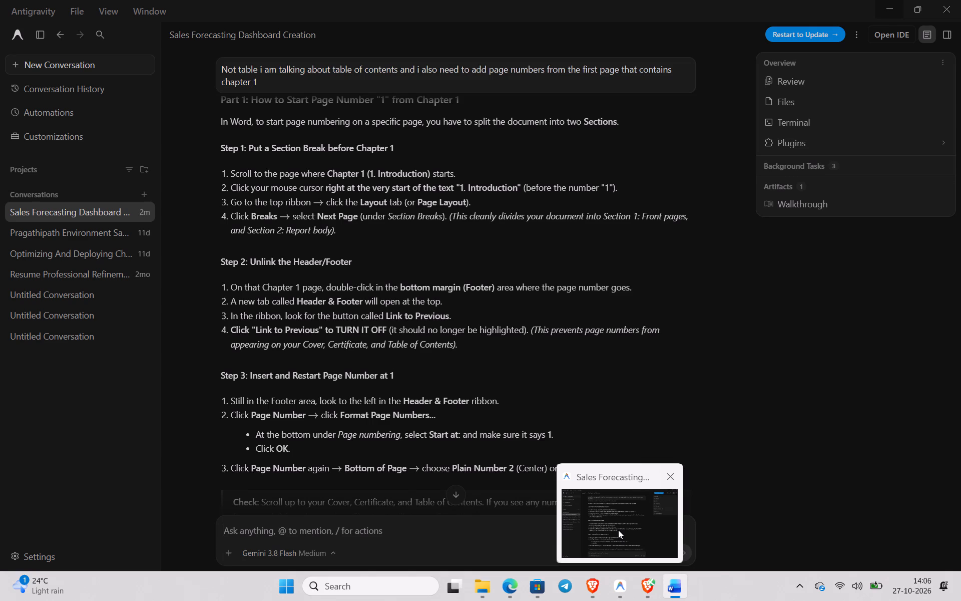
Switch to Edge and examine the chapter, code, table and page-break layout throughout ExampleinternshipReport.pdf, then return to the Word report.
{"action": "left_click", "coordinate": [512, 583]}
{"action": "scroll", "coordinate": [445, 393], "scroll_direction": "down", "scroll_amount": 3}
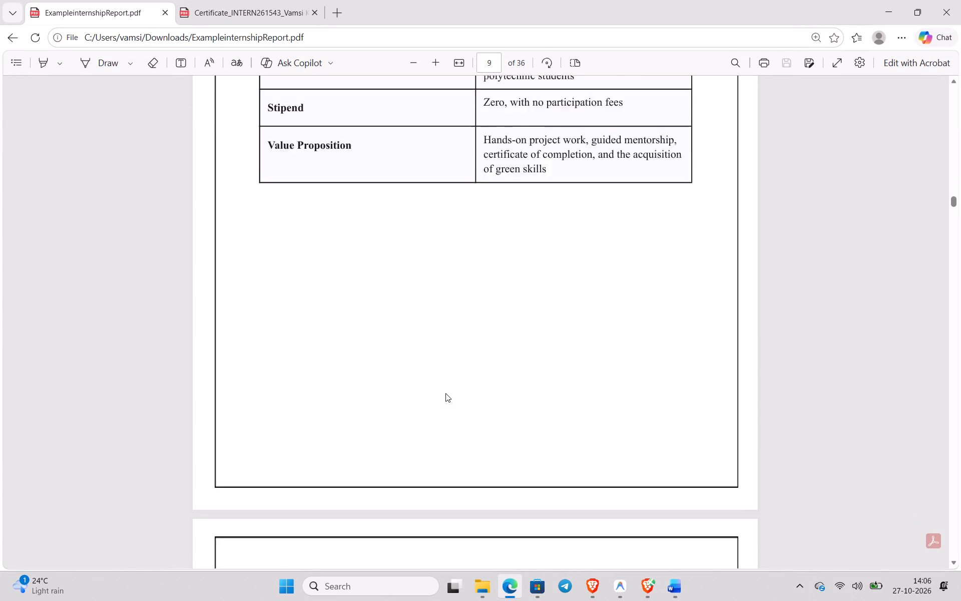
{"action": "scroll", "coordinate": [445, 393], "scroll_direction": "down", "scroll_amount": 8}
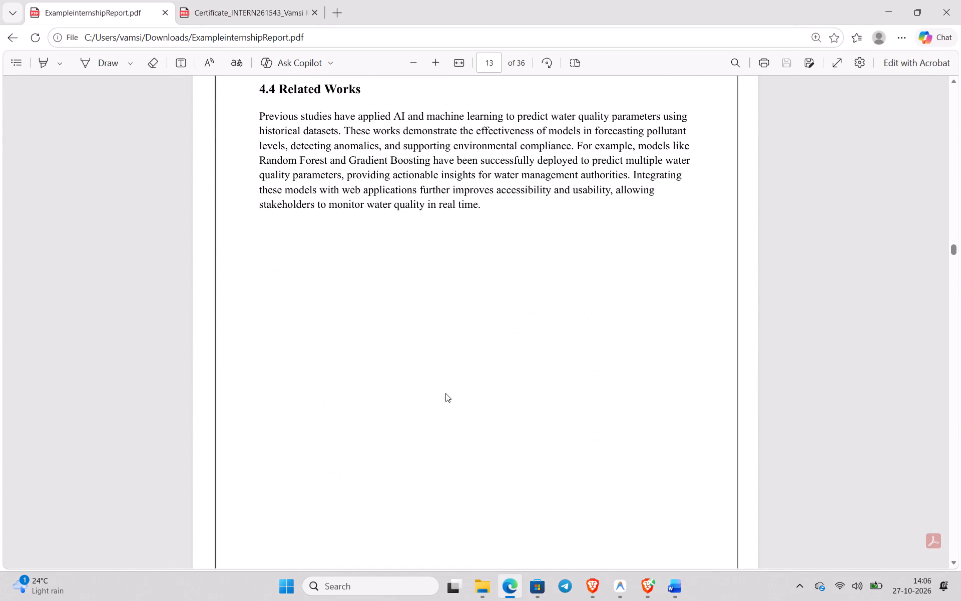
{"action": "scroll", "coordinate": [445, 393], "scroll_direction": "down", "scroll_amount": 4}
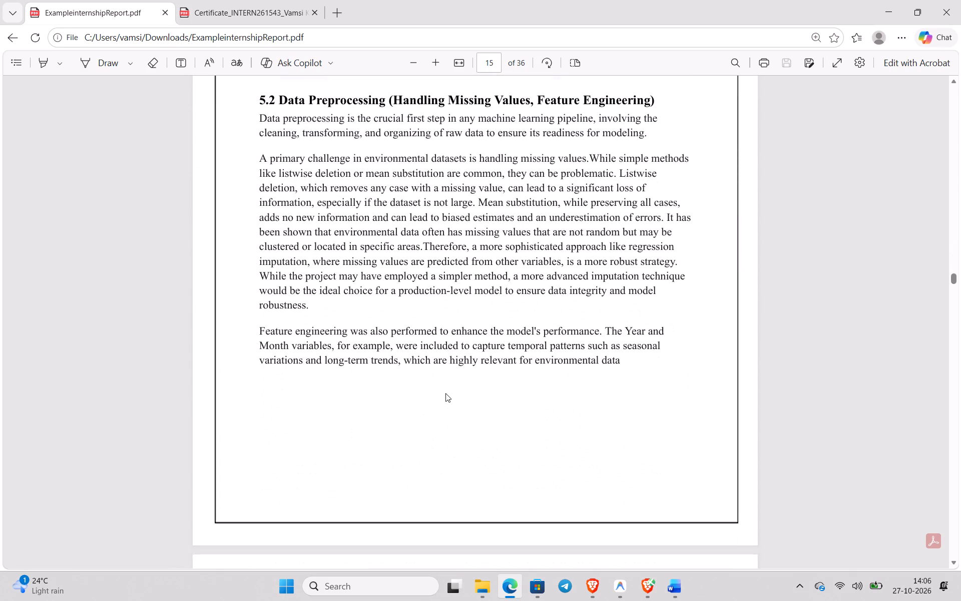
{"action": "scroll", "coordinate": [445, 393], "scroll_direction": "down", "scroll_amount": 6}
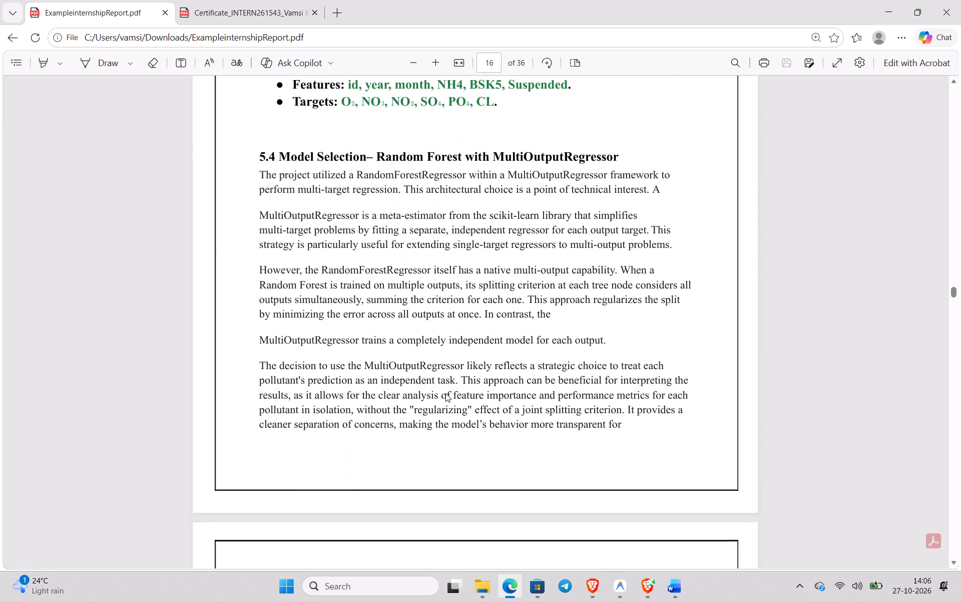
{"action": "scroll", "coordinate": [445, 393], "scroll_direction": "down", "scroll_amount": 4}
{"action": "scroll", "coordinate": [445, 393], "scroll_direction": "up", "scroll_amount": 1}
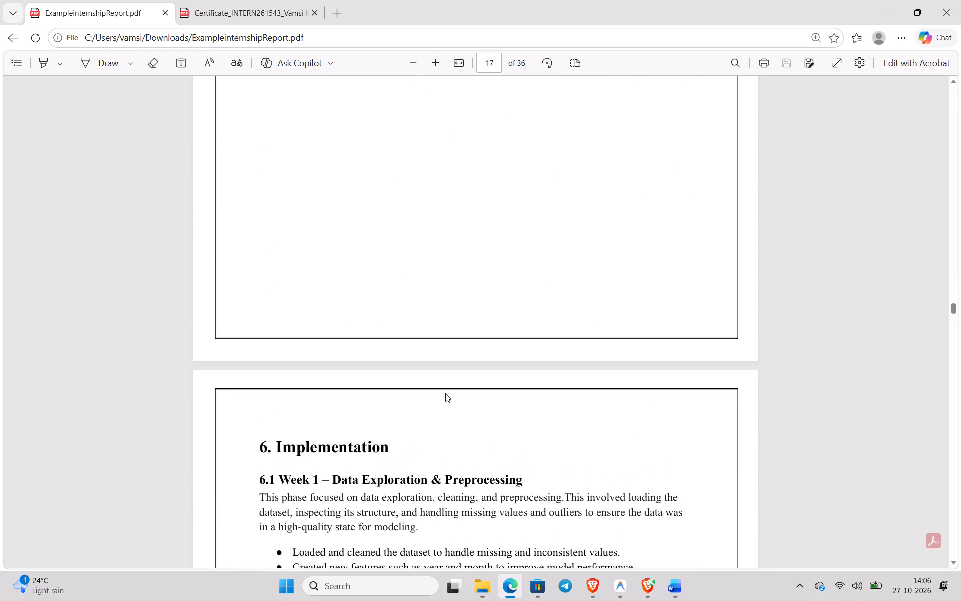
{"action": "scroll", "coordinate": [445, 393], "scroll_direction": "down", "scroll_amount": 5}
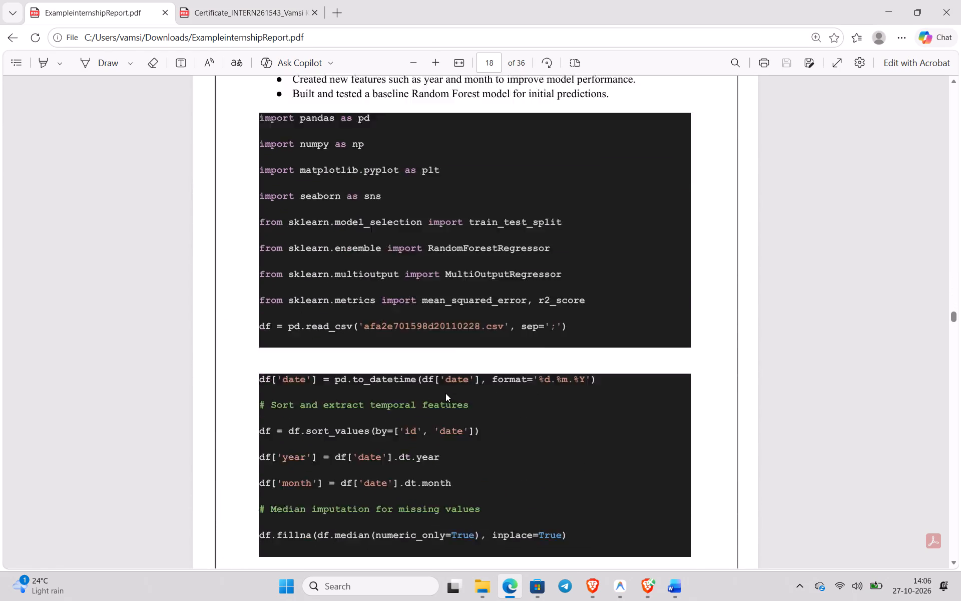
{"action": "scroll", "coordinate": [445, 393], "scroll_direction": "down", "scroll_amount": 8}
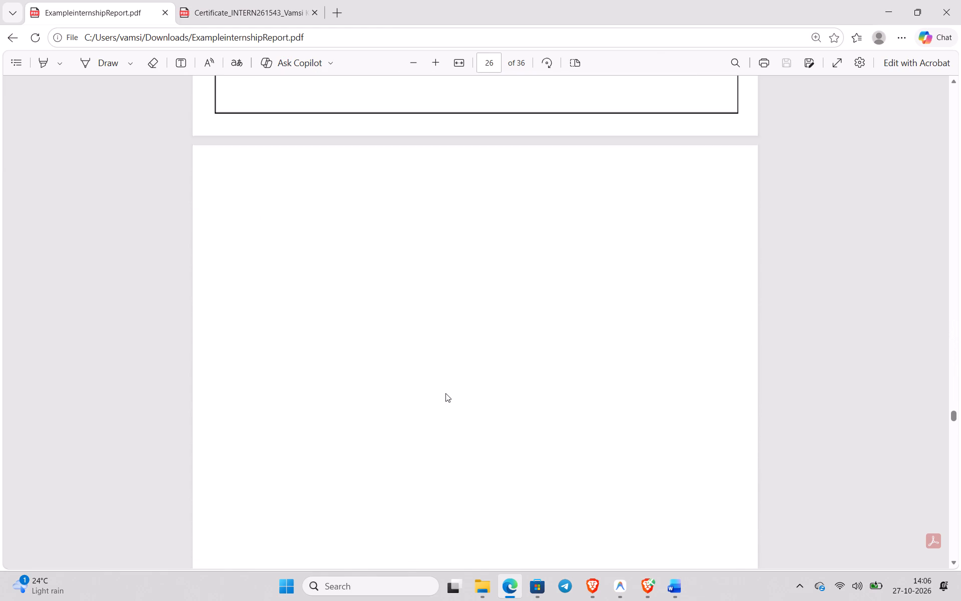
{"action": "scroll", "coordinate": [445, 393], "scroll_direction": "down", "scroll_amount": 4}
{"action": "scroll", "coordinate": [445, 393], "scroll_direction": "up", "scroll_amount": 1}
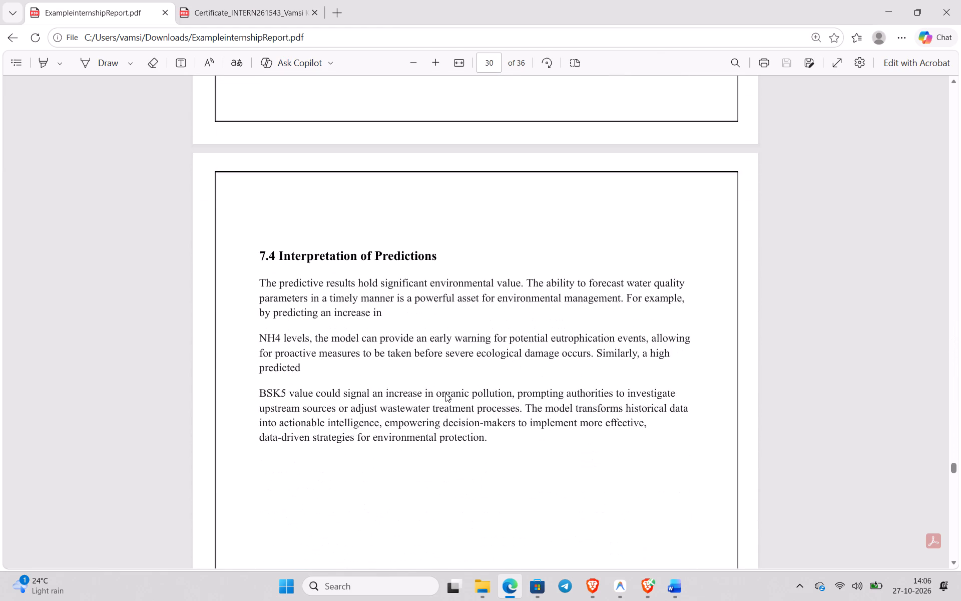
{"action": "scroll", "coordinate": [445, 393], "scroll_direction": "up", "scroll_amount": 3}
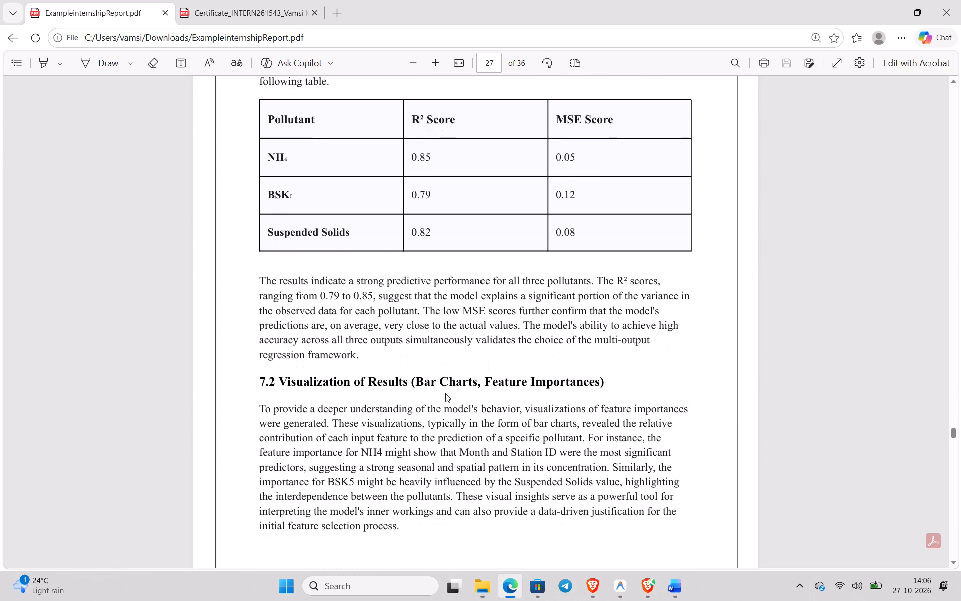
{"action": "scroll", "coordinate": [445, 393], "scroll_direction": "up", "scroll_amount": 6}
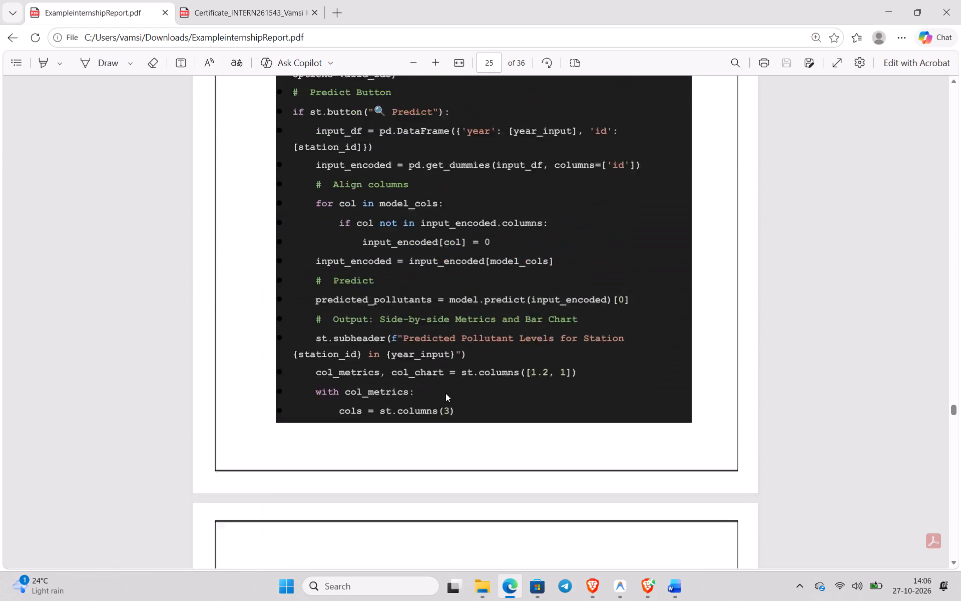
{"action": "scroll", "coordinate": [445, 393], "scroll_direction": "up", "scroll_amount": 11}
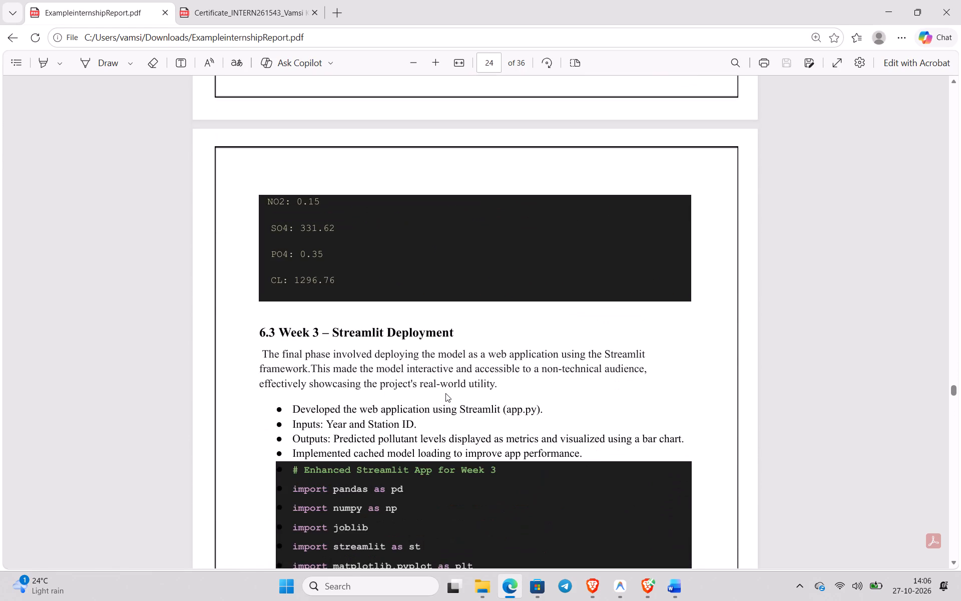
{"action": "scroll", "coordinate": [445, 393], "scroll_direction": "up", "scroll_amount": 12}
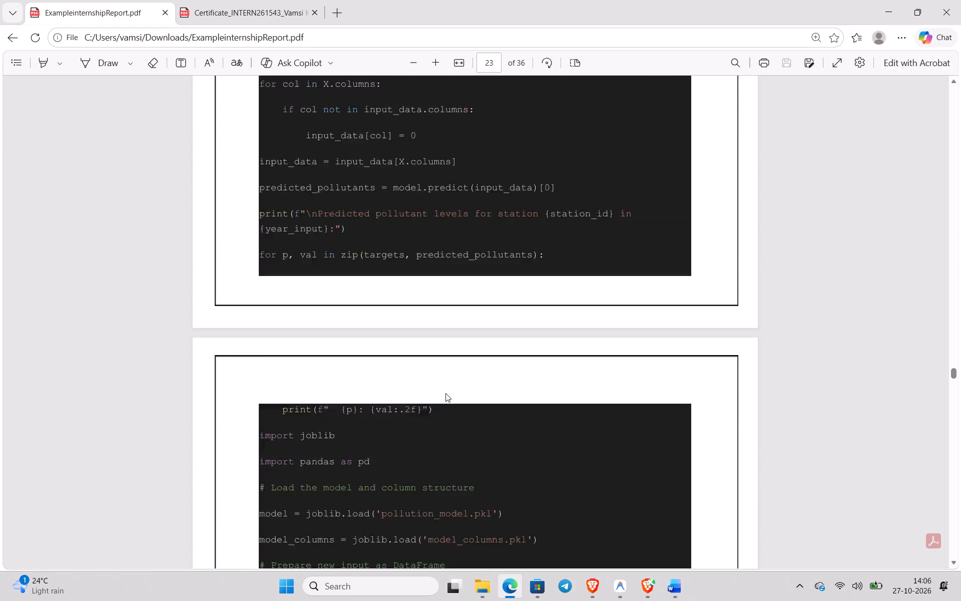
{"action": "scroll", "coordinate": [445, 393], "scroll_direction": "up", "scroll_amount": 18}
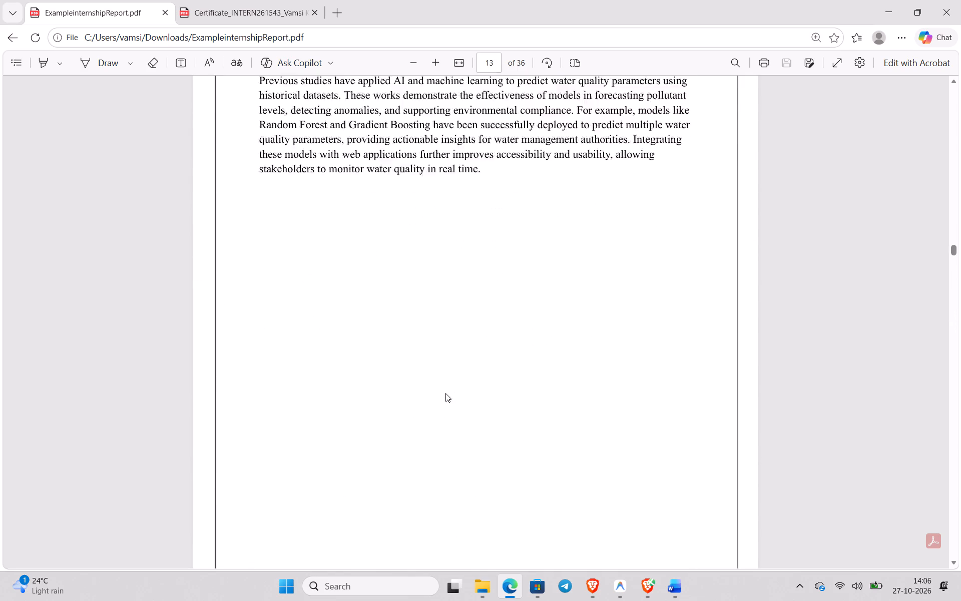
{"action": "scroll", "coordinate": [445, 393], "scroll_direction": "up", "scroll_amount": 19}
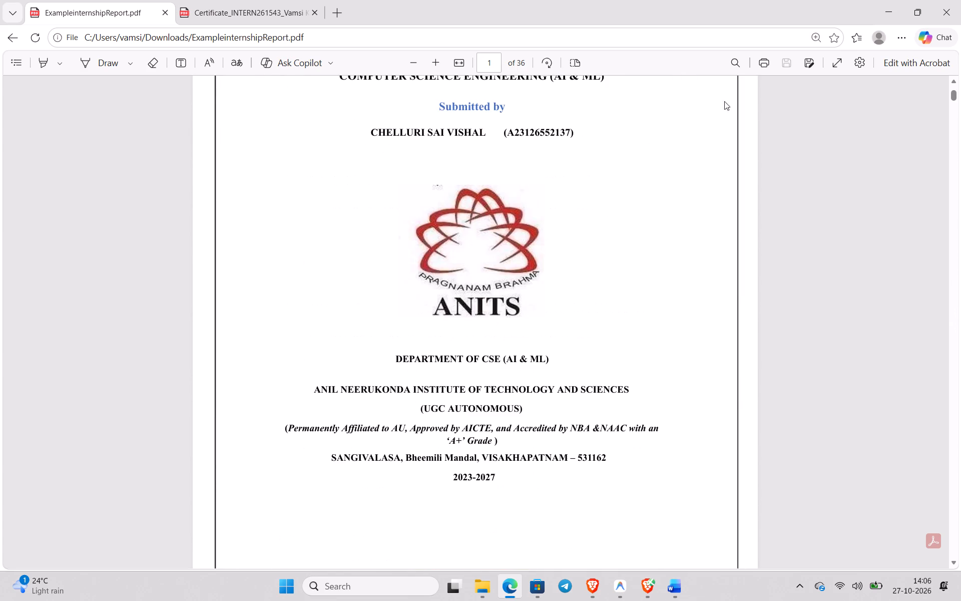
{"action": "left_click", "coordinate": [888, 0]}
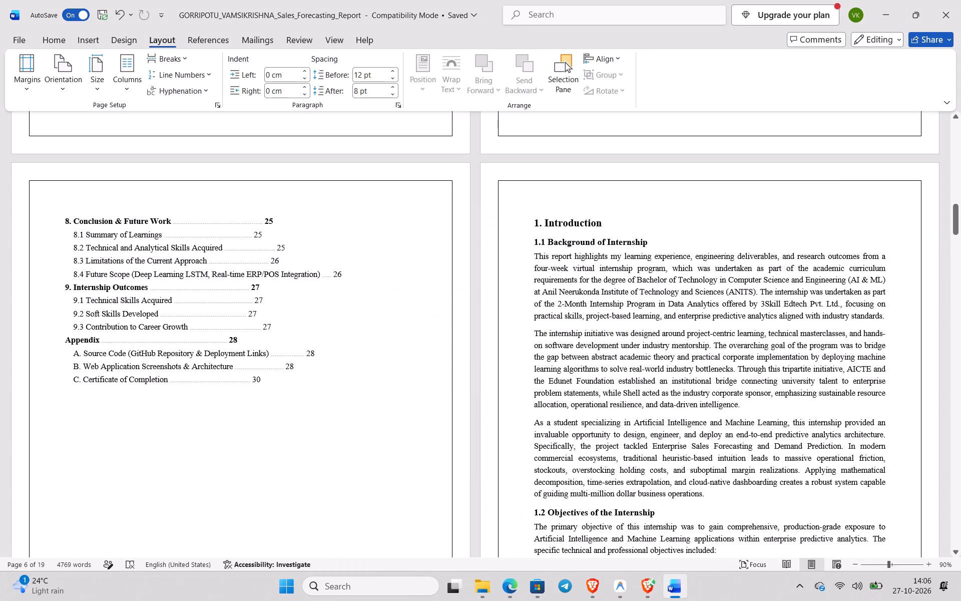
Examine the report's page layout from the appendix and implementation code back to the Introduction, checking where chapters and tables break across pages.
{"action": "scroll", "coordinate": [699, 458], "scroll_direction": "down", "scroll_amount": 15}
{"action": "scroll", "coordinate": [699, 458], "scroll_direction": "up", "scroll_amount": 4}
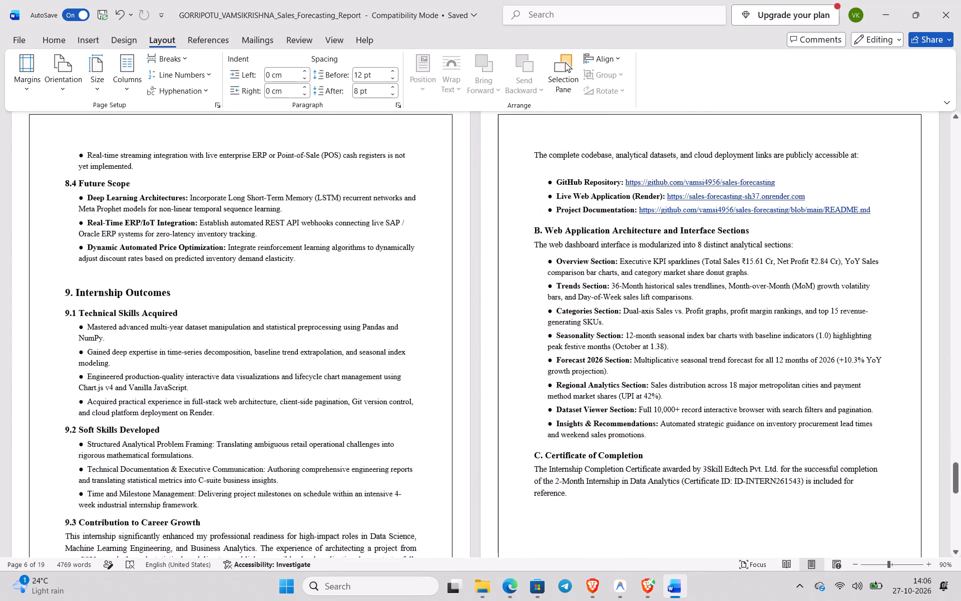
{"action": "scroll", "coordinate": [699, 458], "scroll_direction": "up", "scroll_amount": 7}
{"action": "scroll", "coordinate": [699, 458], "scroll_direction": "down", "scroll_amount": 1}
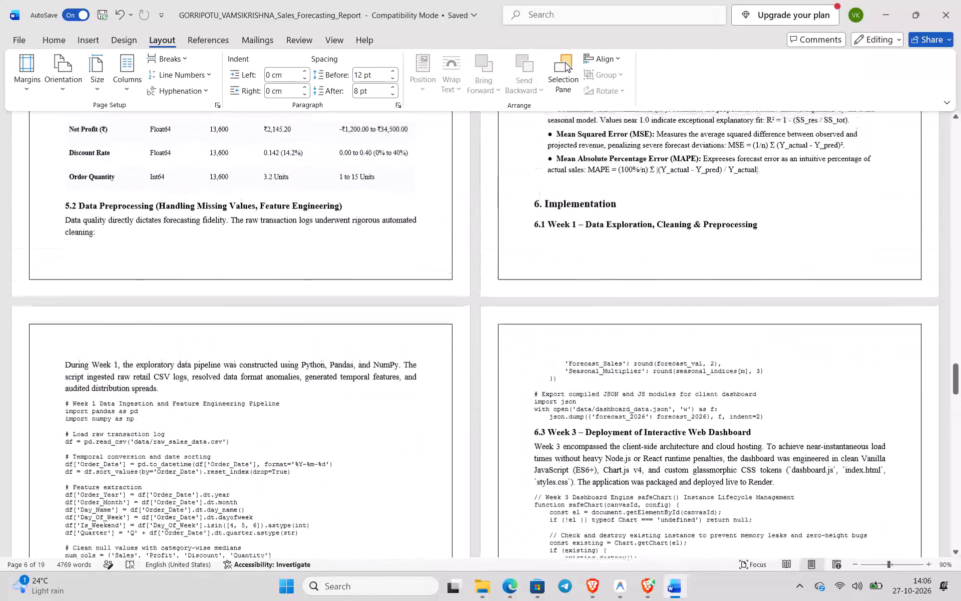
{"action": "scroll", "coordinate": [699, 458], "scroll_direction": "down", "scroll_amount": 1}
{"action": "scroll", "coordinate": [699, 458], "scroll_direction": "up", "scroll_amount": 2}
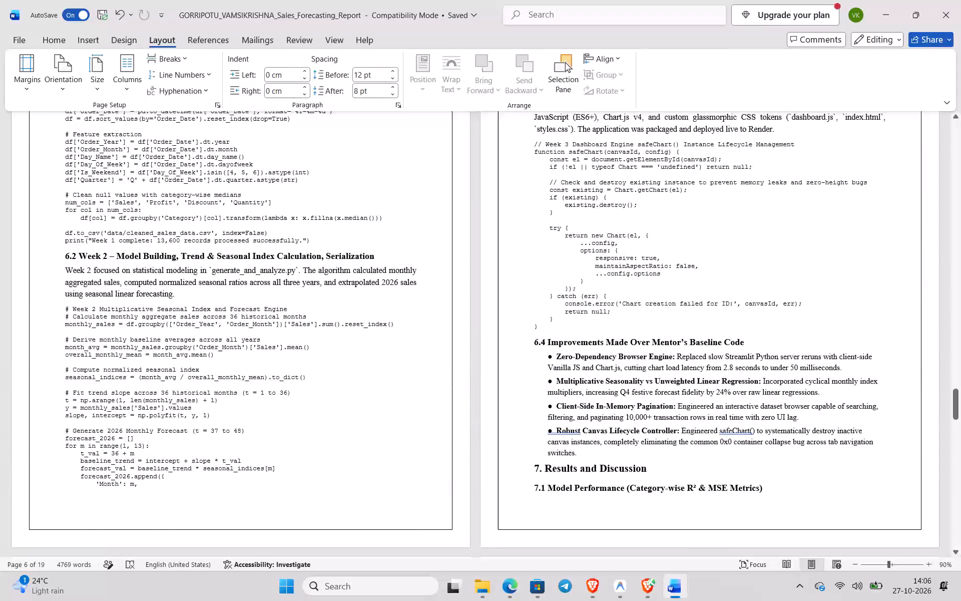
{"action": "scroll", "coordinate": [699, 458], "scroll_direction": "up", "scroll_amount": 3}
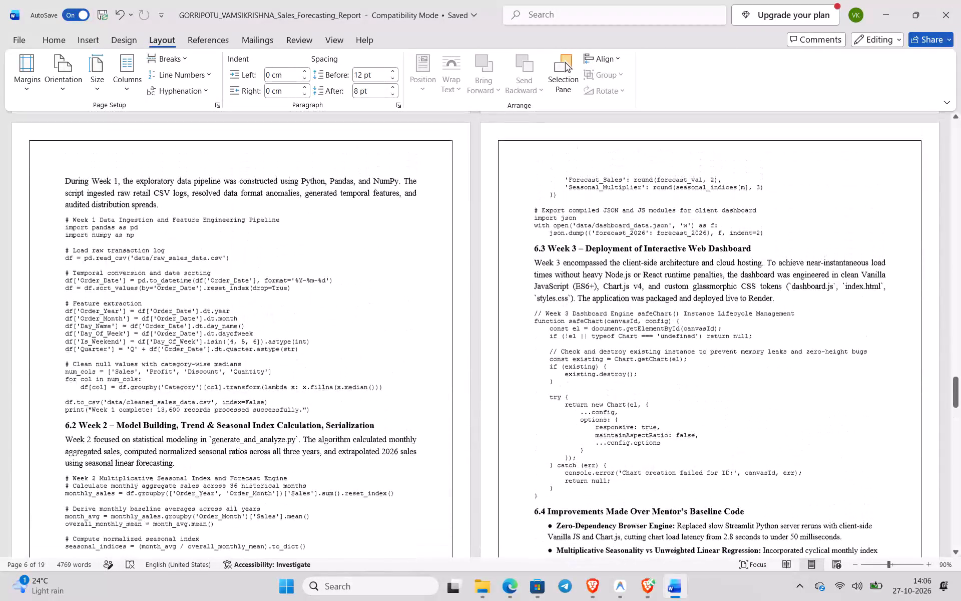
{"action": "scroll", "coordinate": [699, 458], "scroll_direction": "down", "scroll_amount": 1}
{"action": "scroll", "coordinate": [699, 458], "scroll_direction": "up", "scroll_amount": 1}
{"action": "scroll", "coordinate": [699, 458], "scroll_direction": "down", "scroll_amount": 1}
{"action": "scroll", "coordinate": [699, 458], "scroll_direction": "up", "scroll_amount": 1}
{"action": "scroll", "coordinate": [699, 458], "scroll_direction": "down", "scroll_amount": 1}
{"action": "scroll", "coordinate": [699, 458], "scroll_direction": "up", "scroll_amount": 6, "text": "ctrl"}
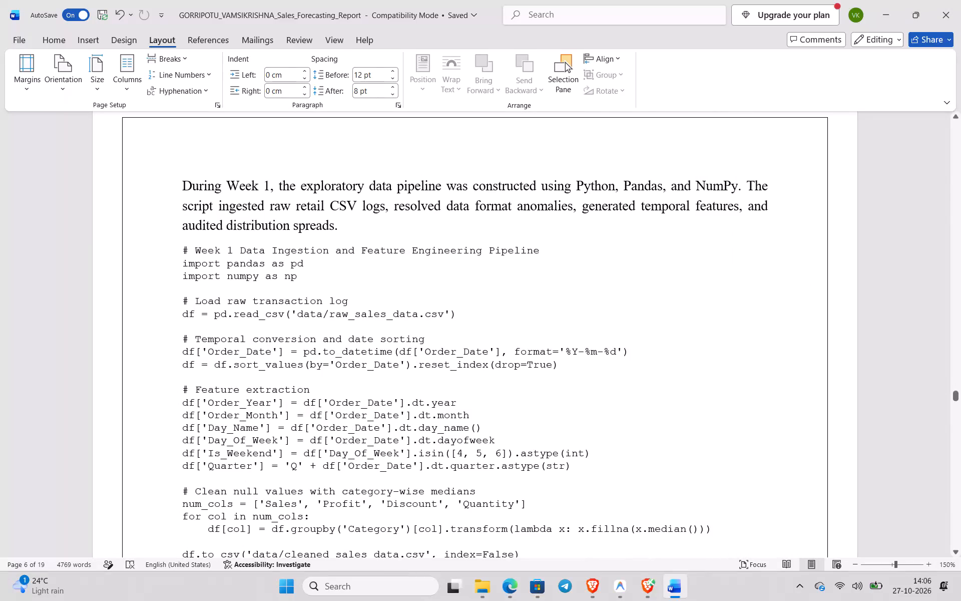
{"action": "scroll", "coordinate": [699, 458], "scroll_direction": "down", "scroll_amount": 2}
{"action": "scroll", "coordinate": [699, 458], "scroll_direction": "up", "scroll_amount": 1}
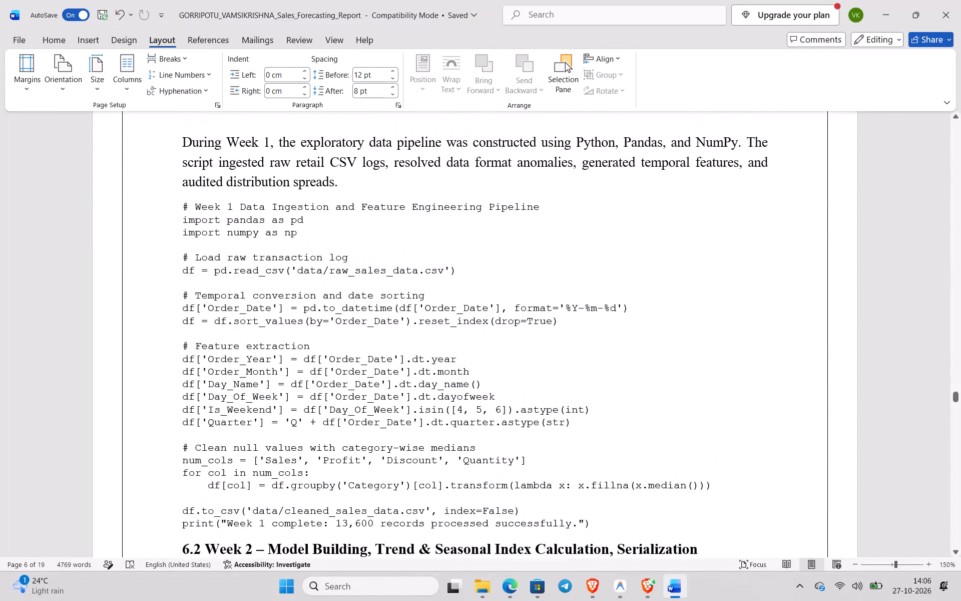
{"action": "scroll", "coordinate": [699, 458], "scroll_direction": "down", "scroll_amount": 2, "text": "ctrl"}
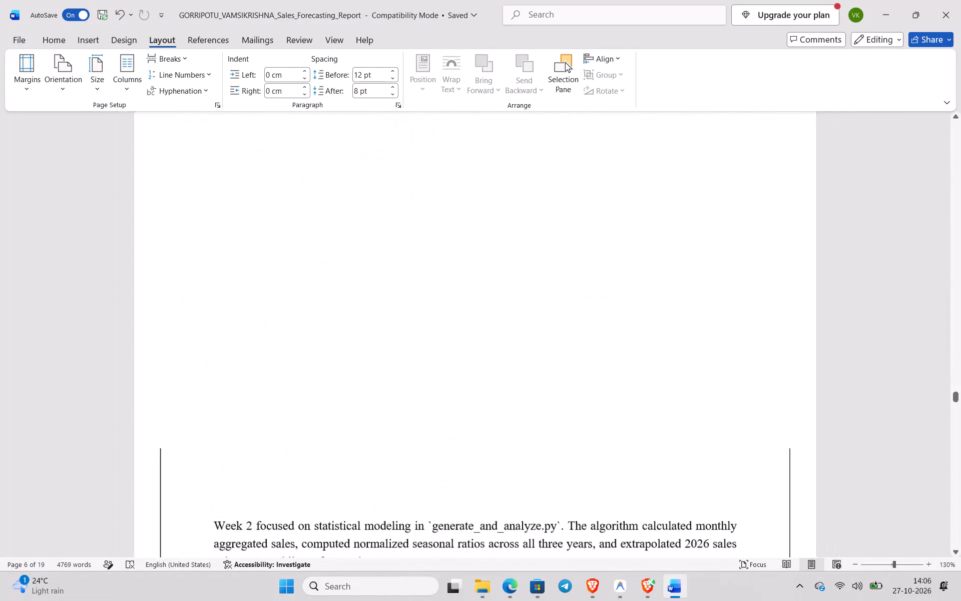
{"action": "scroll", "coordinate": [699, 458], "scroll_direction": "down", "scroll_amount": 1, "text": "ctrl"}
{"action": "scroll", "coordinate": [699, 458], "scroll_direction": "down", "scroll_amount": 7}
{"action": "scroll", "coordinate": [699, 458], "scroll_direction": "up", "scroll_amount": 1, "text": "ctrl"}
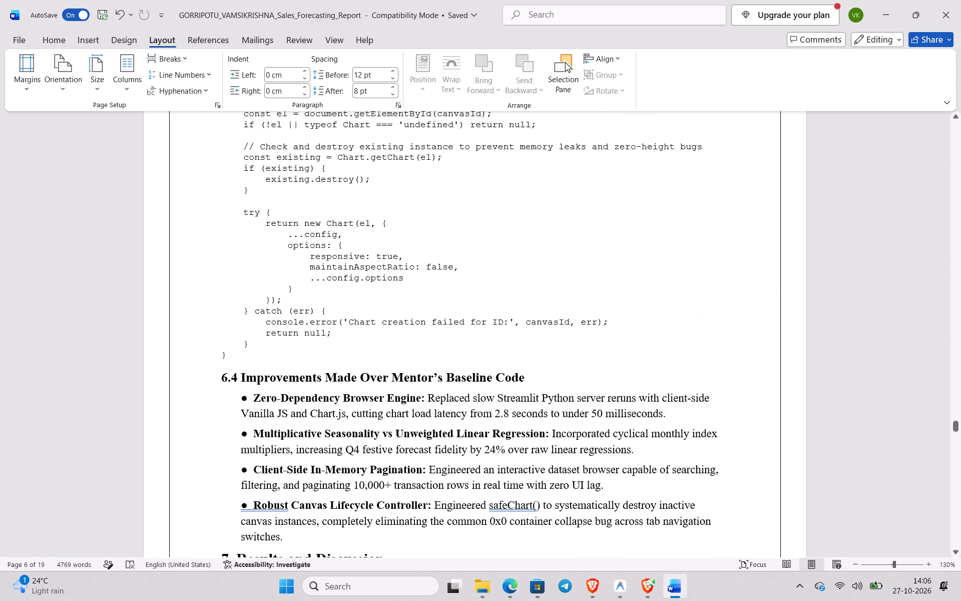
{"action": "scroll", "coordinate": [699, 458], "scroll_direction": "down", "scroll_amount": 3, "text": "ctrl"}
{"action": "scroll", "coordinate": [699, 458], "scroll_direction": "up", "scroll_amount": 9}
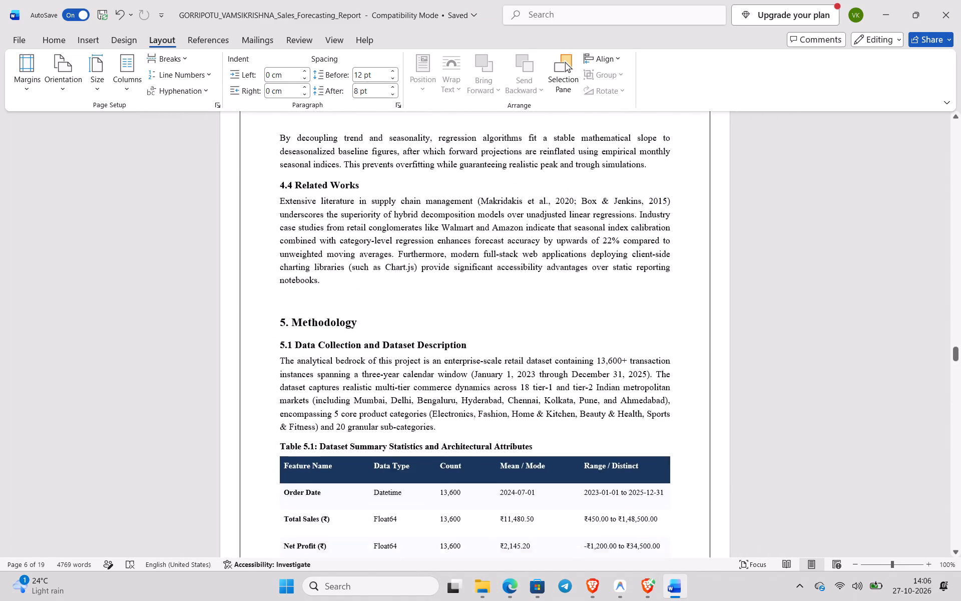
{"action": "scroll", "coordinate": [699, 458], "scroll_direction": "up", "scroll_amount": 12}
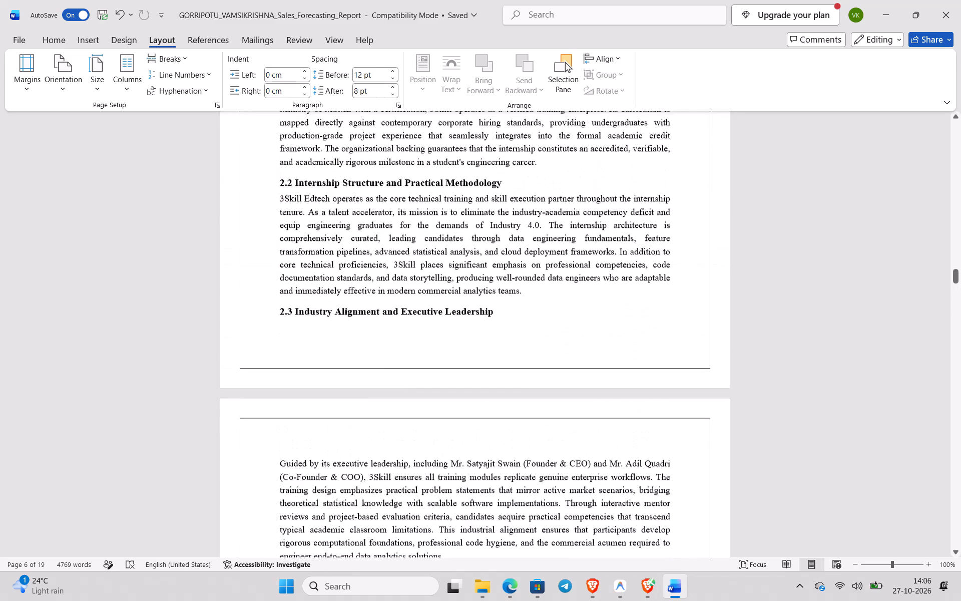
{"action": "scroll", "coordinate": [699, 458], "scroll_direction": "up", "scroll_amount": 7}
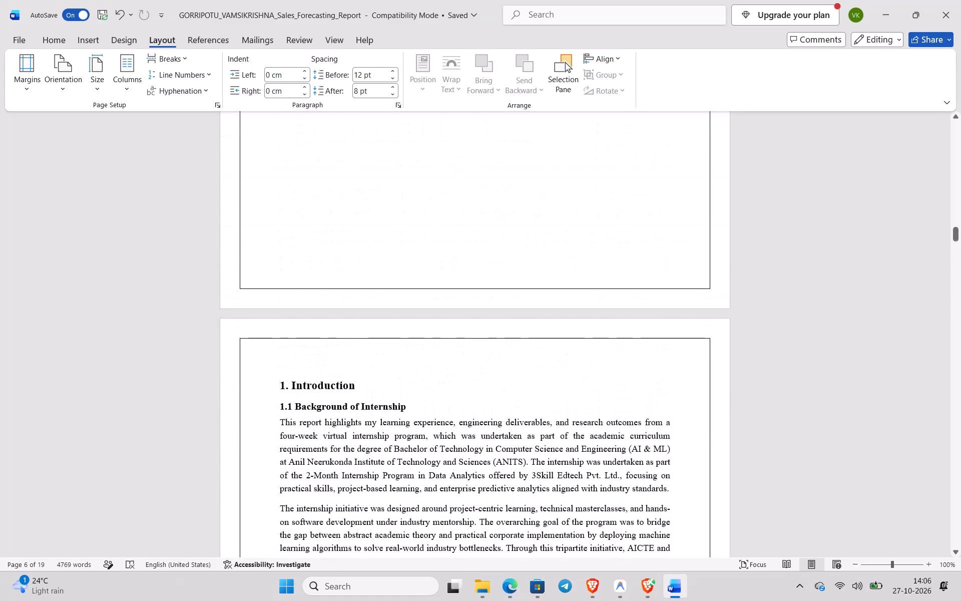
Insert a page break before the "2. Organization Profile" heading so the chapter starts on its own page.
{"action": "scroll", "coordinate": [699, 458], "scroll_direction": "down", "scroll_amount": 8}
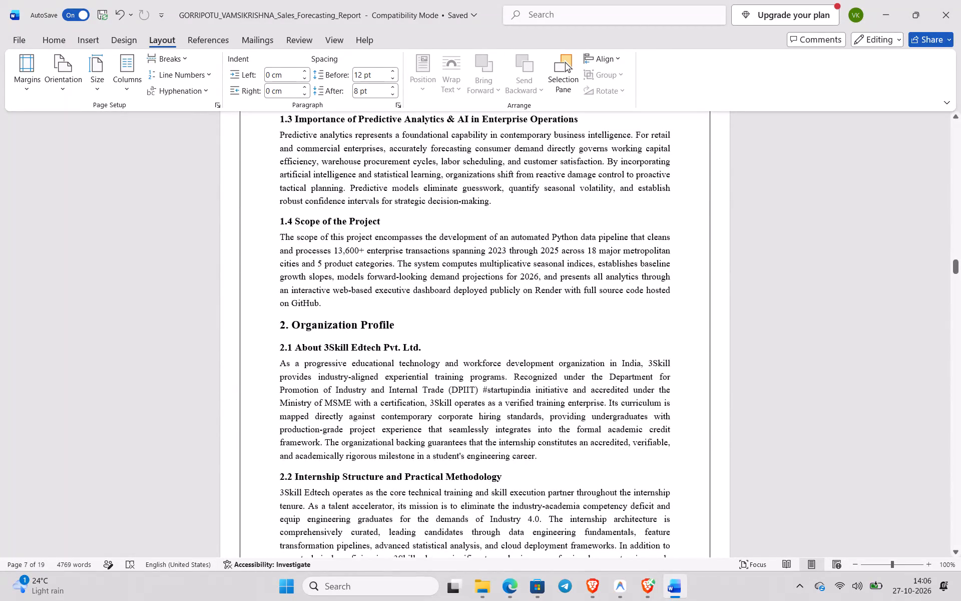
{"action": "left_click", "coordinate": [284, 323]}
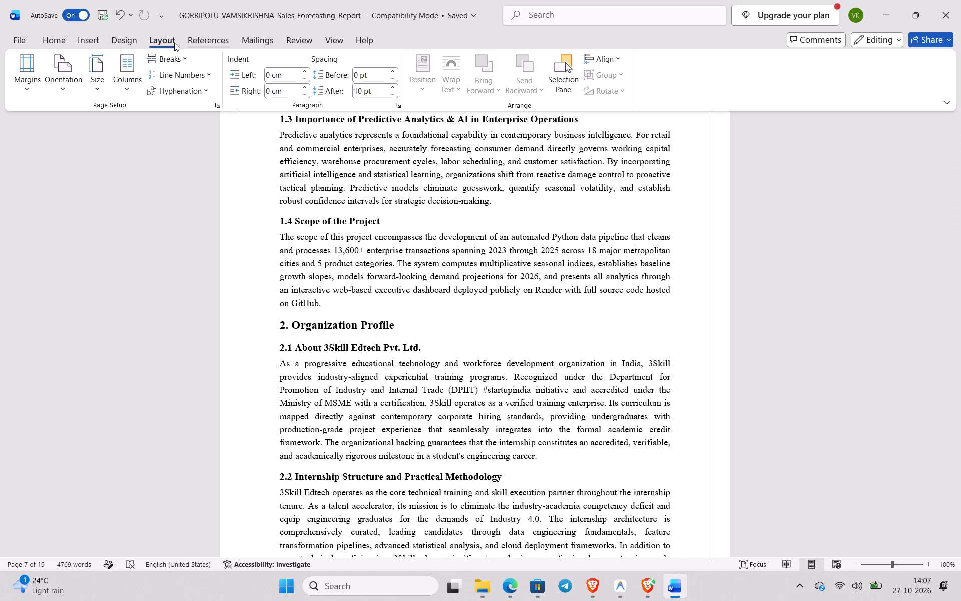
{"action": "left_click", "coordinate": [167, 62]}
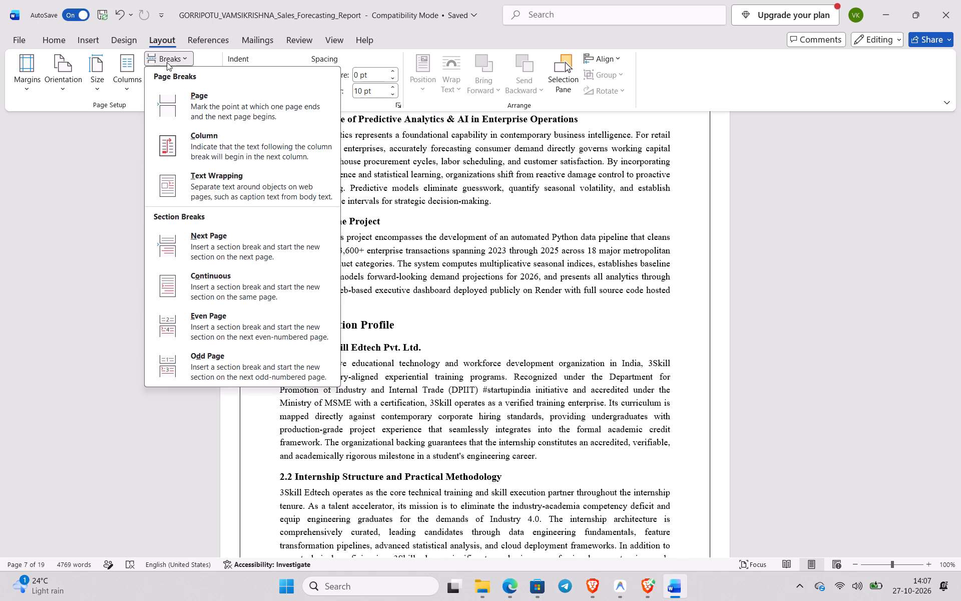
{"action": "left_click", "coordinate": [161, 107]}
Insert a column break before the "Table 2.1" caption so the caption and its table start on the following page.
{"action": "scroll", "coordinate": [158, 211], "scroll_direction": "down", "scroll_amount": 4}
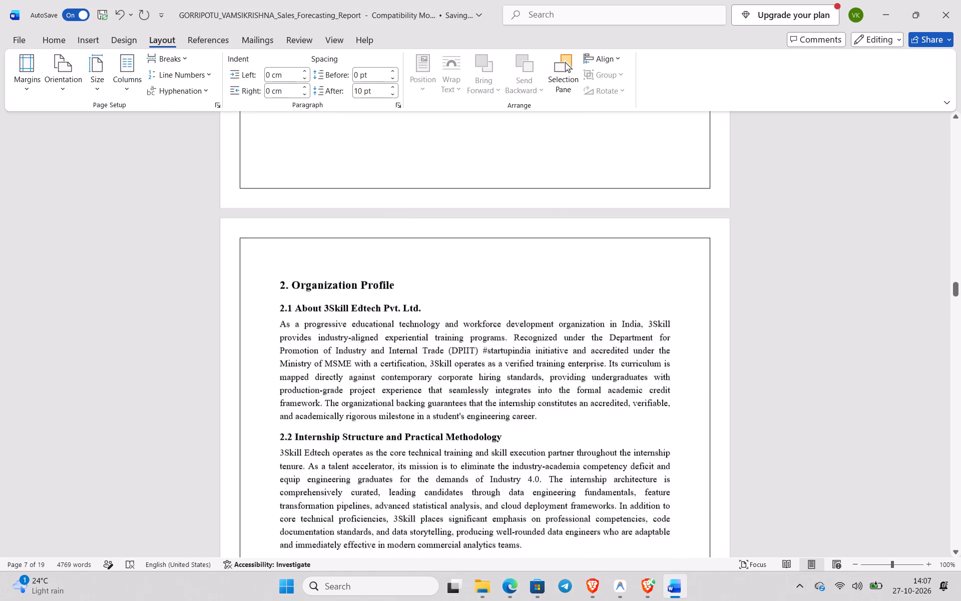
{"action": "scroll", "coordinate": [158, 211], "scroll_direction": "down", "scroll_amount": 2}
{"action": "scroll", "coordinate": [158, 211], "scroll_direction": "up", "scroll_amount": 1}
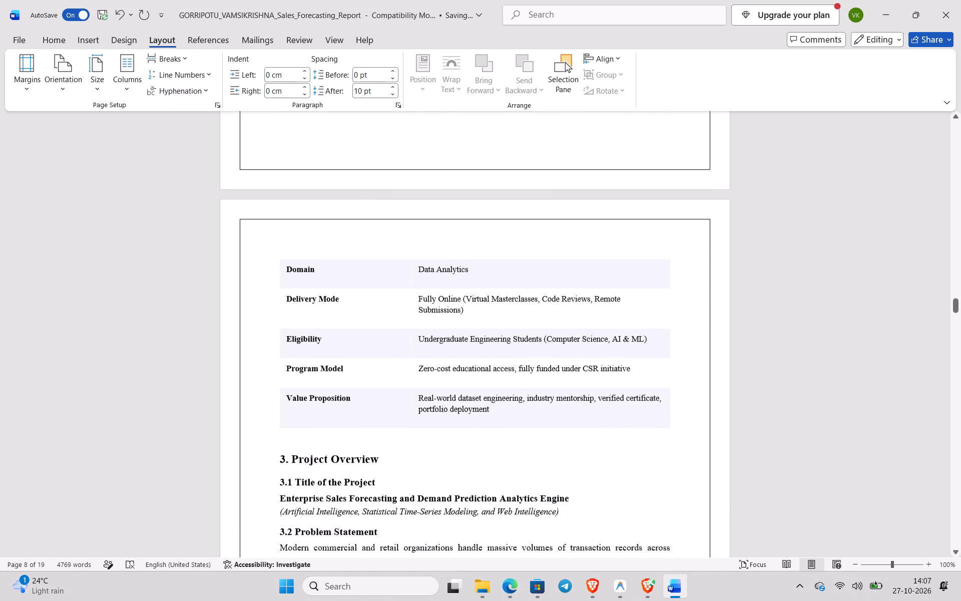
{"action": "scroll", "coordinate": [158, 211], "scroll_direction": "up", "scroll_amount": 1}
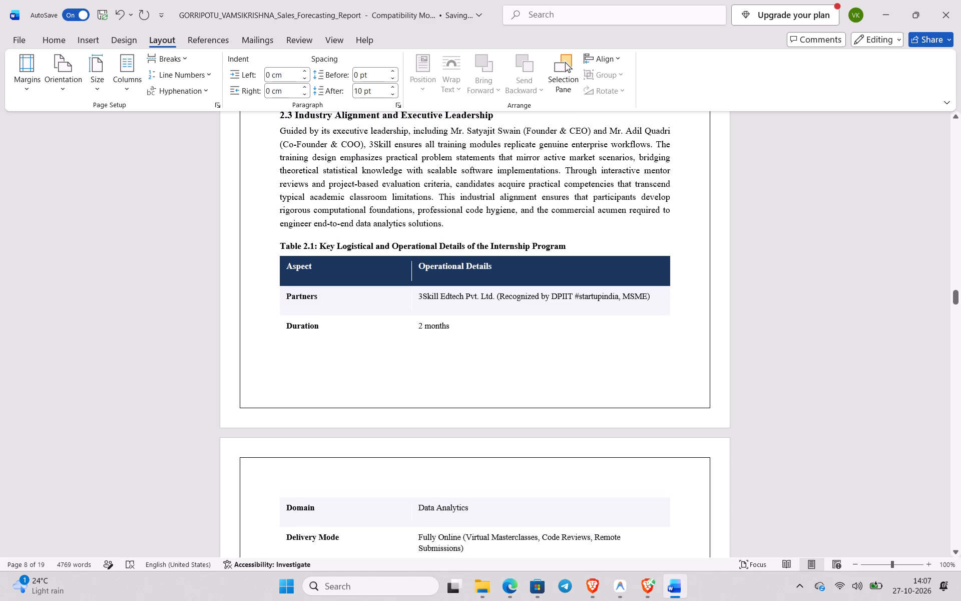
{"action": "left_click", "coordinate": [278, 241]}
{"action": "left_click", "coordinate": [167, 58]}
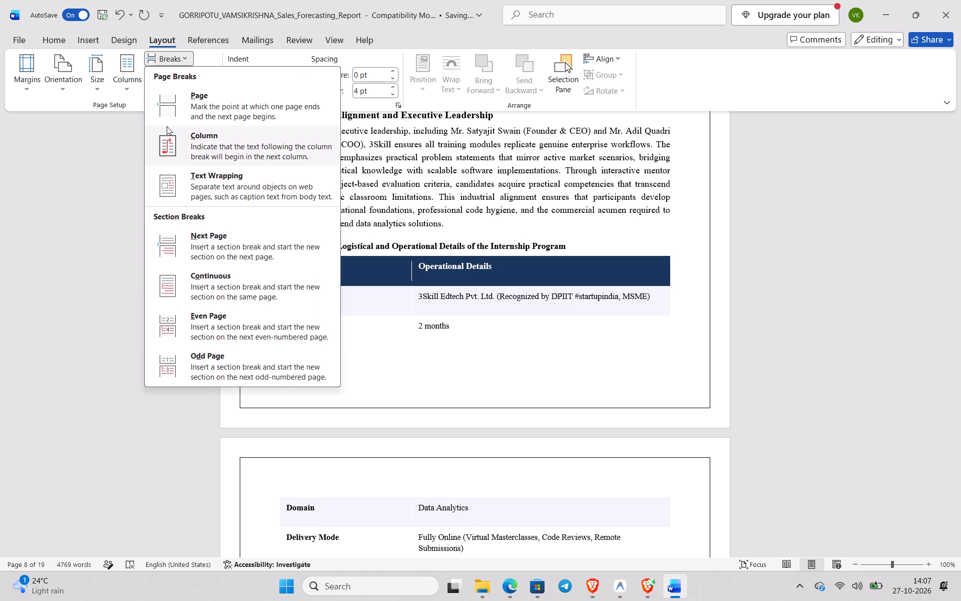
{"action": "left_click", "coordinate": [167, 126]}
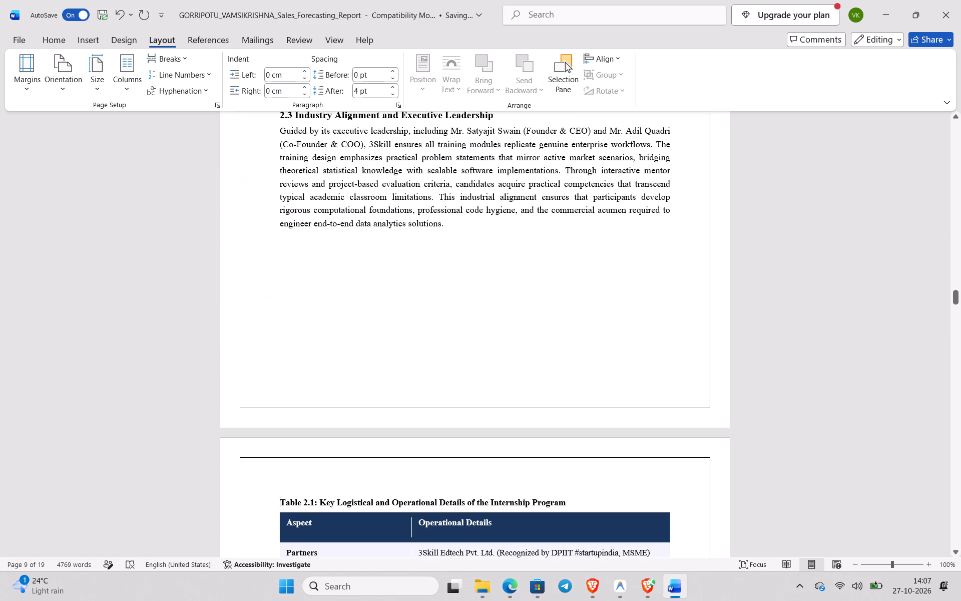
Remove the extra blank line above the "3.3 Objectives of the Project" heading, keeping the heading at the start of its page.
{"action": "scroll", "coordinate": [379, 153], "scroll_direction": "down", "scroll_amount": 6}
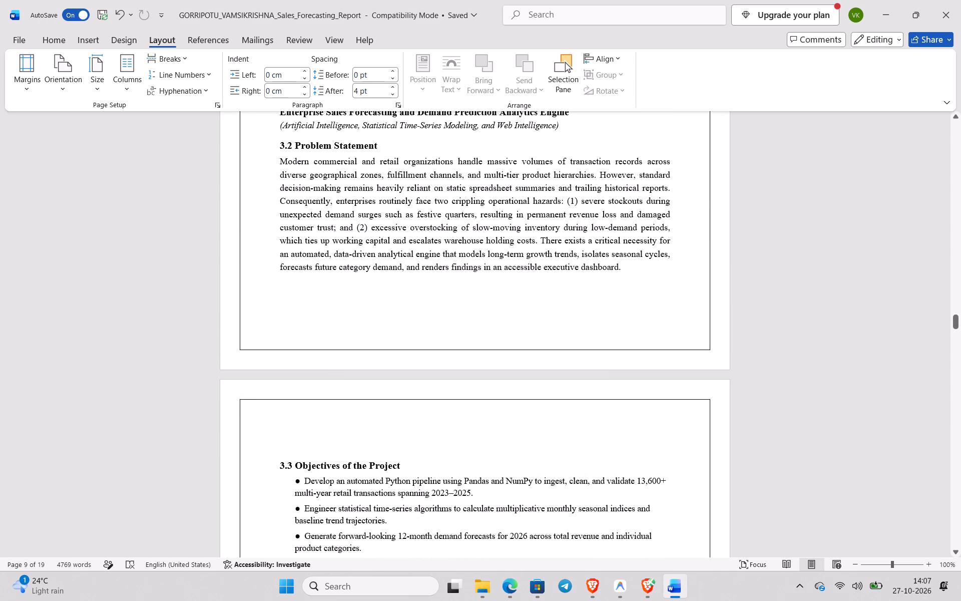
{"action": "left_click", "coordinate": [282, 463]}
{"action": "key", "text": "BackSpace"}
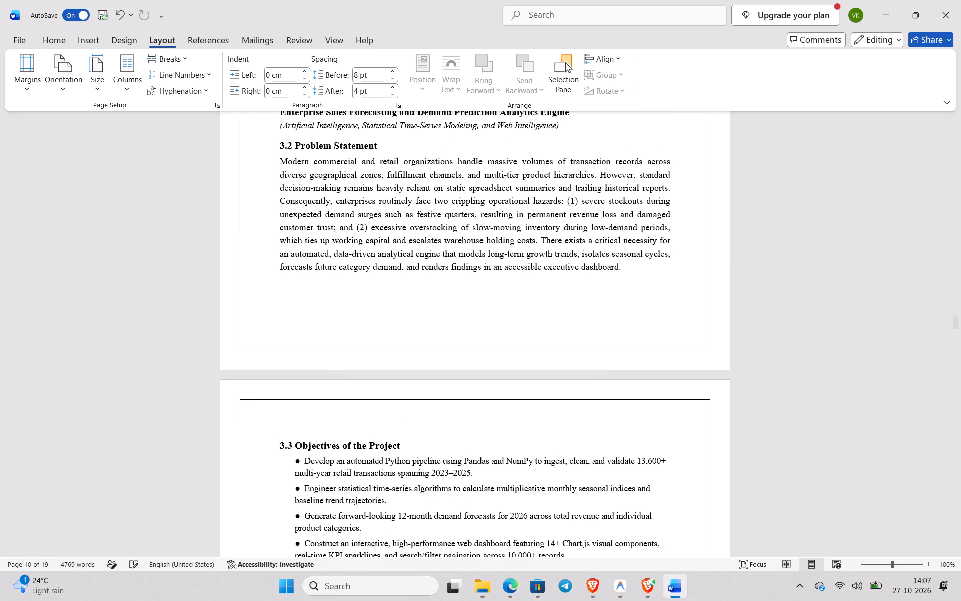
{"action": "key", "text": "BackSpace"}
{"action": "key", "text": "Return"}
Examine the page layout from section 1.2 through Table 2.1 to Chapter 3, checking where chapters and the table start.
{"action": "scroll", "coordinate": [282, 463], "scroll_direction": "up", "scroll_amount": 8}
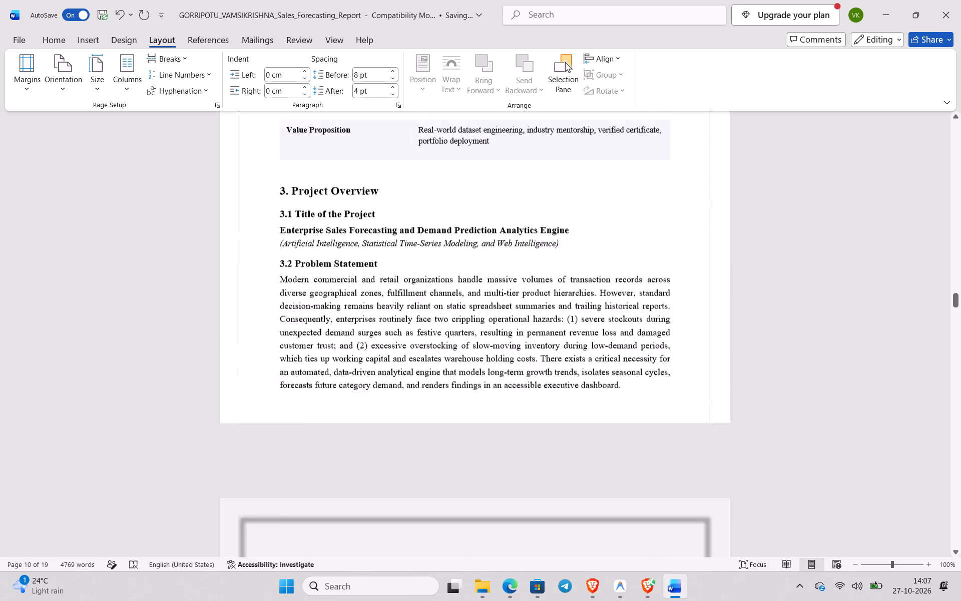
{"action": "scroll", "coordinate": [282, 463], "scroll_direction": "up", "scroll_amount": 5}
{"action": "scroll", "coordinate": [282, 463], "scroll_direction": "down", "scroll_amount": 10}
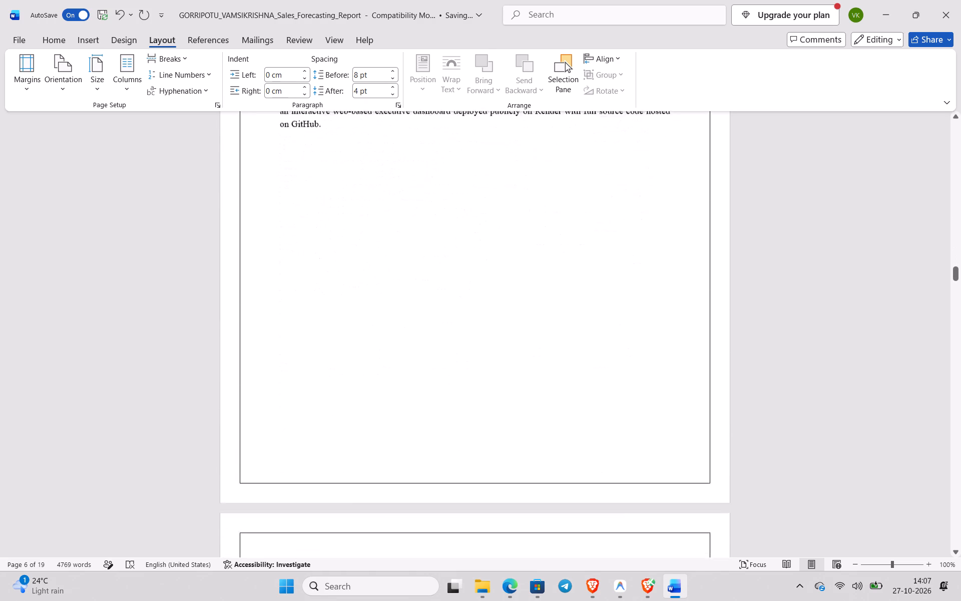
{"action": "scroll", "coordinate": [282, 463], "scroll_direction": "up", "scroll_amount": 1}
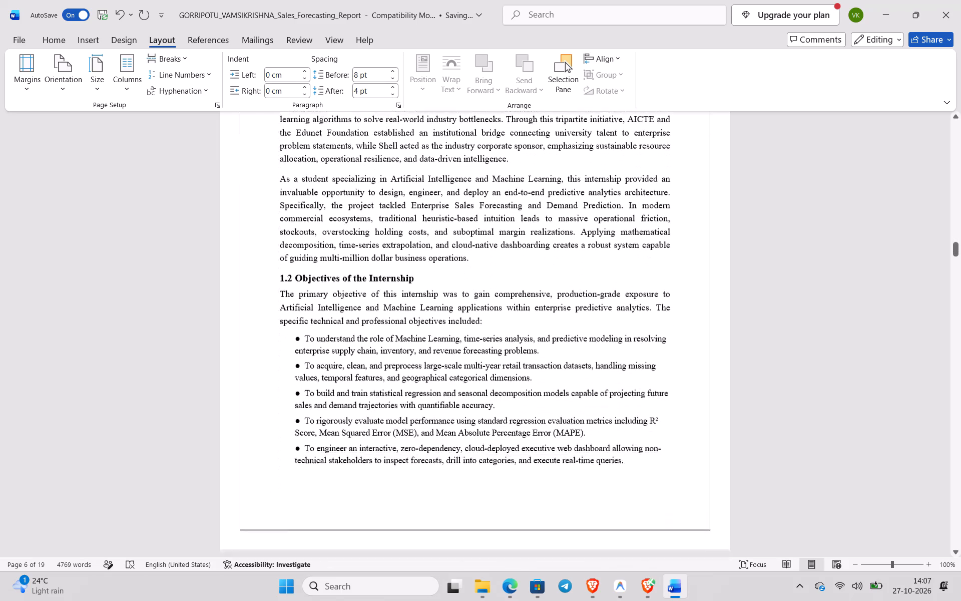
{"action": "scroll", "coordinate": [282, 463], "scroll_direction": "down", "scroll_amount": 5}
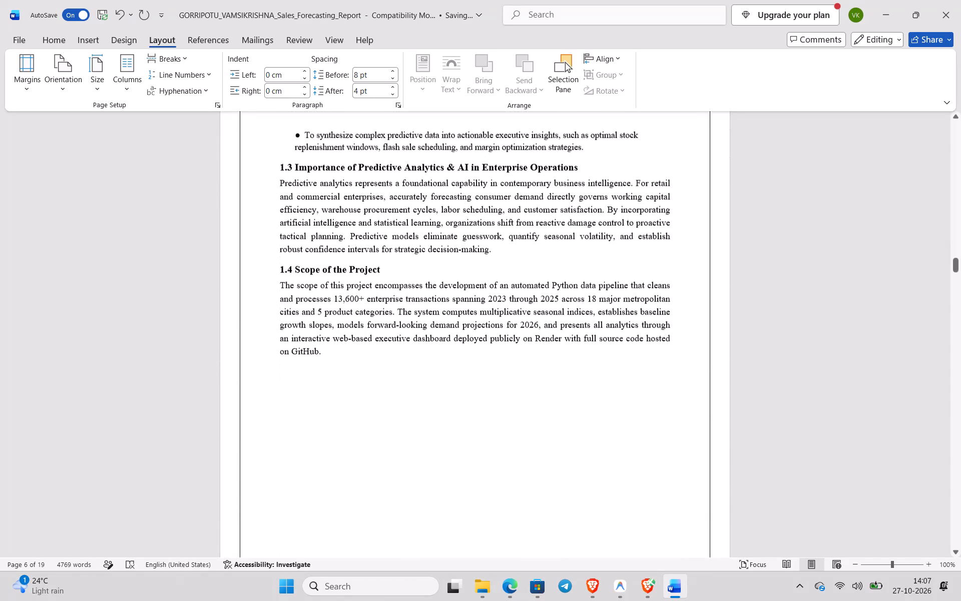
{"action": "scroll", "coordinate": [282, 463], "scroll_direction": "down", "scroll_amount": 4}
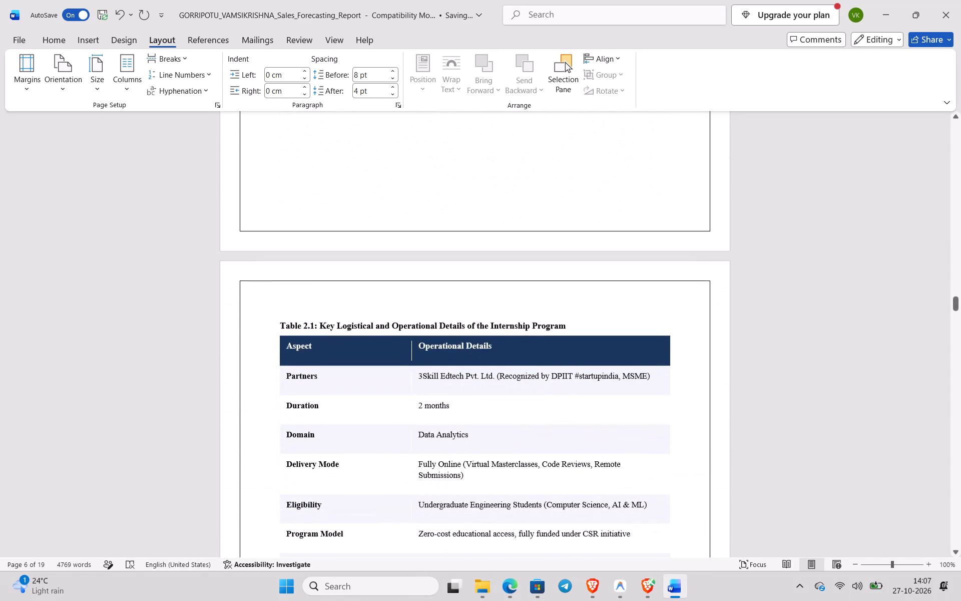
{"action": "scroll", "coordinate": [282, 463], "scroll_direction": "down", "scroll_amount": 3}
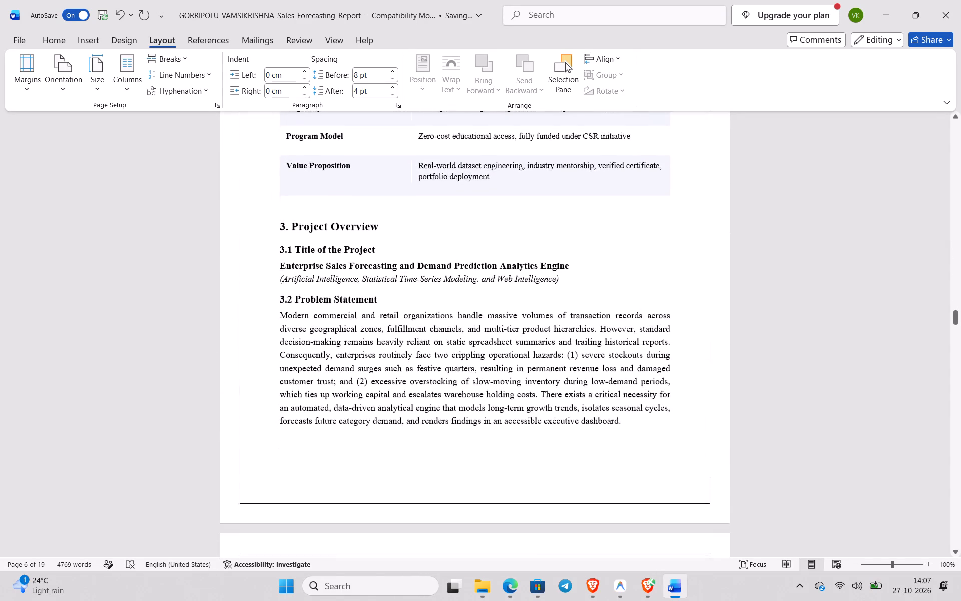
Insert a page break before the "4. Literature Review / Theoretical Background" heading so the chapter starts on its own page.
{"action": "scroll", "coordinate": [282, 463], "scroll_direction": "down", "scroll_amount": 3}
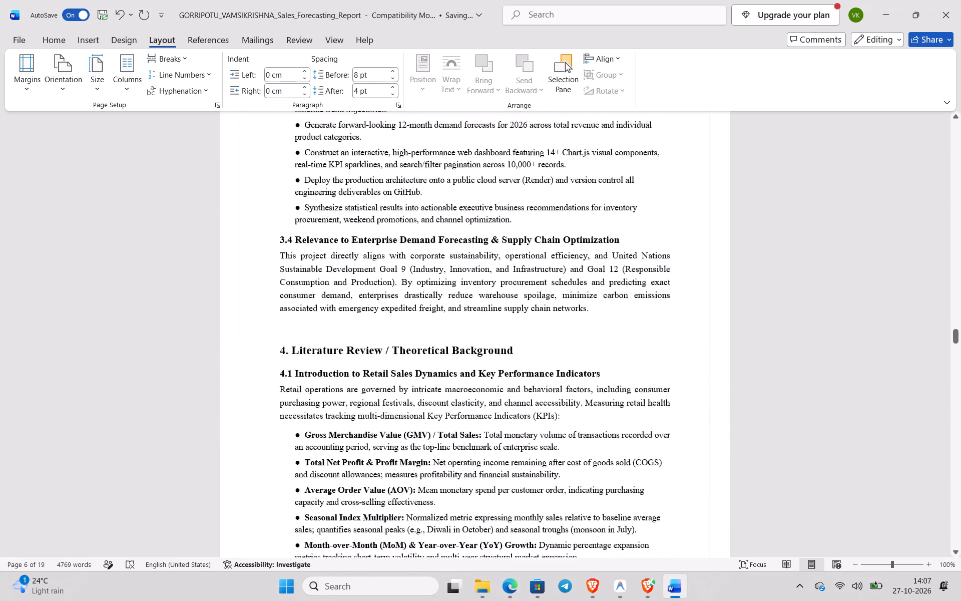
{"action": "scroll", "coordinate": [282, 463], "scroll_direction": "down", "scroll_amount": 1}
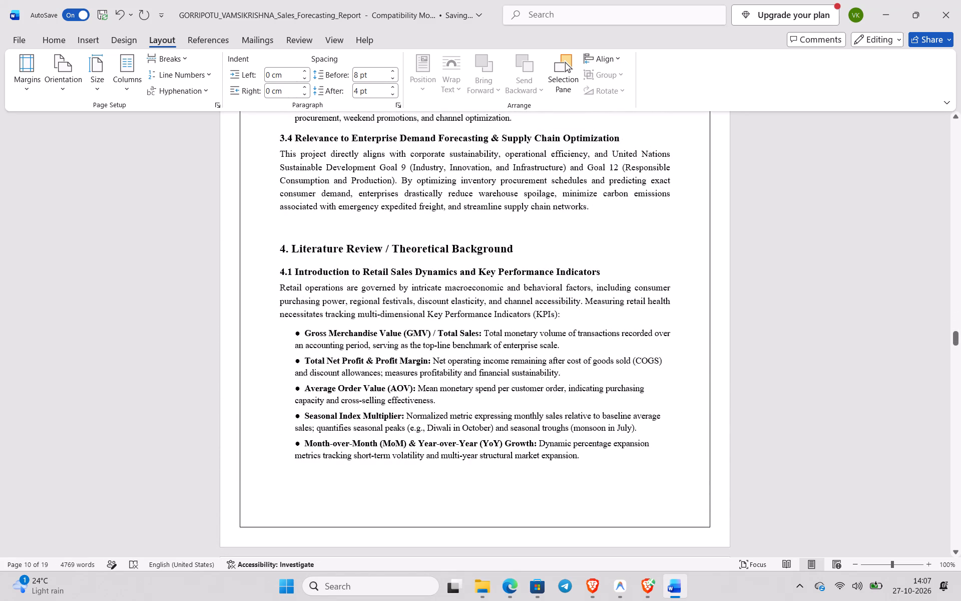
{"action": "left_click", "coordinate": [280, 254]}
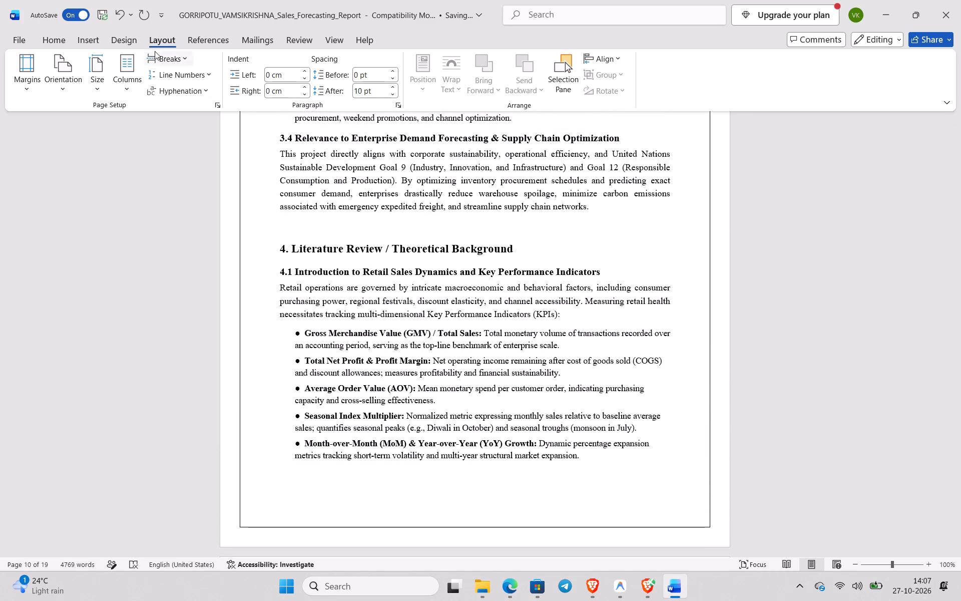
{"action": "left_click", "coordinate": [153, 60]}
{"action": "left_click", "coordinate": [176, 106]}
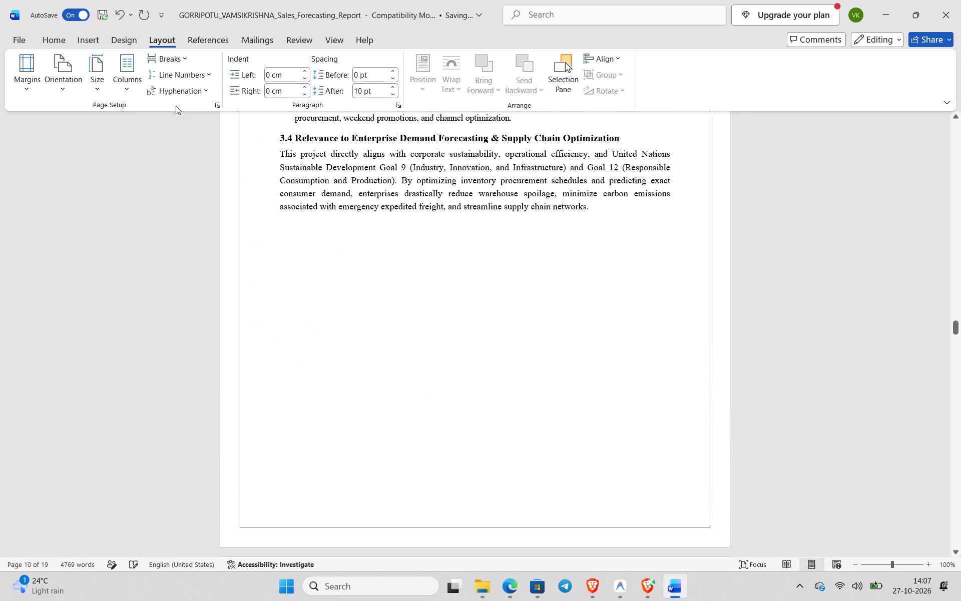
Reduce the gap above the "Table 4.1: Core Retail Metrics and Enterprise Significance" caption to one blank line.
{"action": "scroll", "coordinate": [234, 230], "scroll_direction": "down", "scroll_amount": 4}
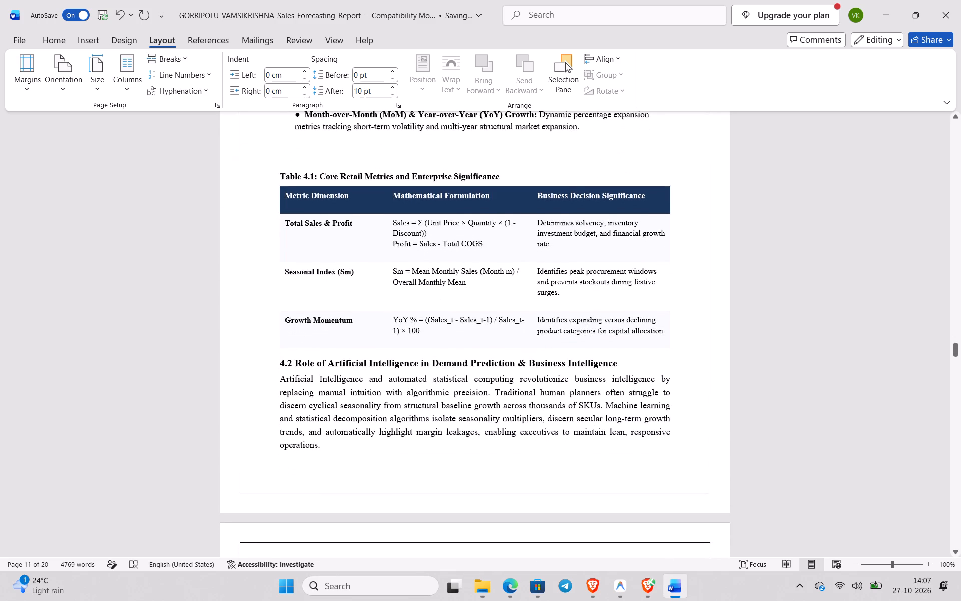
{"action": "left_click", "coordinate": [281, 172]}
{"action": "key", "text": "BackSpace"}
{"action": "key", "text": "BackSpace"}
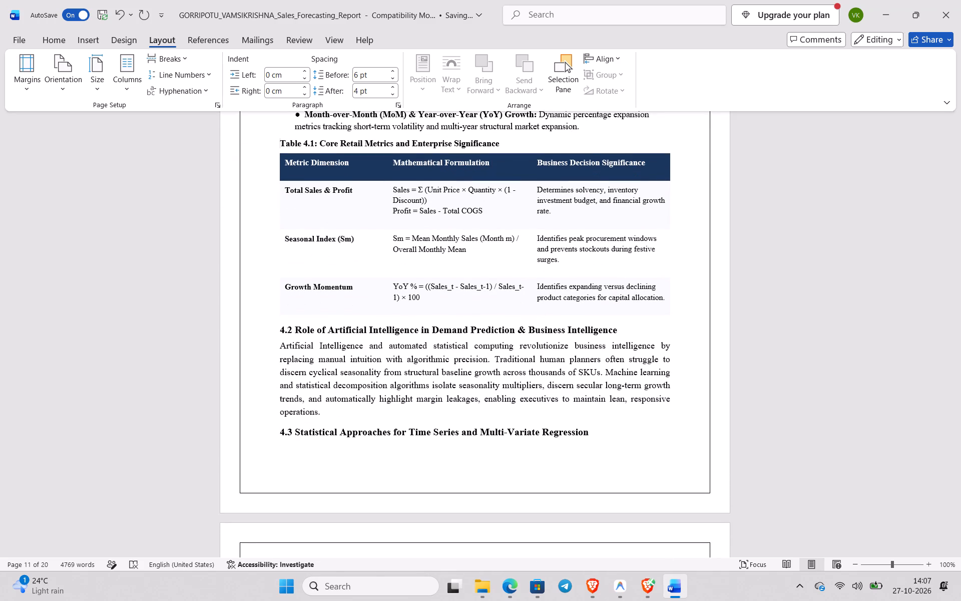
{"action": "key", "text": "Return"}
Insert a page break before the "5. Methodology" heading so the chapter starts on its own page.
{"action": "scroll", "coordinate": [339, 284], "scroll_direction": "down", "scroll_amount": 4}
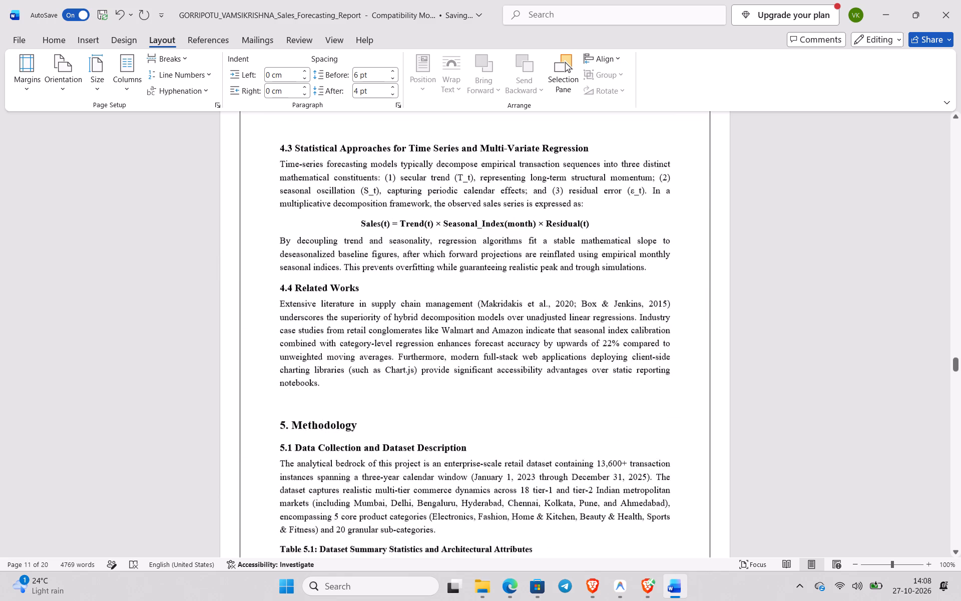
{"action": "scroll", "coordinate": [339, 284], "scroll_direction": "up", "scroll_amount": 1}
{"action": "scroll", "coordinate": [291, 308], "scroll_direction": "down", "scroll_amount": 1}
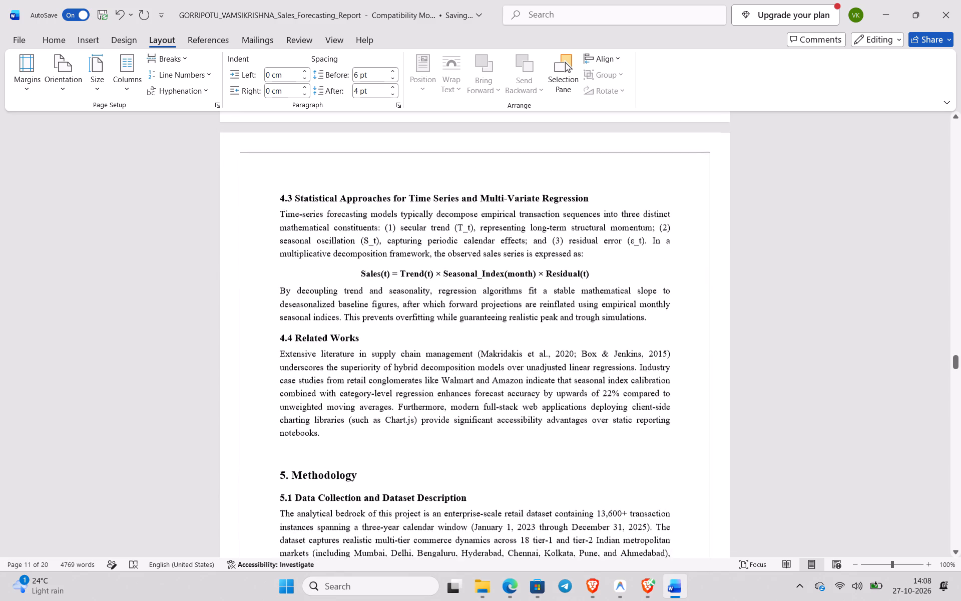
{"action": "scroll", "coordinate": [291, 308], "scroll_direction": "down", "scroll_amount": 1}
{"action": "left_click", "coordinate": [279, 353]}
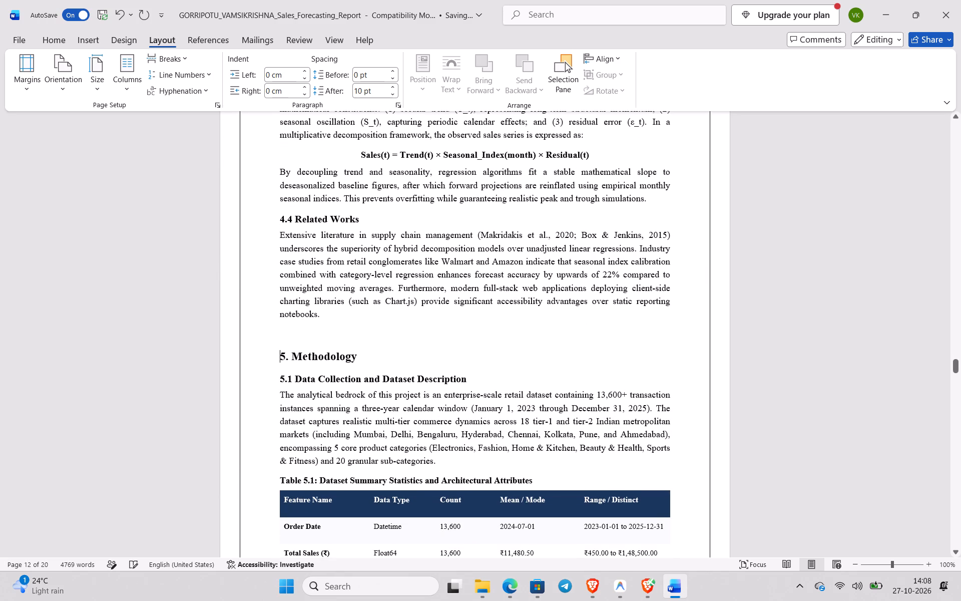
{"action": "left_click", "coordinate": [172, 57]}
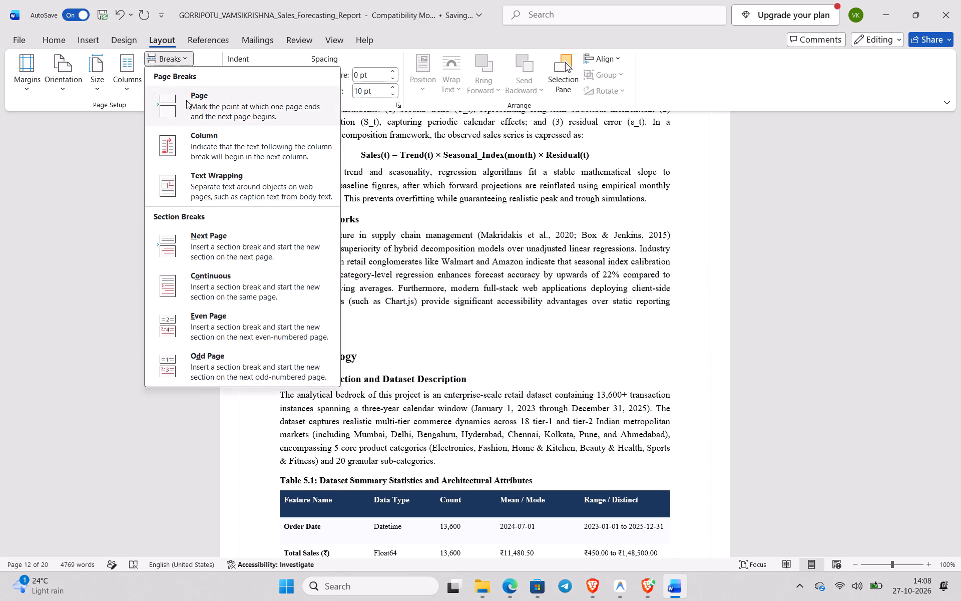
{"action": "left_click", "coordinate": [187, 107]}
Add two blank lines before the "5.3 Feature Selection" heading to move the heading and its paragraph onto the following page.
{"action": "scroll", "coordinate": [279, 388], "scroll_direction": "down", "scroll_amount": 5}
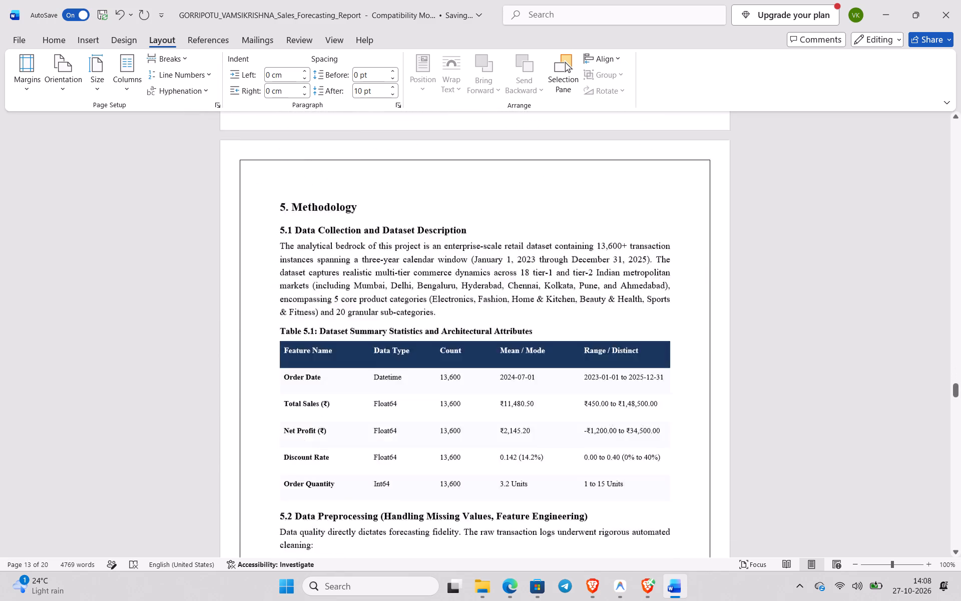
{"action": "scroll", "coordinate": [279, 388], "scroll_direction": "down", "scroll_amount": 1}
{"action": "scroll", "coordinate": [279, 388], "scroll_direction": "up", "scroll_amount": 1}
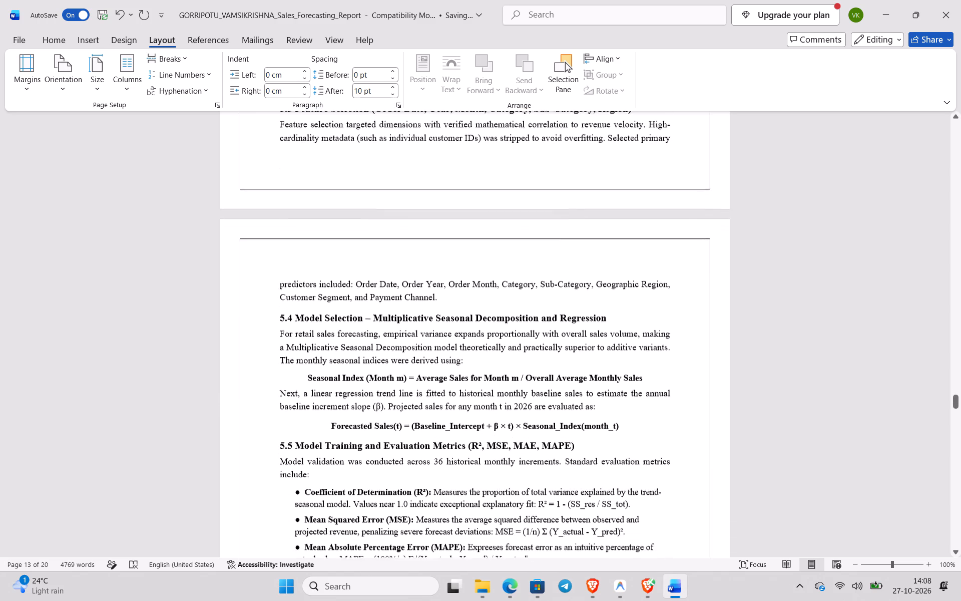
{"action": "scroll", "coordinate": [279, 388], "scroll_direction": "up", "scroll_amount": 1}
{"action": "left_click", "coordinate": [276, 256]}
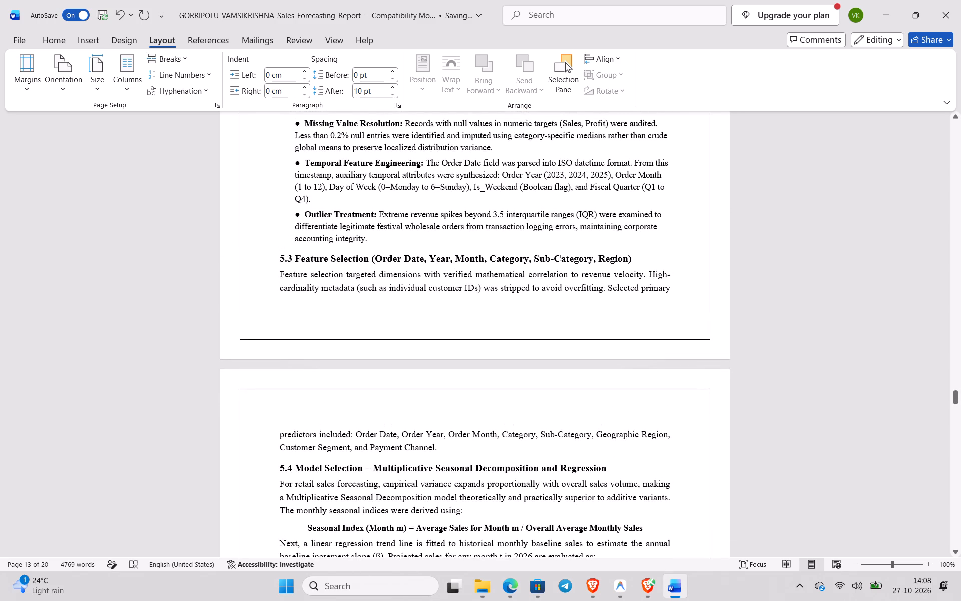
{"action": "key", "text": "Return"}
{"action": "key", "text": "Return"}
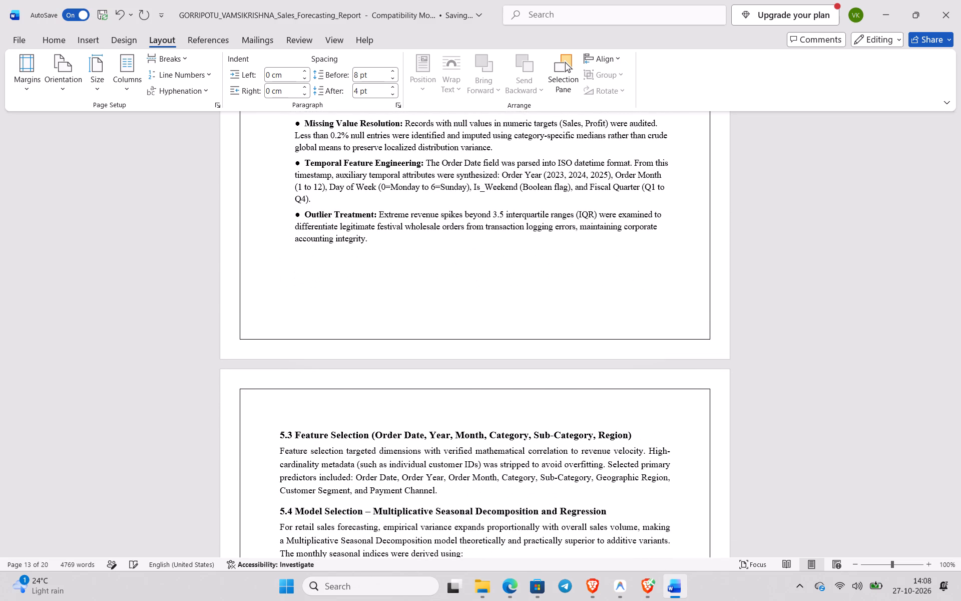
Insert a page break before the "6. Implementation" heading so the chapter starts on its own page.
{"action": "scroll", "coordinate": [276, 256], "scroll_direction": "down", "scroll_amount": 8}
{"action": "scroll", "coordinate": [276, 256], "scroll_direction": "up", "scroll_amount": 1}
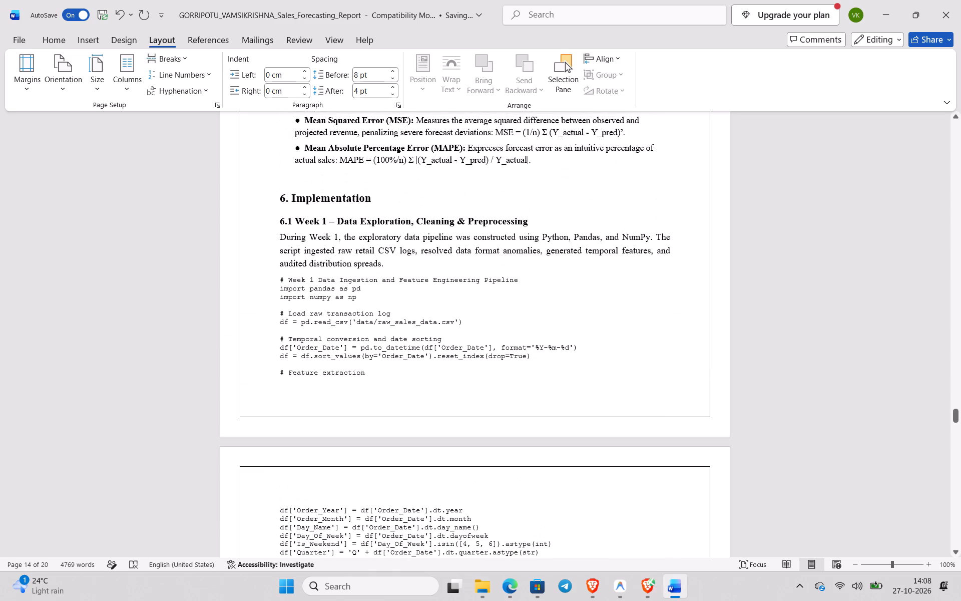
{"action": "left_click", "coordinate": [281, 199]}
{"action": "left_click", "coordinate": [173, 54]}
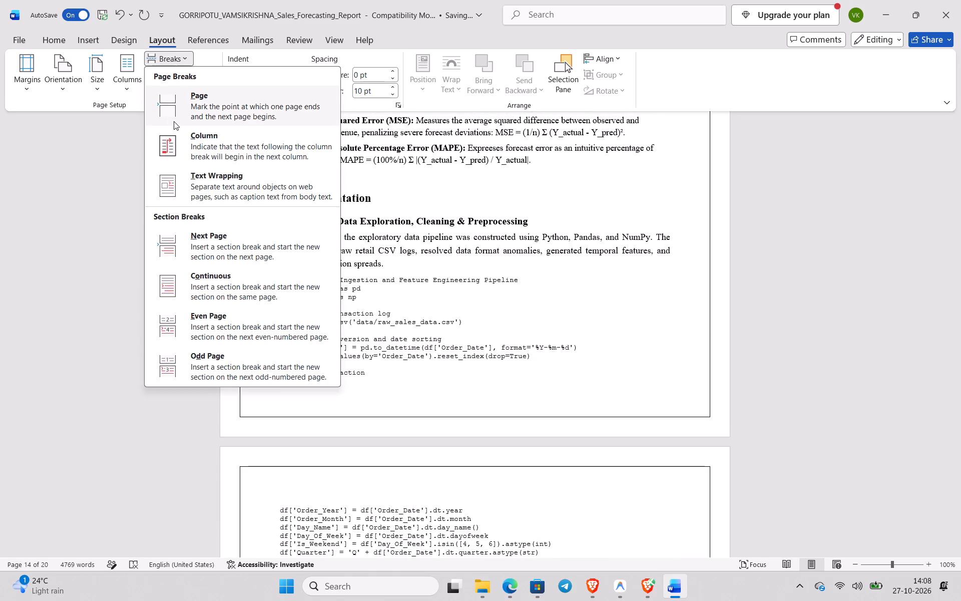
{"action": "left_click", "coordinate": [175, 118]}
Check the page layout of Chapters 6 and 7, and insert a page break before the "8. Conclusion & Future Work" heading.
{"action": "scroll", "coordinate": [202, 251], "scroll_direction": "down", "scroll_amount": 5}
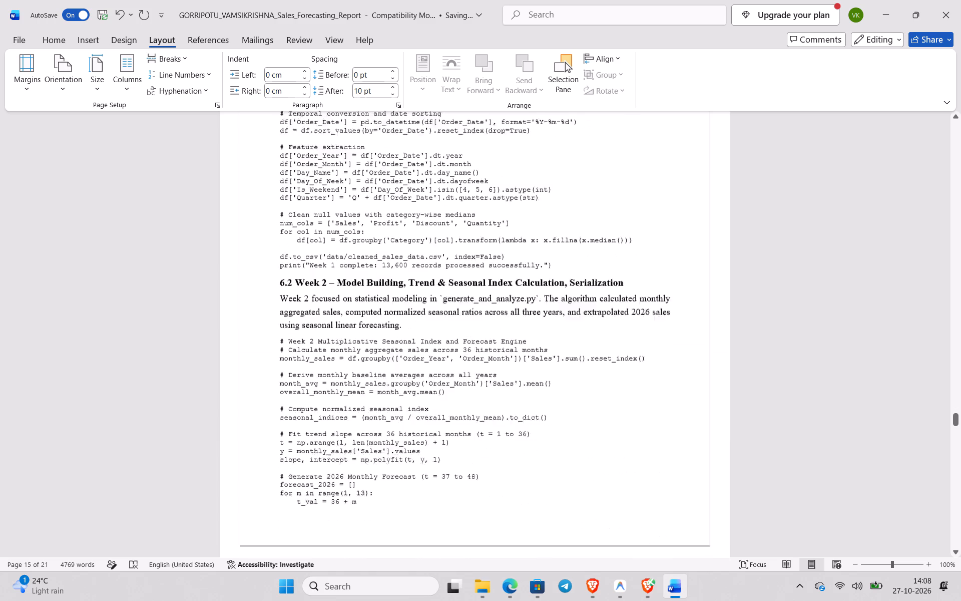
{"action": "scroll", "coordinate": [202, 251], "scroll_direction": "down", "scroll_amount": 4}
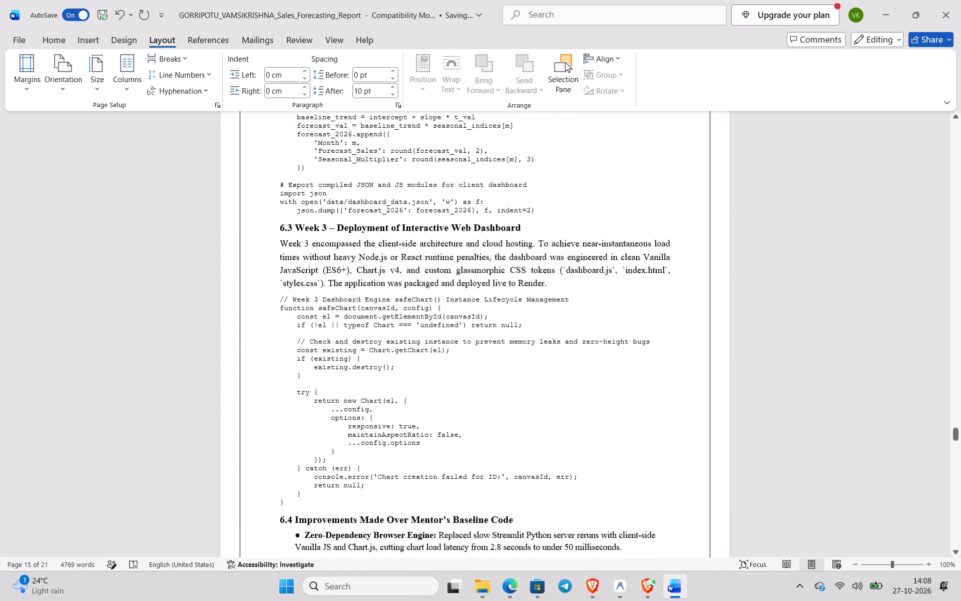
{"action": "scroll", "coordinate": [202, 251], "scroll_direction": "down", "scroll_amount": 2}
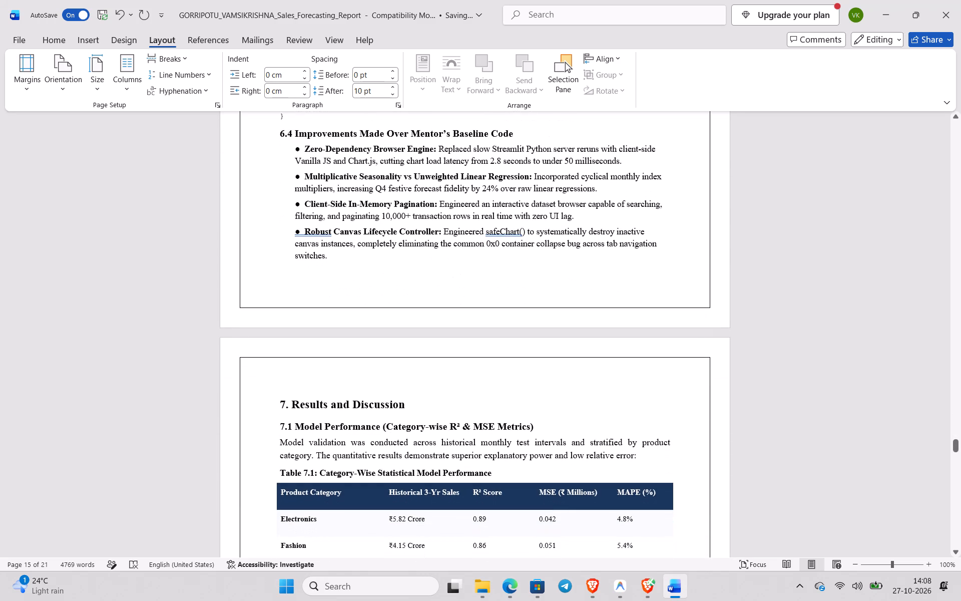
{"action": "scroll", "coordinate": [276, 401], "scroll_direction": "down", "scroll_amount": 5}
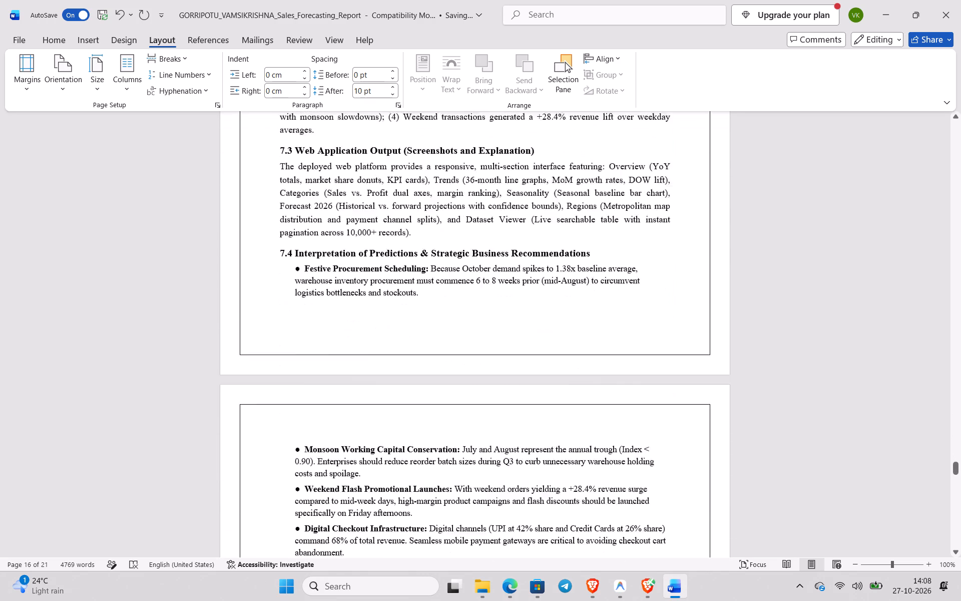
{"action": "scroll", "coordinate": [276, 401], "scroll_direction": "down", "scroll_amount": 1}
{"action": "scroll", "coordinate": [276, 401], "scroll_direction": "up", "scroll_amount": 1}
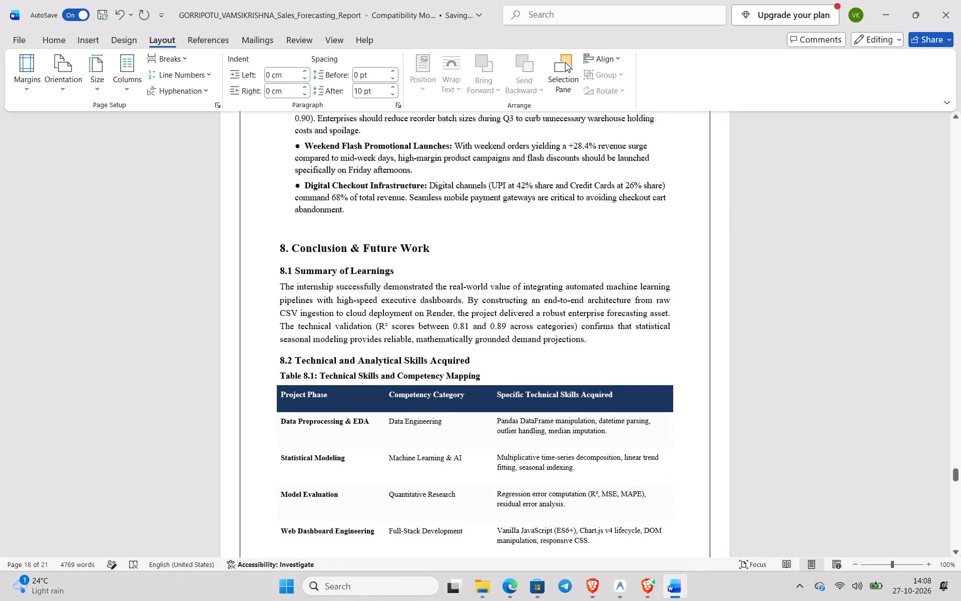
{"action": "left_click", "coordinate": [281, 248]}
{"action": "left_click", "coordinate": [167, 56]}
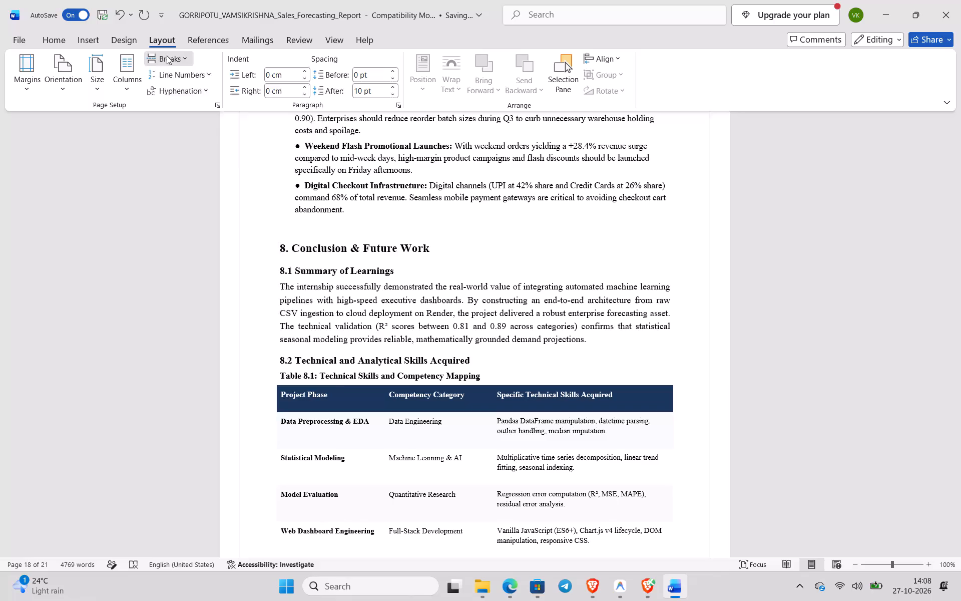
{"action": "left_click", "coordinate": [178, 101]}
Check the page layout of Chapters 7 and 8, and insert a page break before the "9. Internship Outcomes" heading.
{"action": "scroll", "coordinate": [246, 241], "scroll_direction": "up", "scroll_amount": 3}
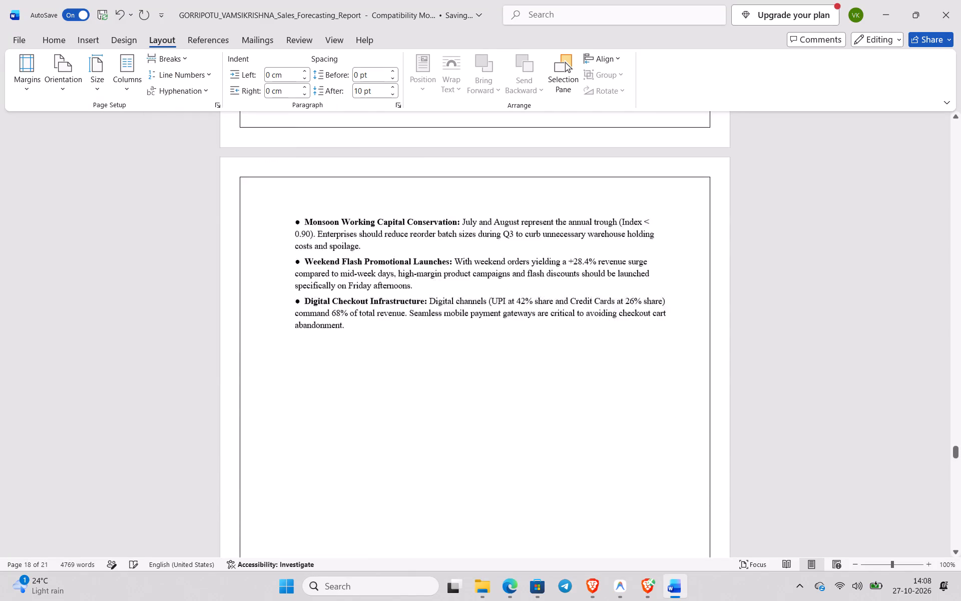
{"action": "scroll", "coordinate": [246, 241], "scroll_direction": "up", "scroll_amount": 2}
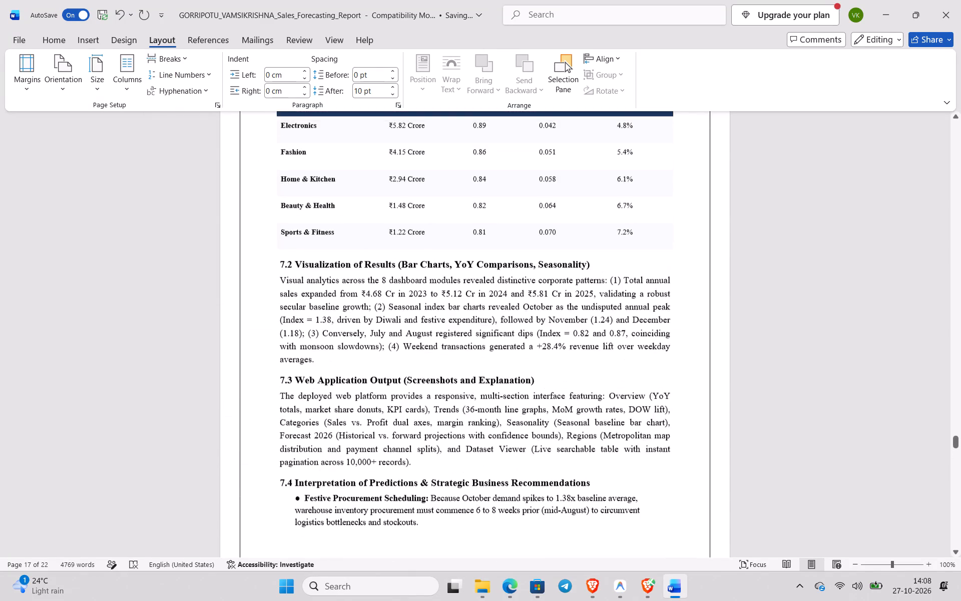
{"action": "scroll", "coordinate": [246, 241], "scroll_direction": "down", "scroll_amount": 1}
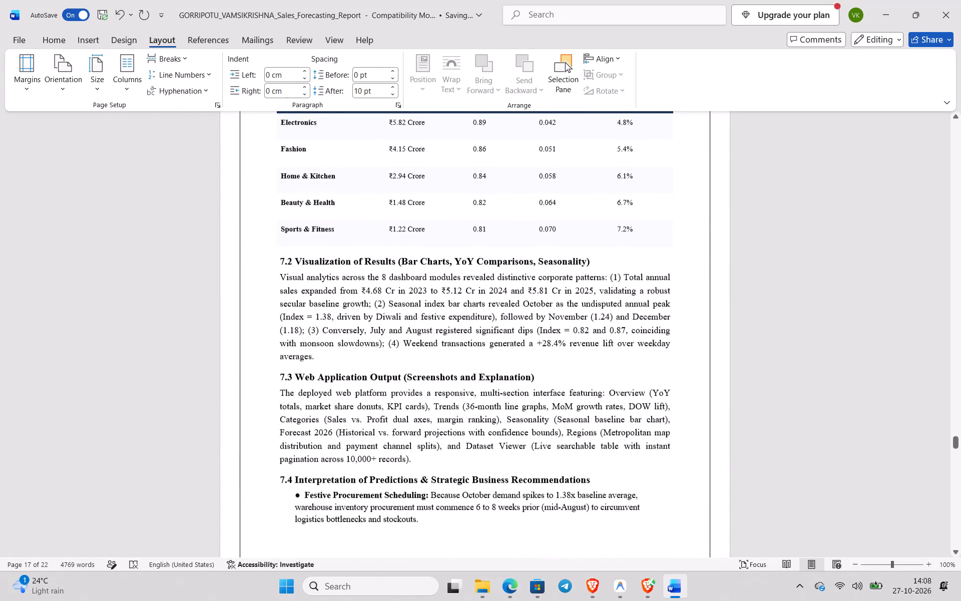
{"action": "scroll", "coordinate": [246, 241], "scroll_direction": "down", "scroll_amount": 6}
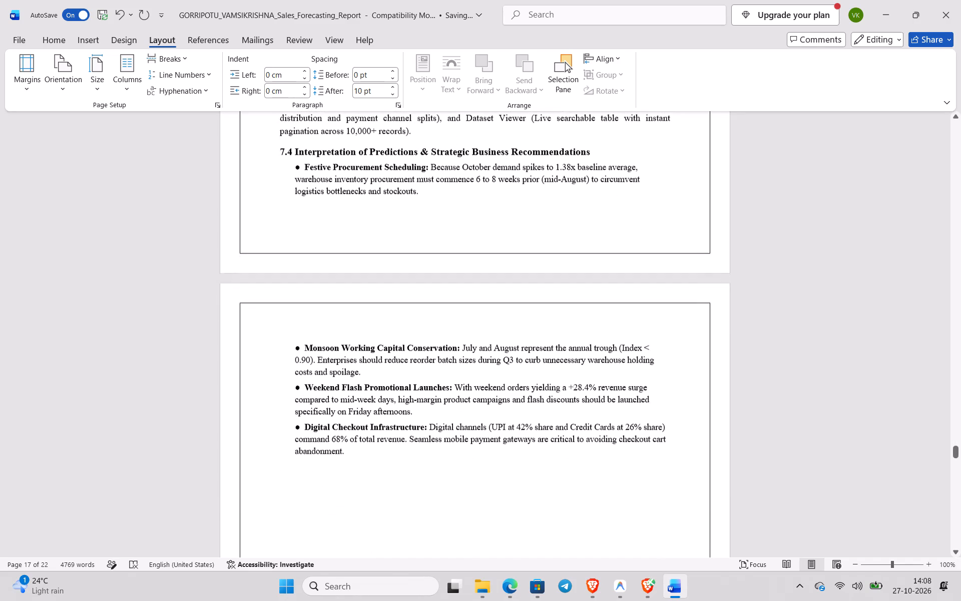
{"action": "scroll", "coordinate": [246, 241], "scroll_direction": "down", "scroll_amount": 3}
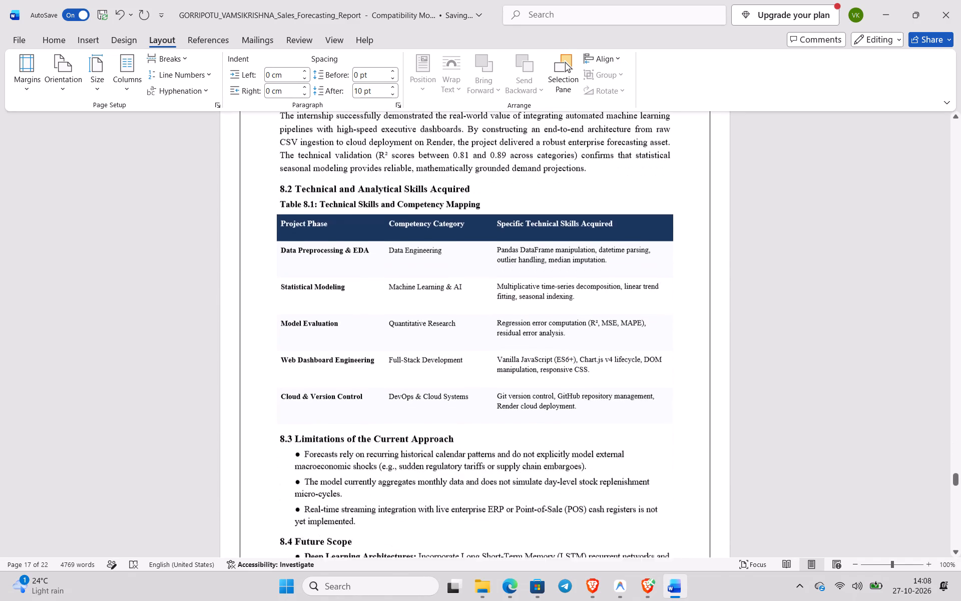
{"action": "scroll", "coordinate": [246, 241], "scroll_direction": "down", "scroll_amount": 2}
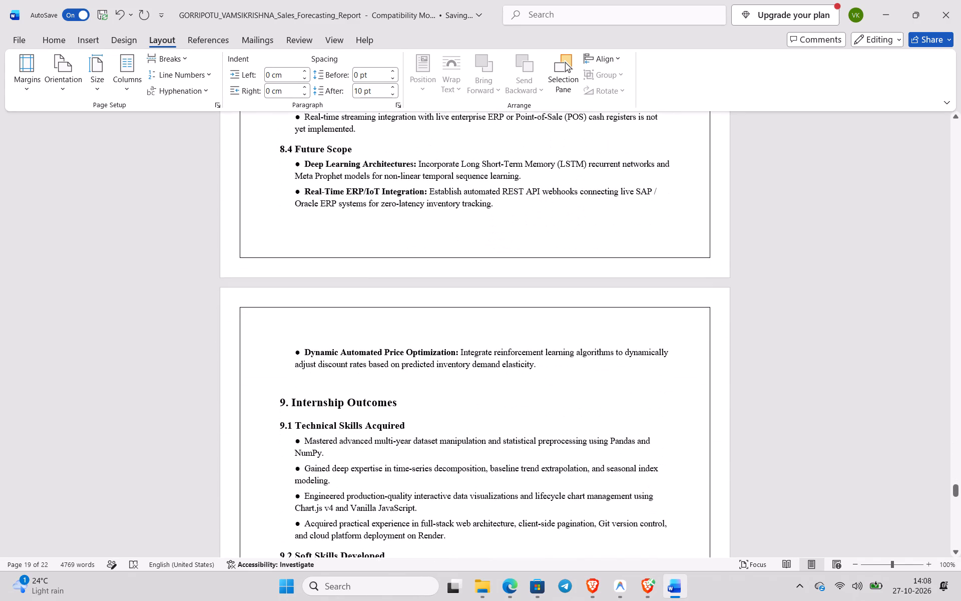
{"action": "scroll", "coordinate": [246, 241], "scroll_direction": "down", "scroll_amount": 3}
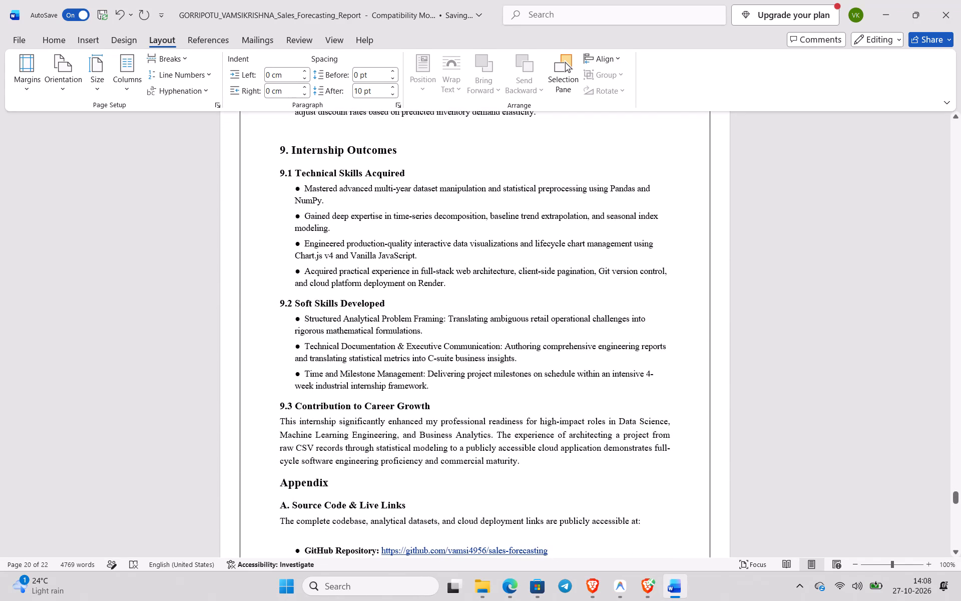
{"action": "left_click", "coordinate": [278, 148]}
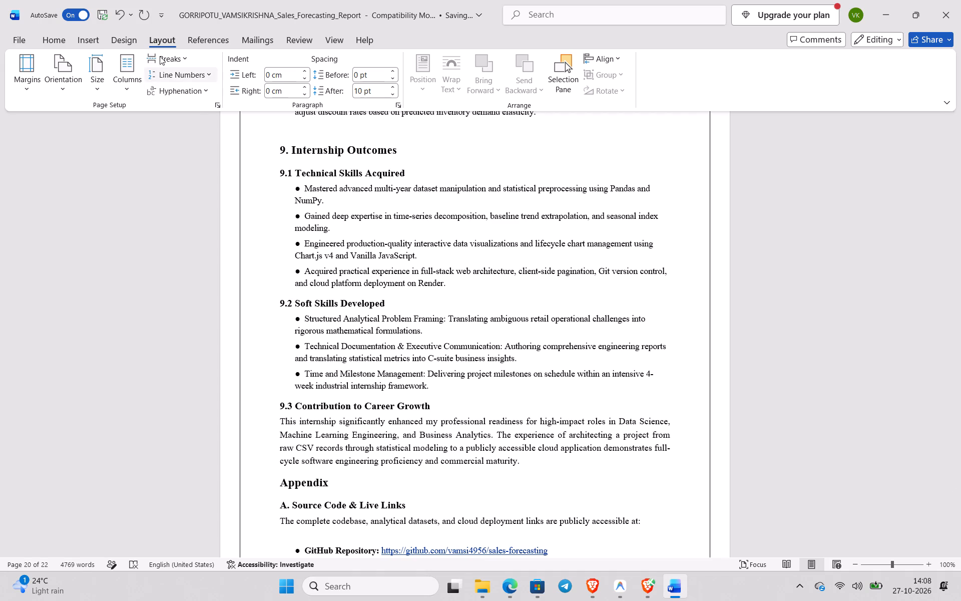
{"action": "left_click", "coordinate": [160, 56]}
{"action": "left_click", "coordinate": [186, 100]}
Insert a page break before the "Appendix" heading so it starts on its own page.
{"action": "scroll", "coordinate": [261, 279], "scroll_direction": "down", "scroll_amount": 4}
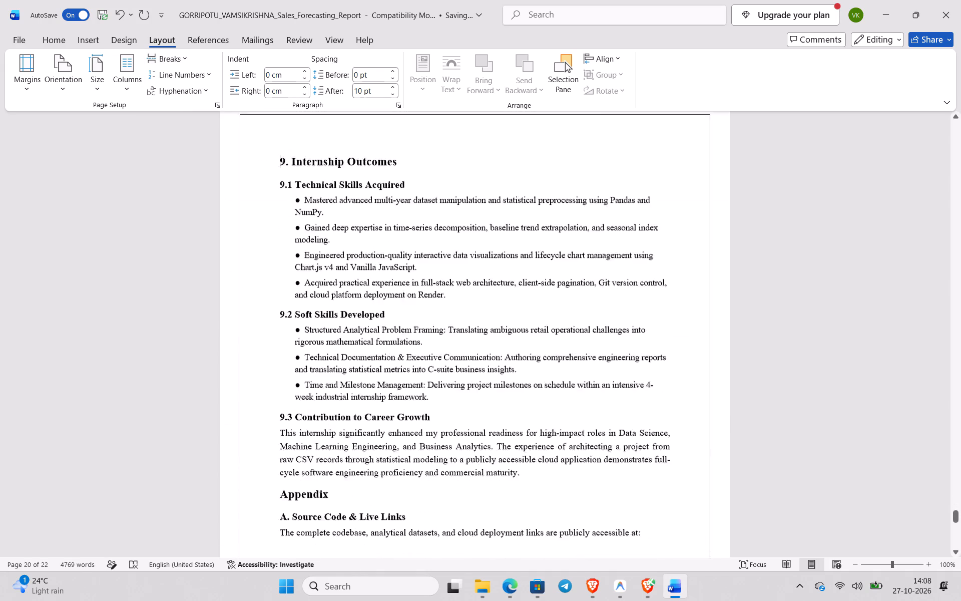
{"action": "scroll", "coordinate": [261, 279], "scroll_direction": "down", "scroll_amount": 2}
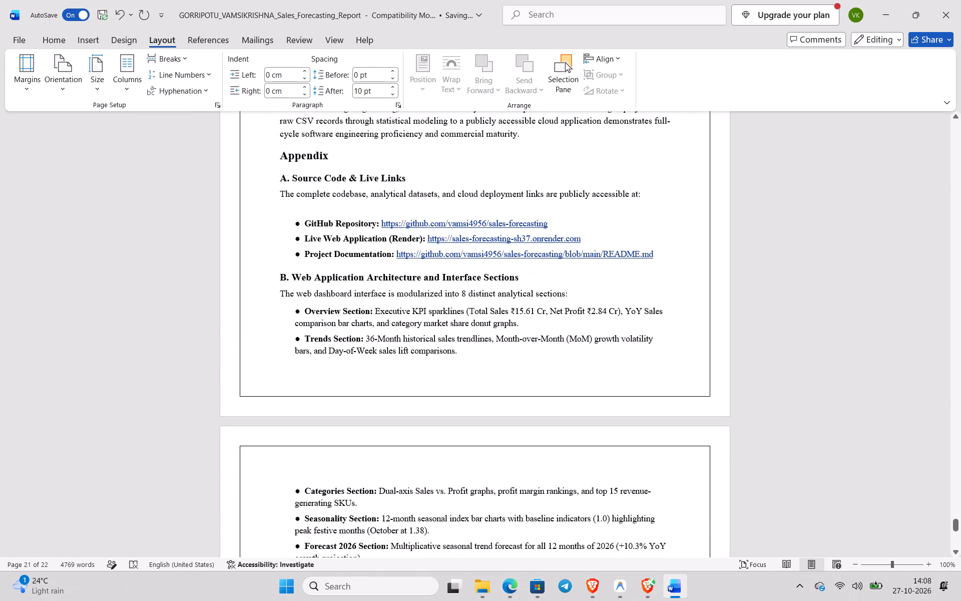
{"action": "left_click", "coordinate": [280, 153]}
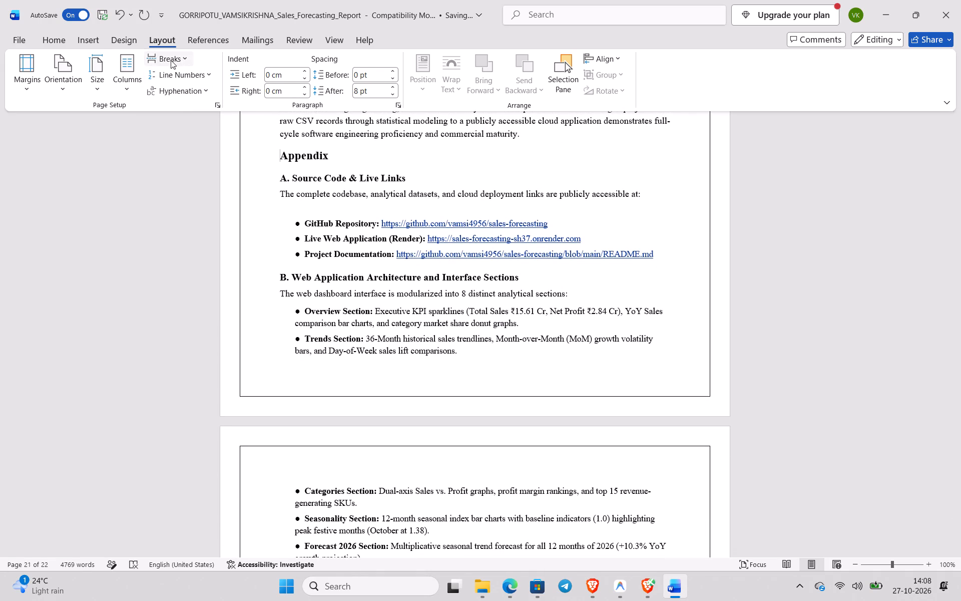
{"action": "left_click", "coordinate": [171, 60]}
{"action": "left_click", "coordinate": [178, 123]}
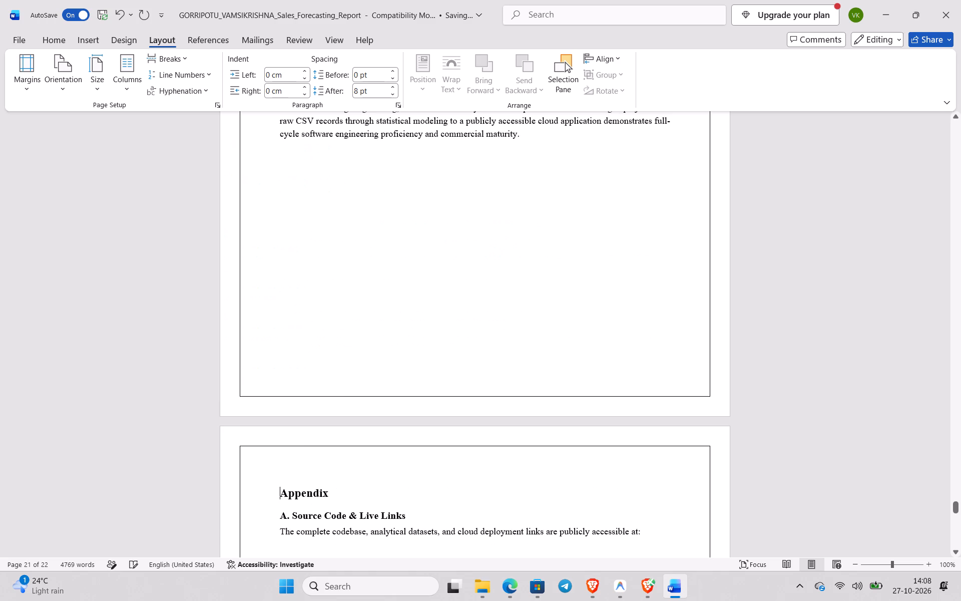
Review the page layout of the Appendix, completion certificate, table of contents, bonafide certificate and cover page.
{"action": "scroll", "coordinate": [229, 326], "scroll_direction": "down", "scroll_amount": 5}
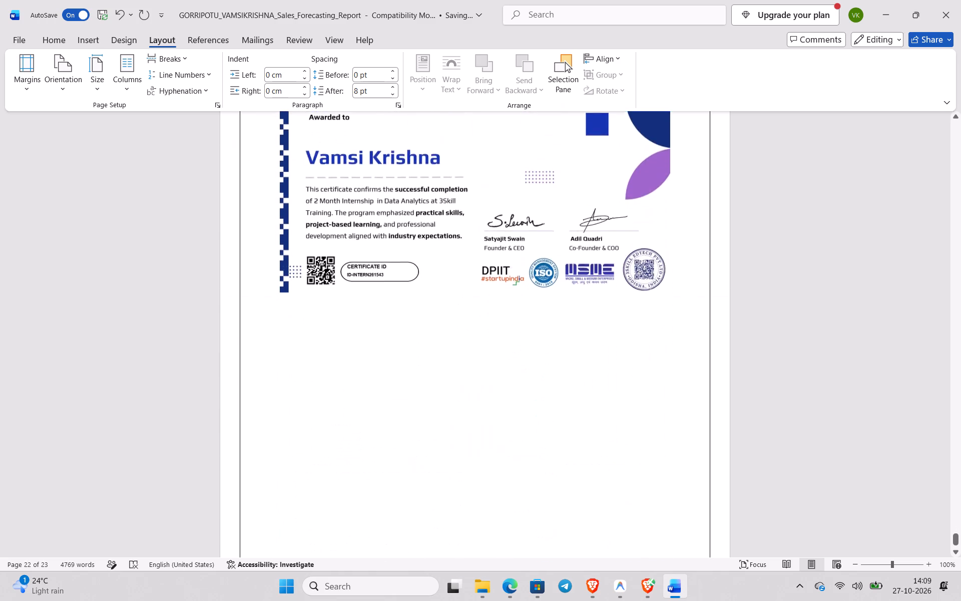
{"action": "scroll", "coordinate": [229, 326], "scroll_direction": "up", "scroll_amount": 3}
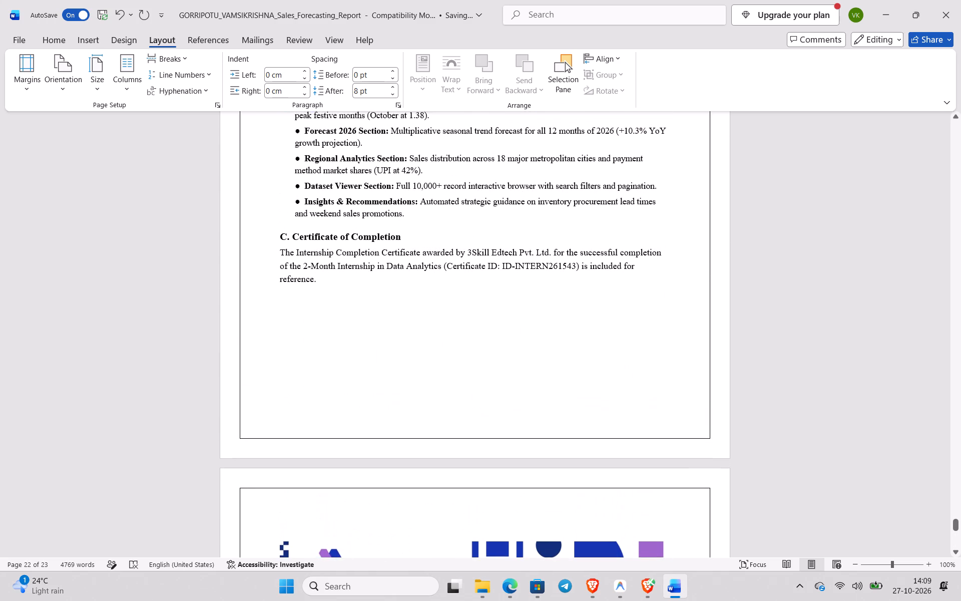
{"action": "scroll", "coordinate": [229, 326], "scroll_direction": "down", "scroll_amount": 5}
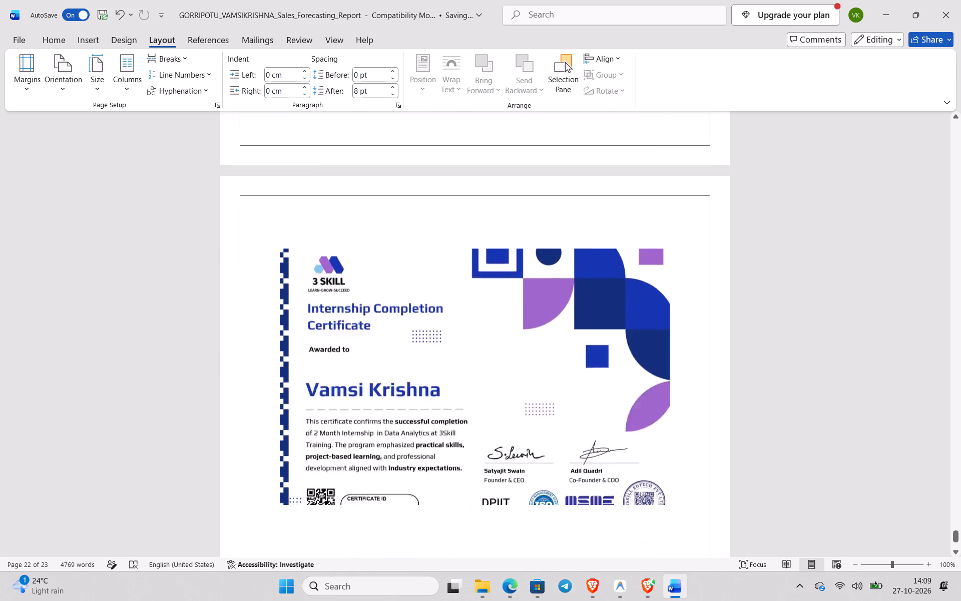
{"action": "scroll", "coordinate": [229, 326], "scroll_direction": "down", "scroll_amount": 6}
{"action": "scroll", "coordinate": [229, 326], "scroll_direction": "up", "scroll_amount": 18}
{"action": "scroll", "coordinate": [229, 326], "scroll_direction": "up", "scroll_amount": 9}
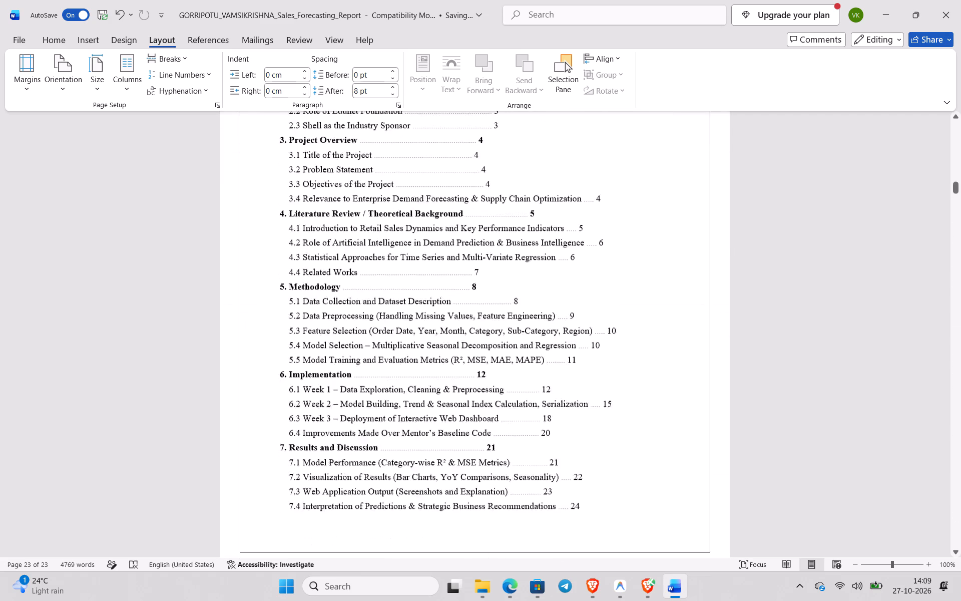
{"action": "scroll", "coordinate": [229, 326], "scroll_direction": "up", "scroll_amount": 6}
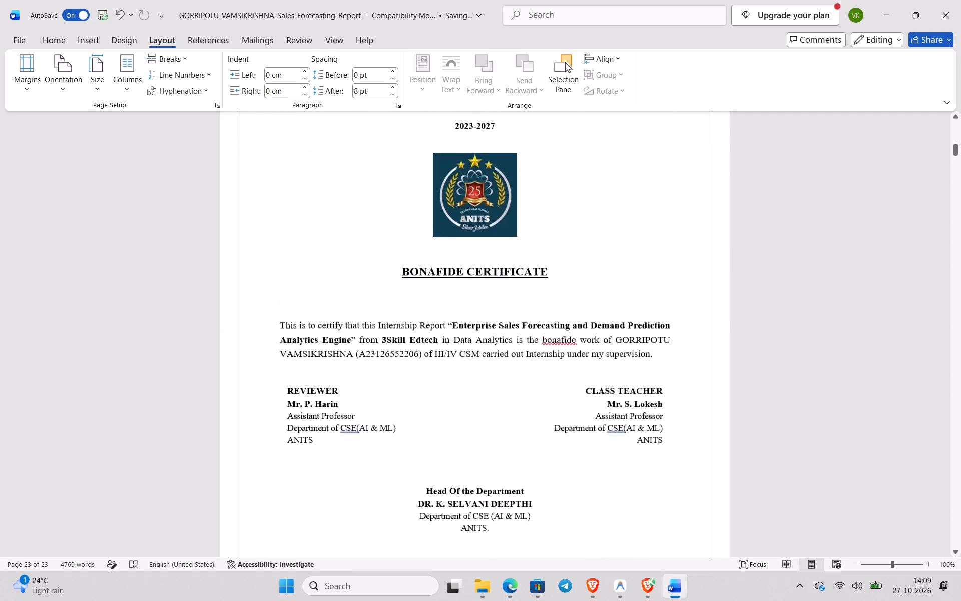
{"action": "scroll", "coordinate": [229, 326], "scroll_direction": "up", "scroll_amount": 9}
{"action": "scroll", "coordinate": [229, 326], "scroll_direction": "down", "scroll_amount": 5}
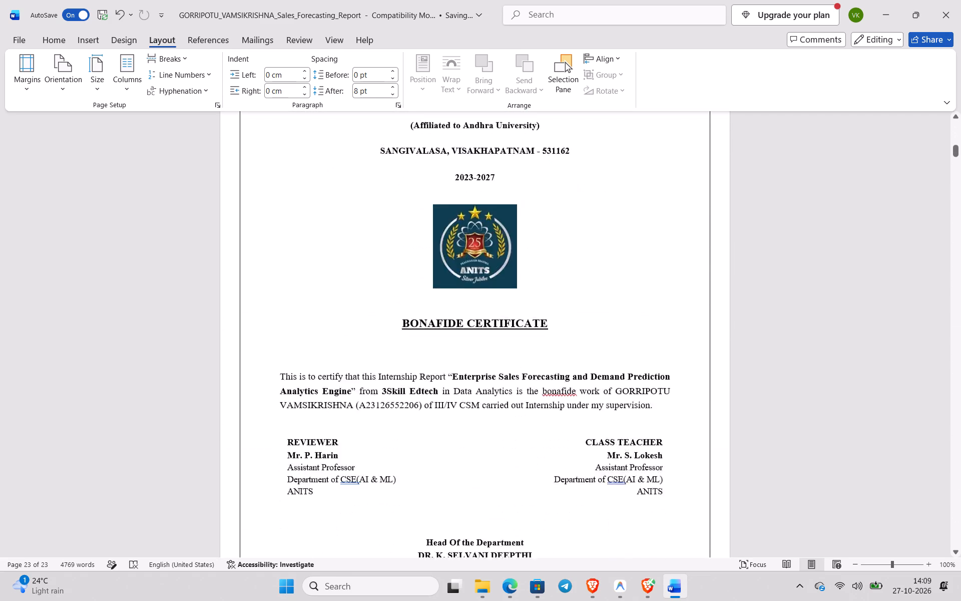
{"action": "scroll", "coordinate": [229, 326], "scroll_direction": "up", "scroll_amount": 2}
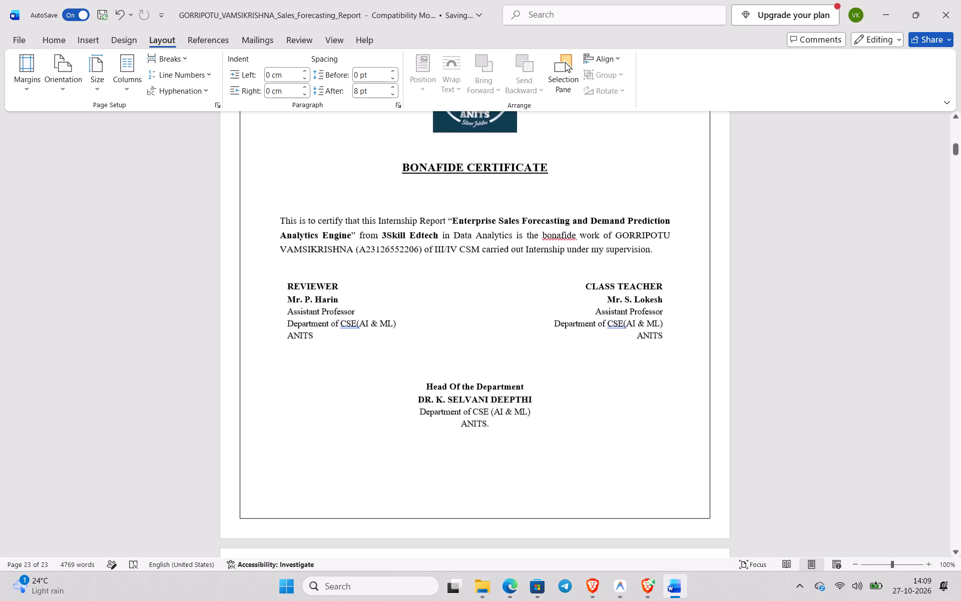
{"action": "scroll", "coordinate": [229, 326], "scroll_direction": "up", "scroll_amount": 3}
{"action": "scroll", "coordinate": [229, 326], "scroll_direction": "down", "scroll_amount": 1}
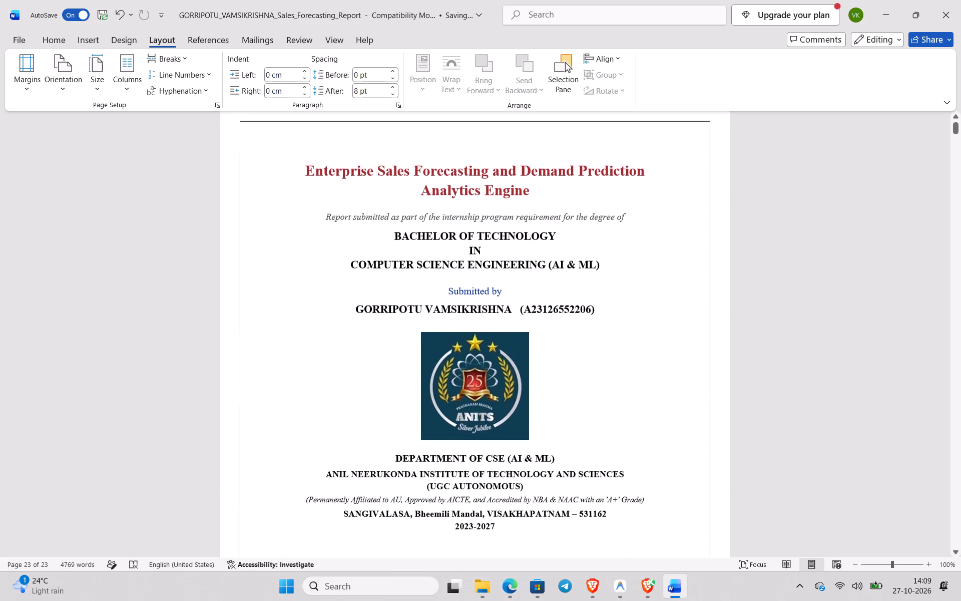
{"action": "scroll", "coordinate": [229, 326], "scroll_direction": "down", "scroll_amount": 1}
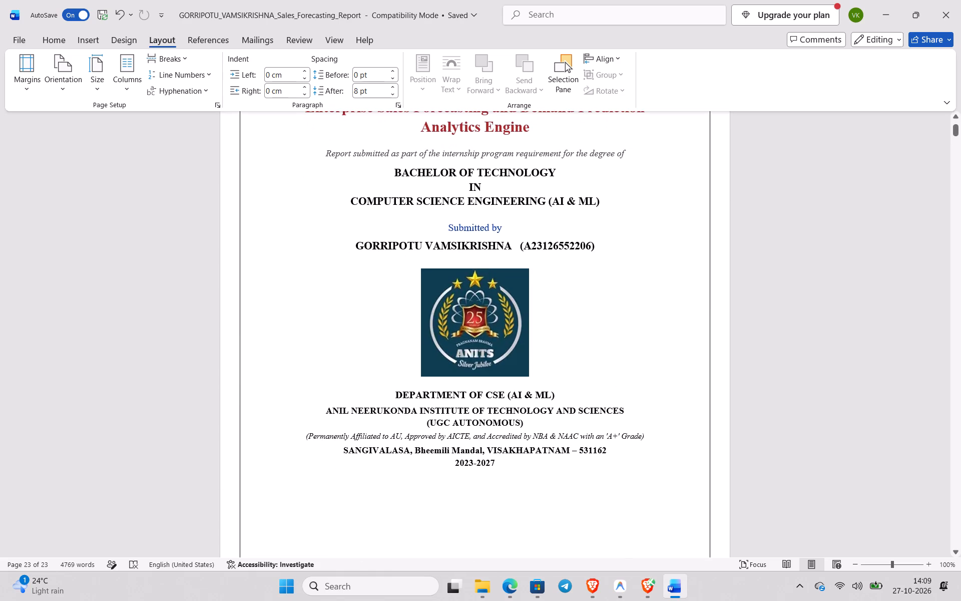
Switch to ExampleinternshipReport.pdf in Edge and compare its cover page spacing with the Word report's cover page.
{"action": "left_click", "coordinate": [496, 529]}
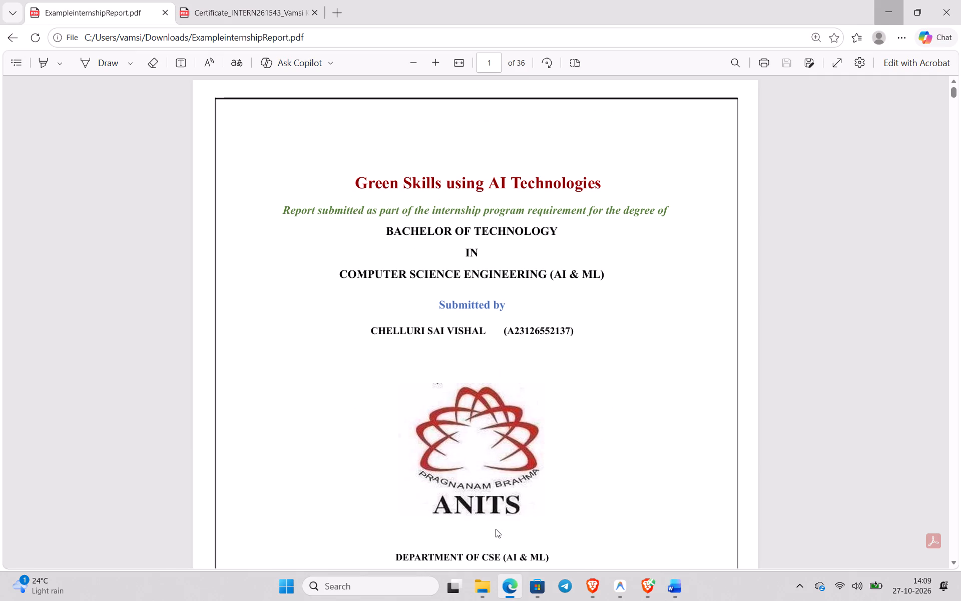
{"action": "scroll", "coordinate": [541, 254], "scroll_direction": "up", "scroll_amount": 5}
{"action": "scroll", "coordinate": [541, 254], "scroll_direction": "down", "scroll_amount": 1}
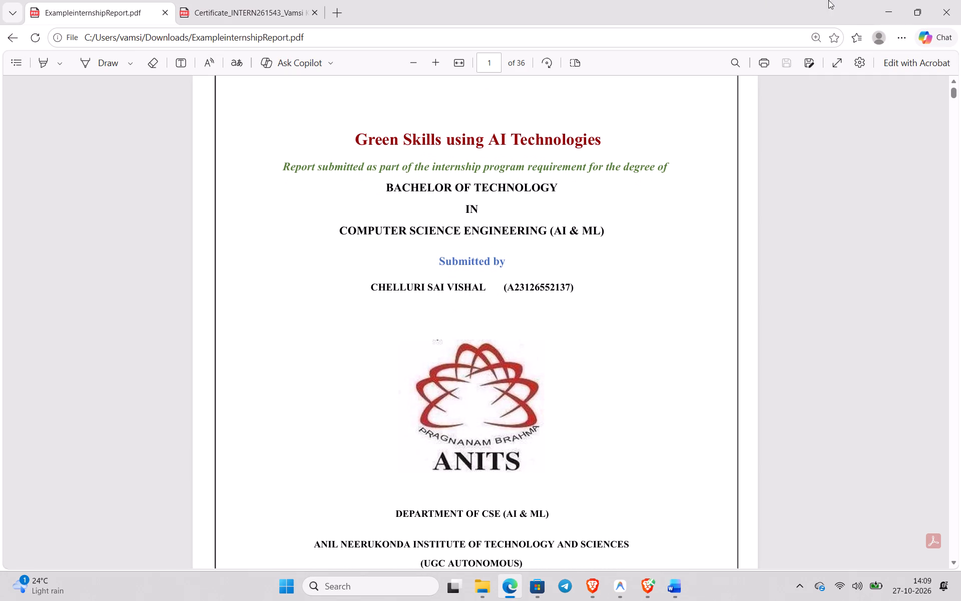
{"action": "left_click", "coordinate": [883, 0]}
{"action": "scroll", "coordinate": [613, 149], "scroll_direction": "up", "scroll_amount": 1}
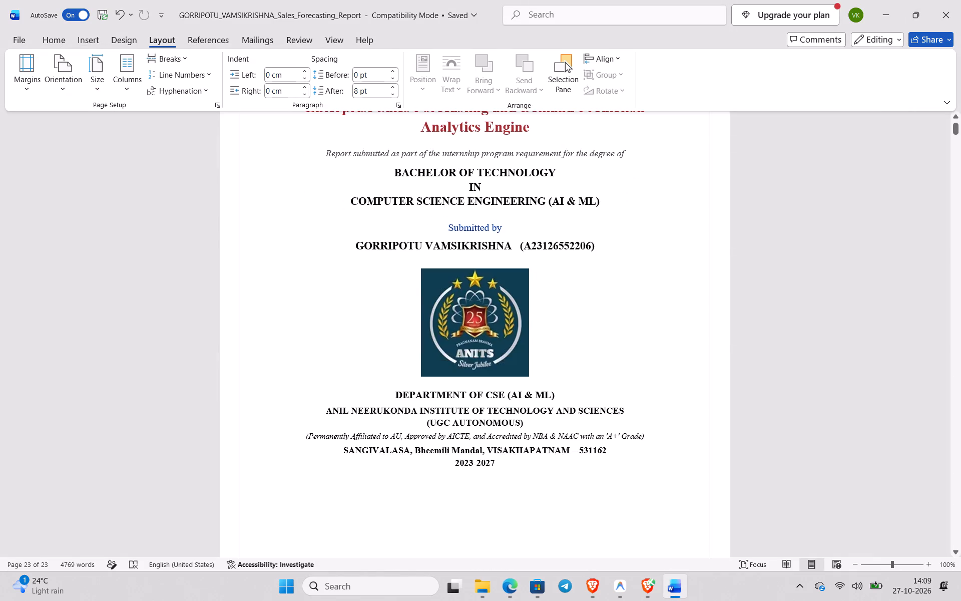
{"action": "scroll", "coordinate": [613, 149], "scroll_direction": "up", "scroll_amount": 1}
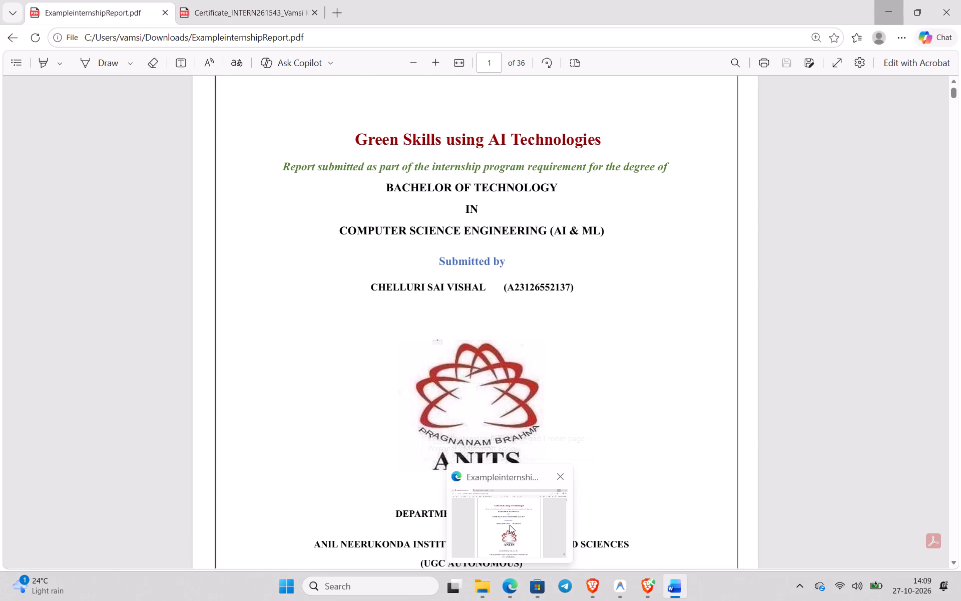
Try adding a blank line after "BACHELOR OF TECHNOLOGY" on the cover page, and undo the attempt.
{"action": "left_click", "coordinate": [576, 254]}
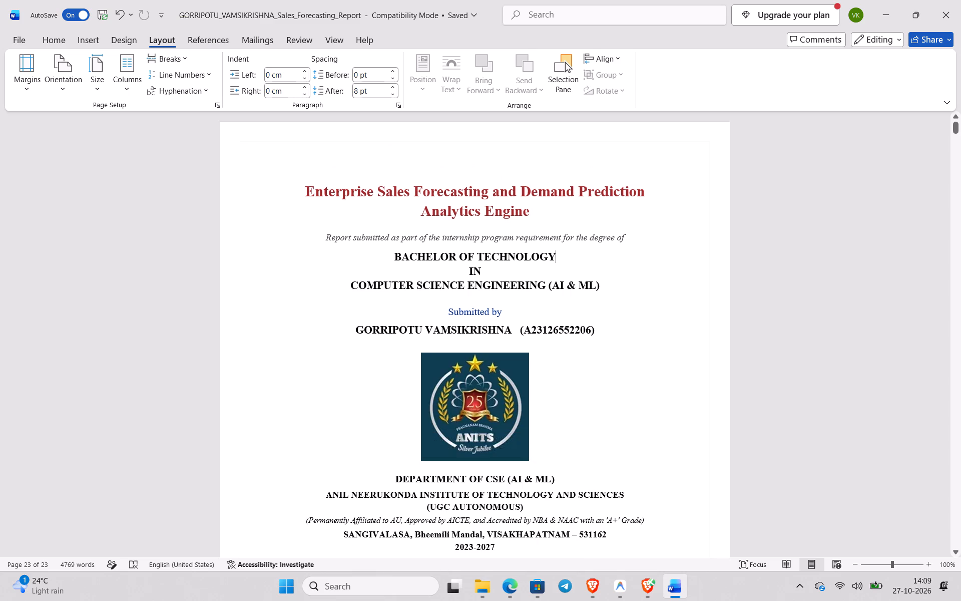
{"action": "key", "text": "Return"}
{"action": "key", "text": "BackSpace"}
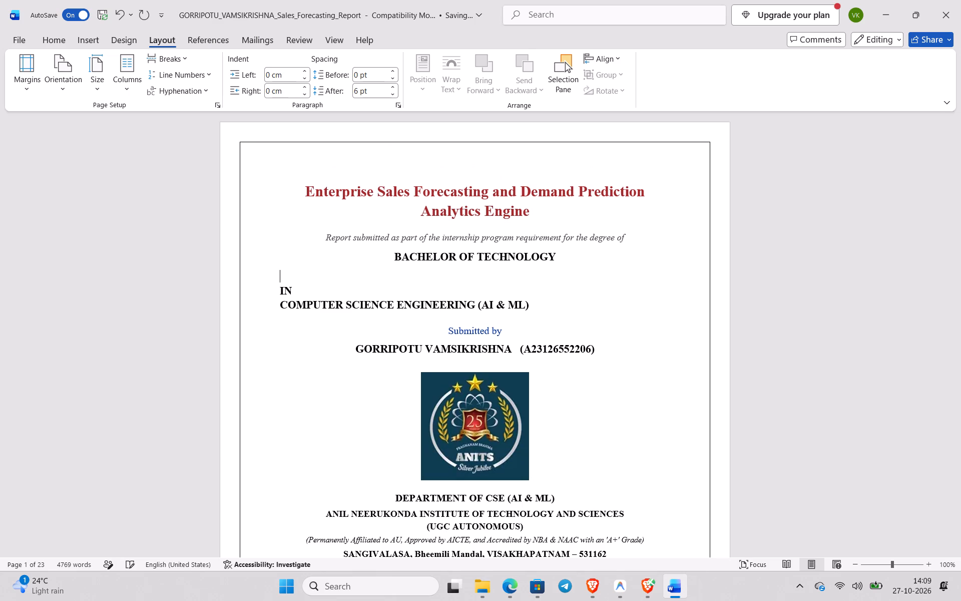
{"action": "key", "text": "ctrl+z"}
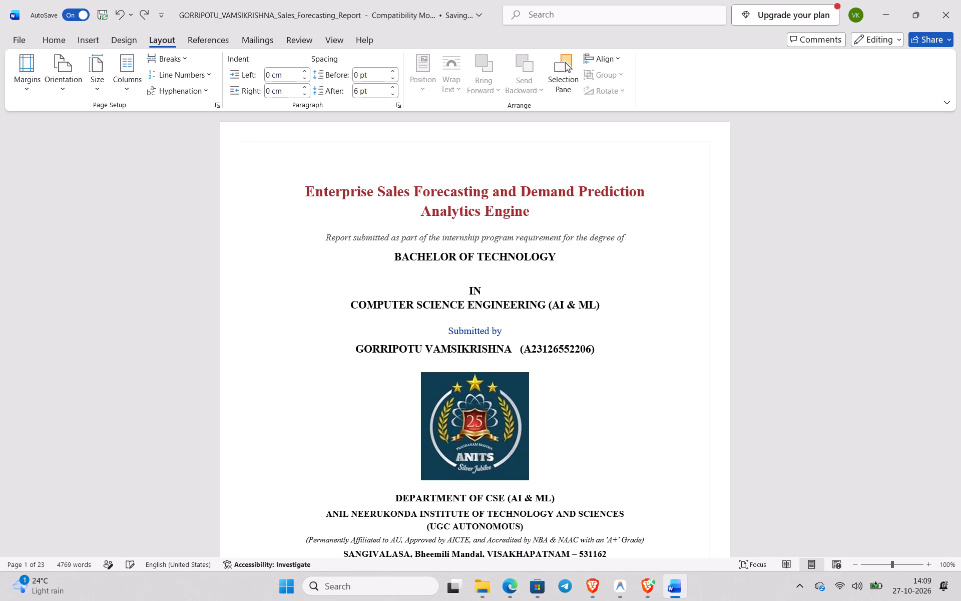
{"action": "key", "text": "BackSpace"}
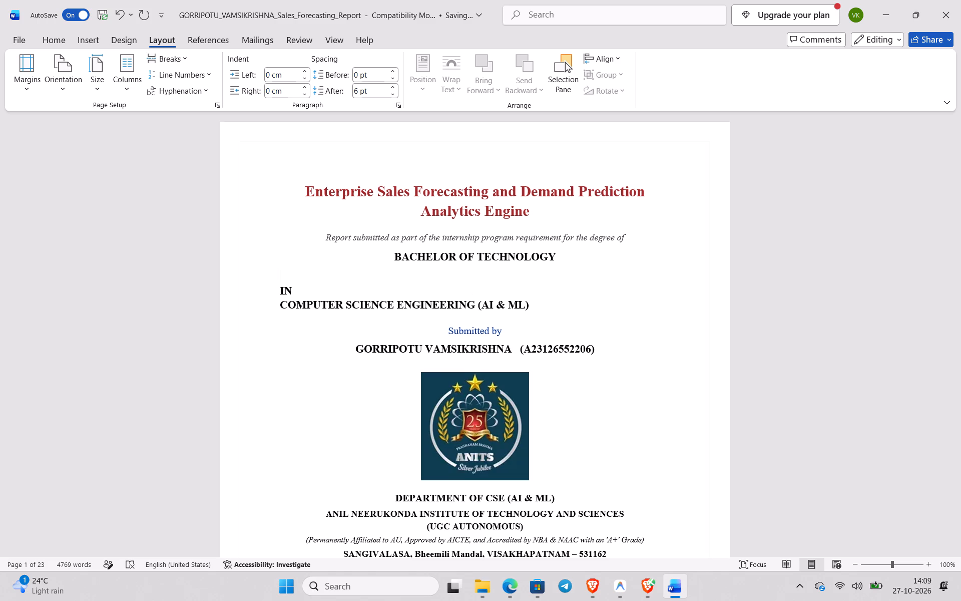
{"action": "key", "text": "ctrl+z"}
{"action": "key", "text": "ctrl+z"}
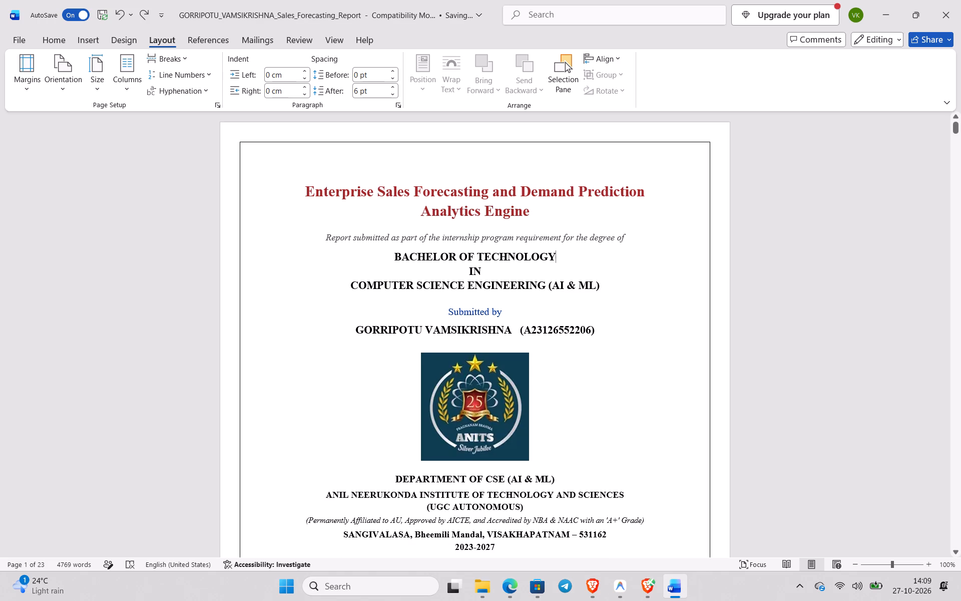
Set 1.5 line spacing on the cover page lines from "BACHELOR OF TECHNOLOGY" to "COMPUTER SCIENCE ENGINEERING (AI & ML)".
{"action": "left_click_drag", "start_coordinate": [611, 284], "coordinate": [389, 248]}
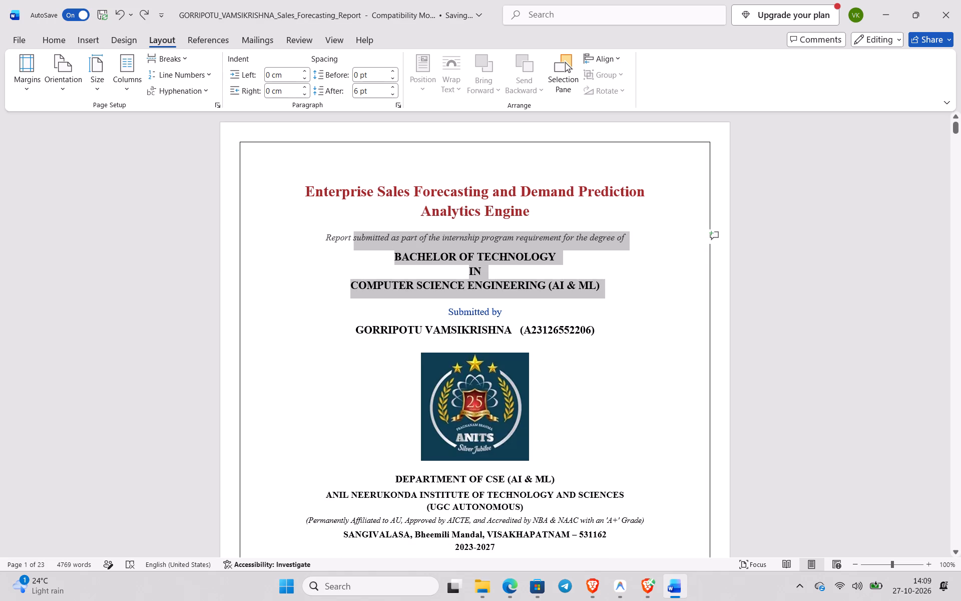
{"action": "left_click_drag", "start_coordinate": [389, 248], "coordinate": [390, 250]}
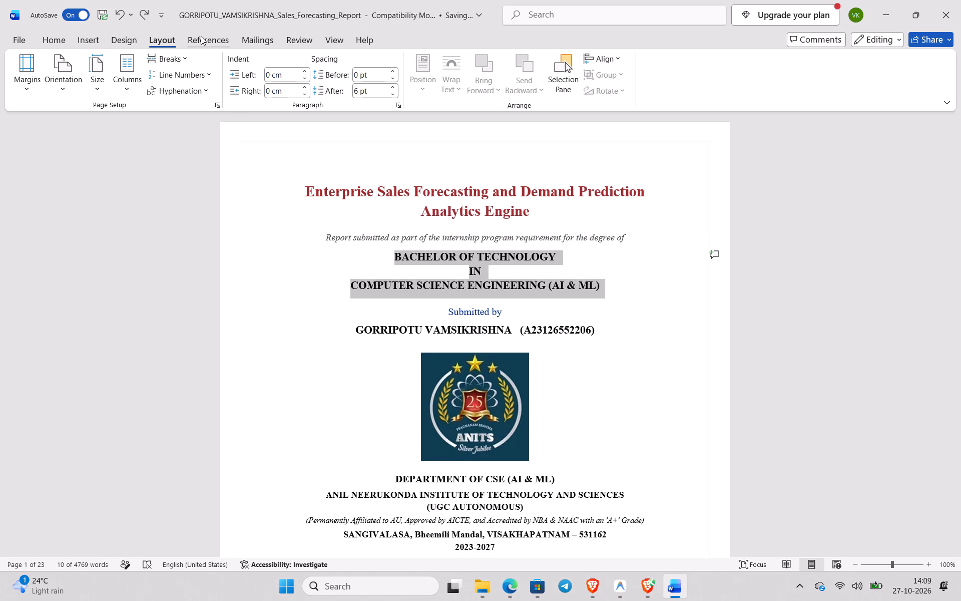
{"action": "left_click", "coordinate": [61, 36]}
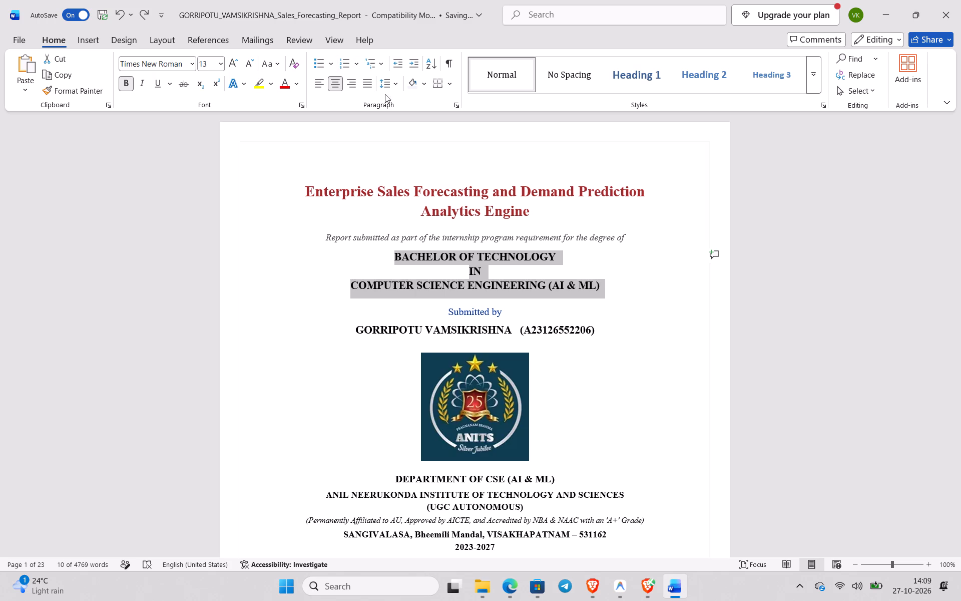
{"action": "left_click", "coordinate": [397, 83]}
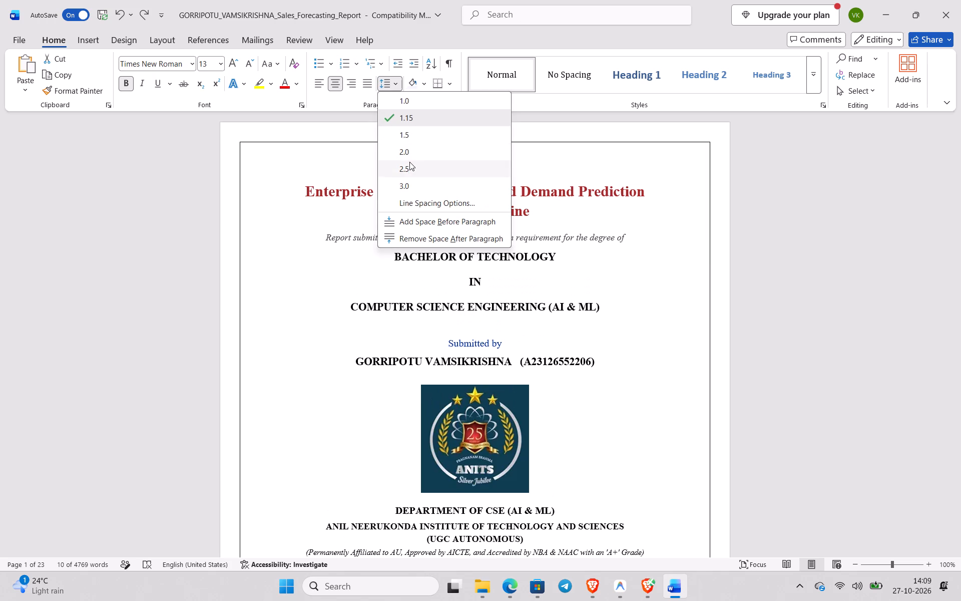
{"action": "left_click", "coordinate": [412, 131]}
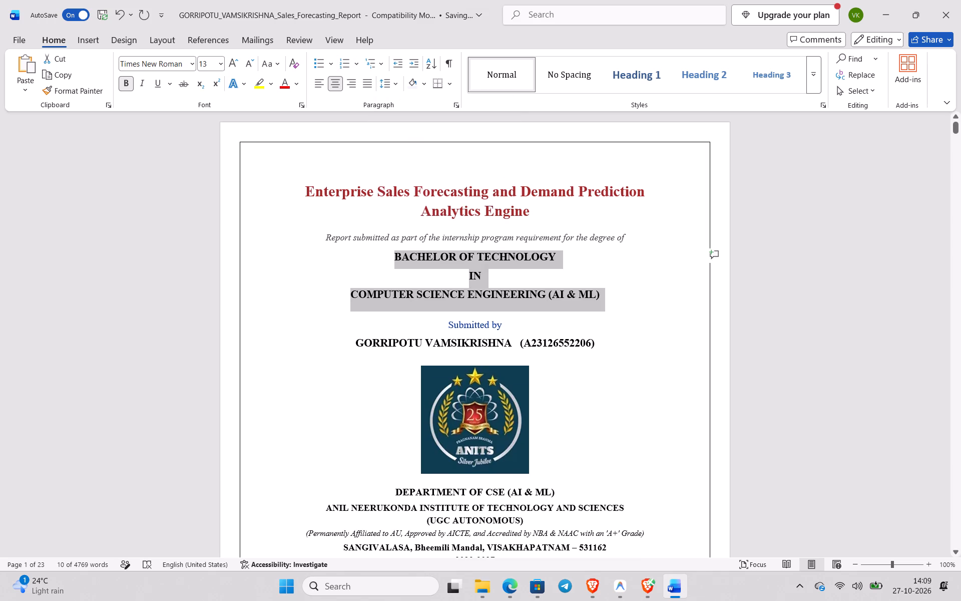
Set 2.0 line spacing on the cover page lines from "DEPARTMENT OF CSE (AI & ML)" to "2023-2027".
{"action": "scroll", "coordinate": [527, 335], "scroll_direction": "down", "scroll_amount": 1}
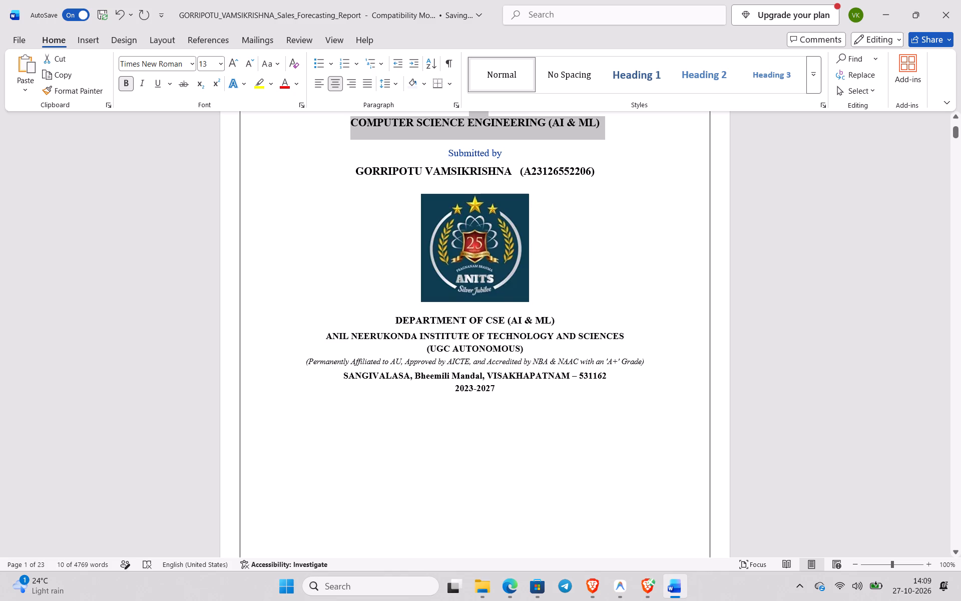
{"action": "left_click_drag", "start_coordinate": [390, 317], "coordinate": [502, 392]}
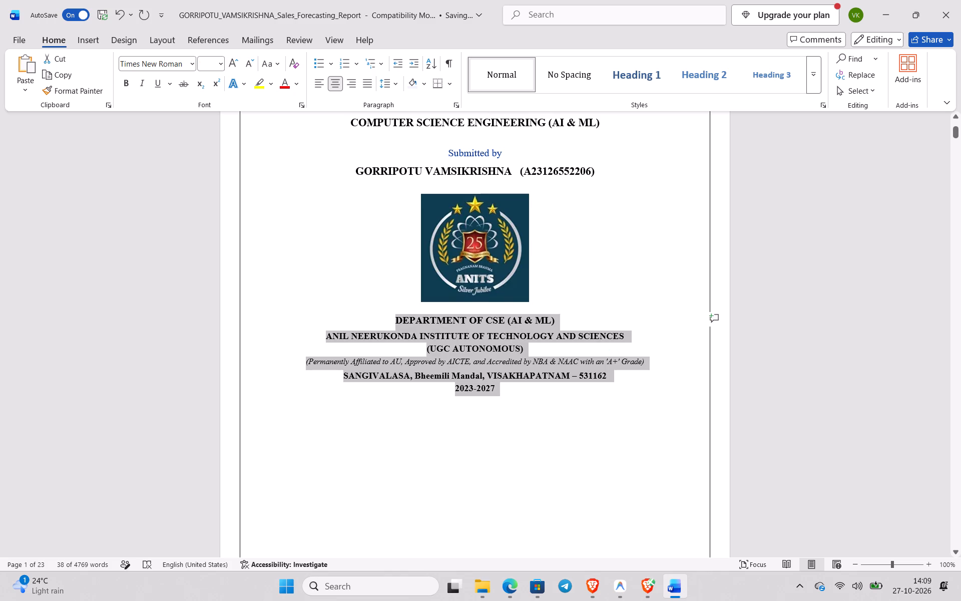
{"action": "left_click", "coordinate": [396, 87]}
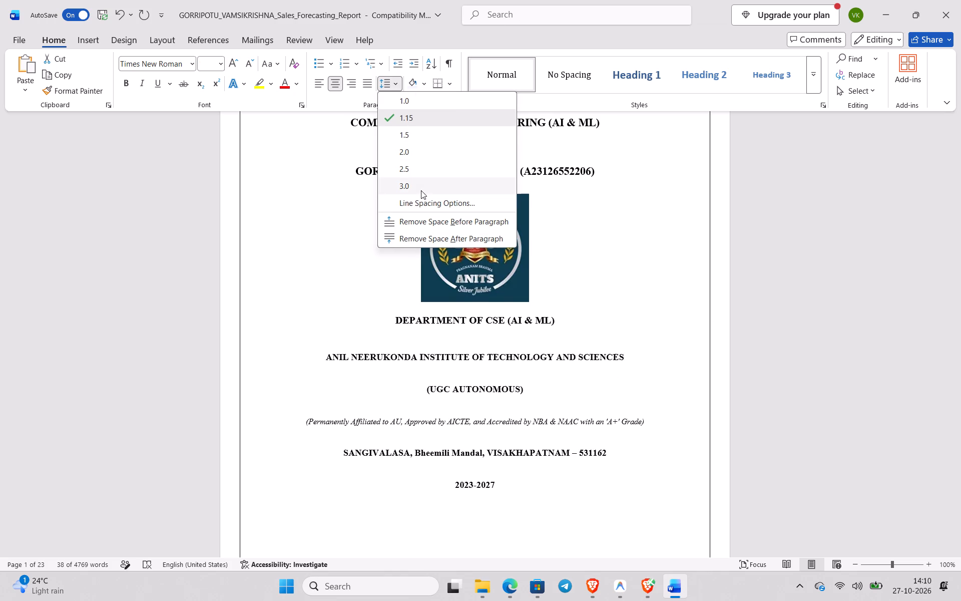
{"action": "left_click", "coordinate": [420, 153]}
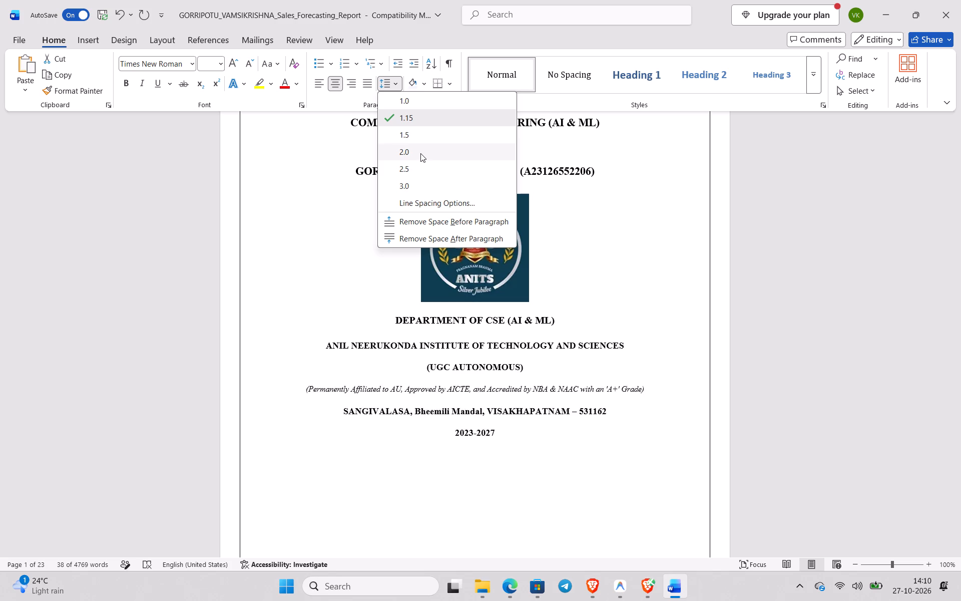
Add a blank line below the cover page logo and another below the student name line.
{"action": "left_click", "coordinate": [562, 298]}
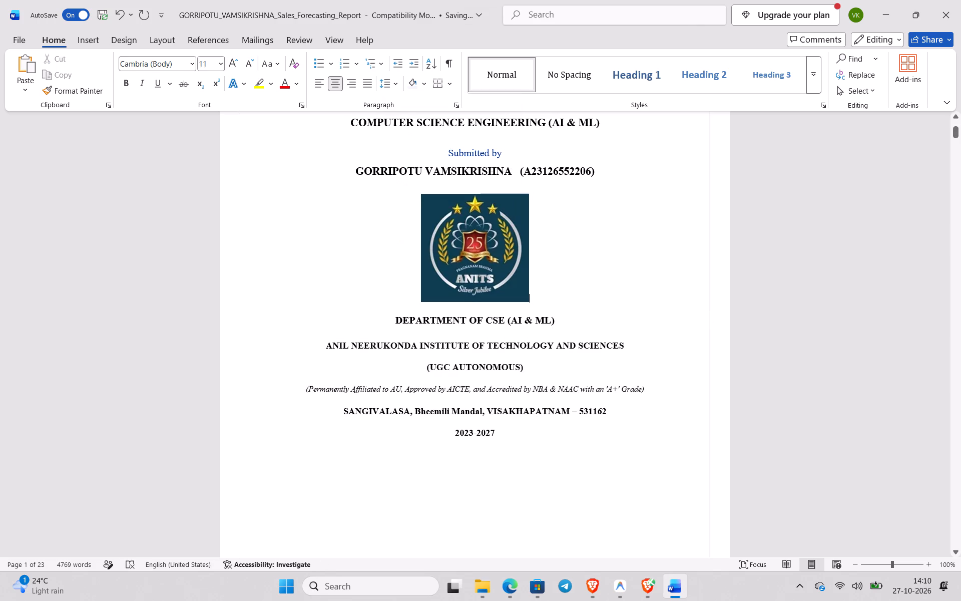
{"action": "key", "text": "Return"}
{"action": "scroll", "coordinate": [562, 298], "scroll_direction": "up", "scroll_amount": 1}
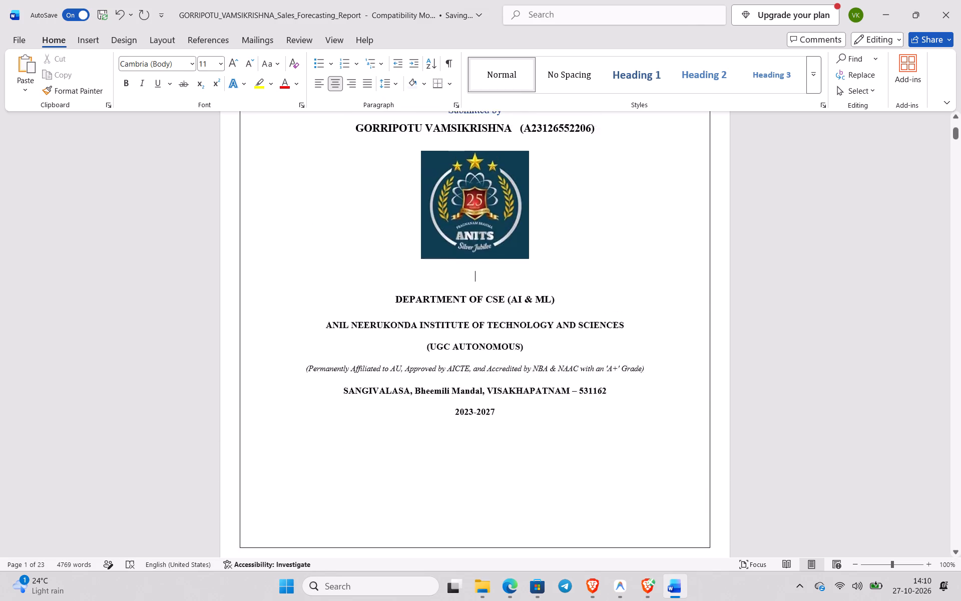
{"action": "scroll", "coordinate": [562, 298], "scroll_direction": "up", "scroll_amount": 1}
{"action": "left_click", "coordinate": [603, 229]}
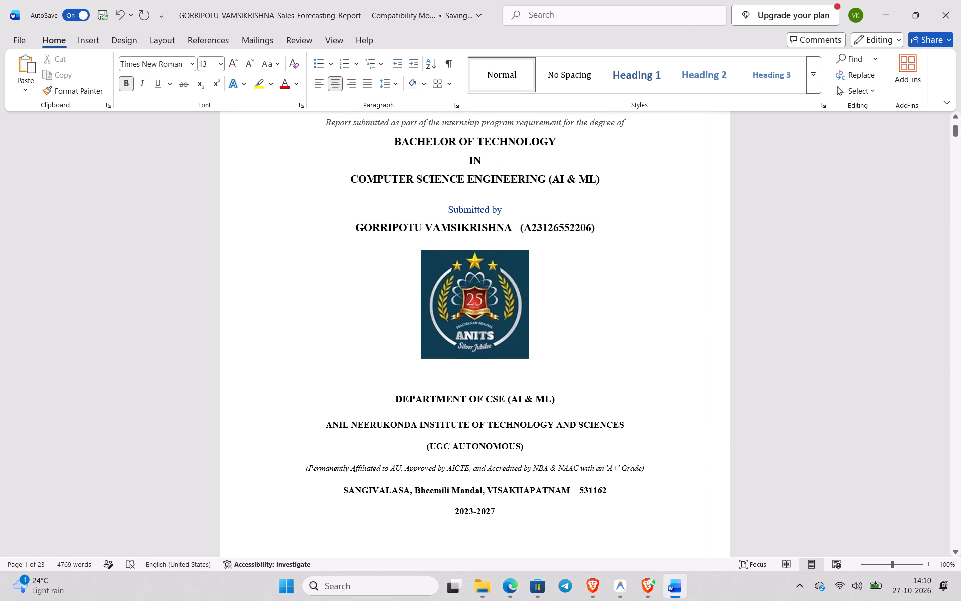
{"action": "key", "text": "Return"}
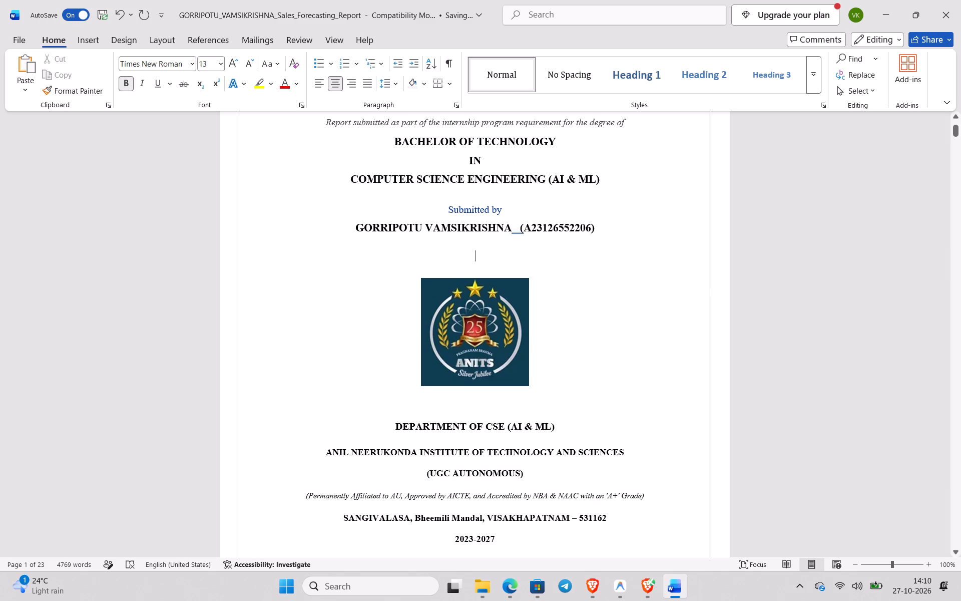
Enlarge the ANITS logo on the cover page slightly, keeping its proportions.
{"action": "left_click", "coordinate": [473, 335]}
{"action": "left_click_drag", "start_coordinate": [530, 384], "coordinate": [590, 413]}
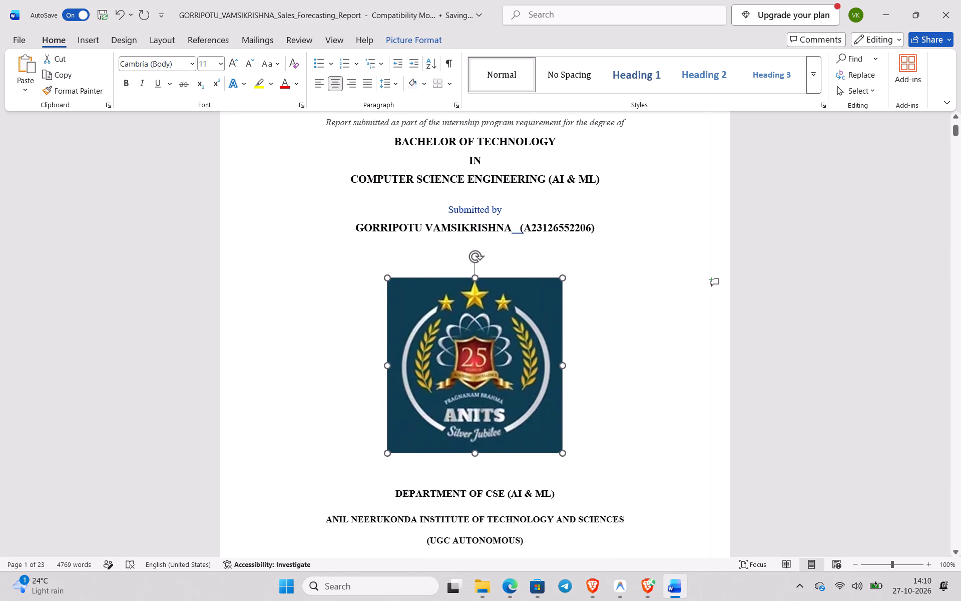
{"action": "left_click_drag", "start_coordinate": [590, 413], "coordinate": [545, 396]}
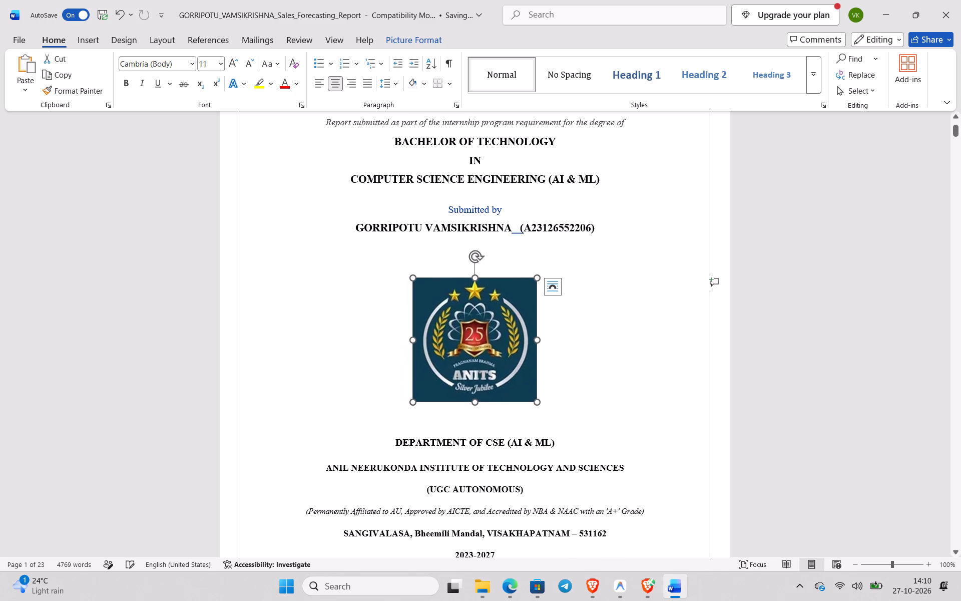
{"action": "left_click", "coordinate": [569, 368]}
Compare the Word report's cover page layout with the cover page of ExampleinternshipReport.pdf in Edge.
{"action": "scroll", "coordinate": [569, 368], "scroll_direction": "down", "scroll_amount": 1}
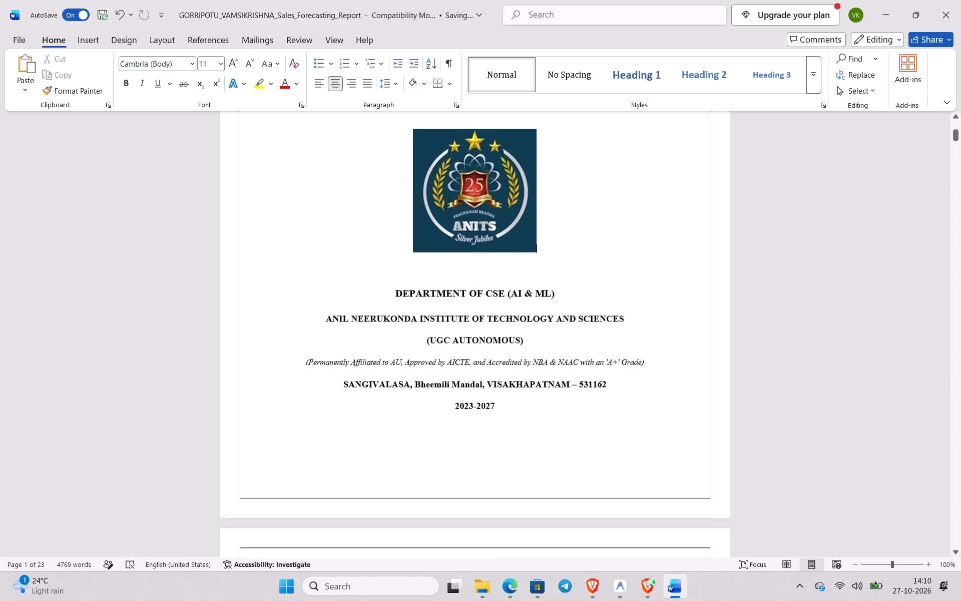
{"action": "scroll", "coordinate": [569, 368], "scroll_direction": "down", "scroll_amount": 1}
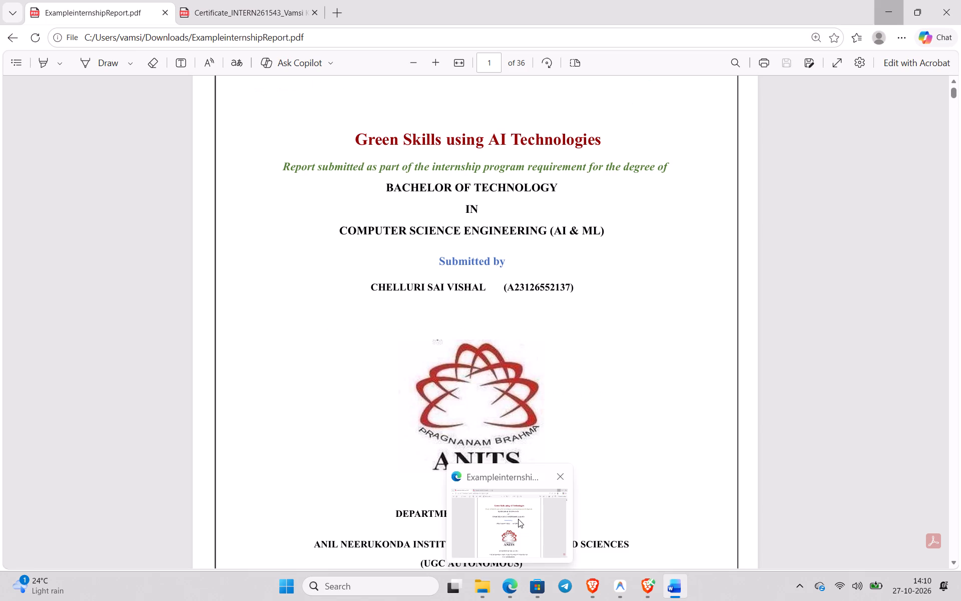
{"action": "left_click", "coordinate": [518, 519]}
{"action": "scroll", "coordinate": [530, 368], "scroll_direction": "down", "scroll_amount": 2}
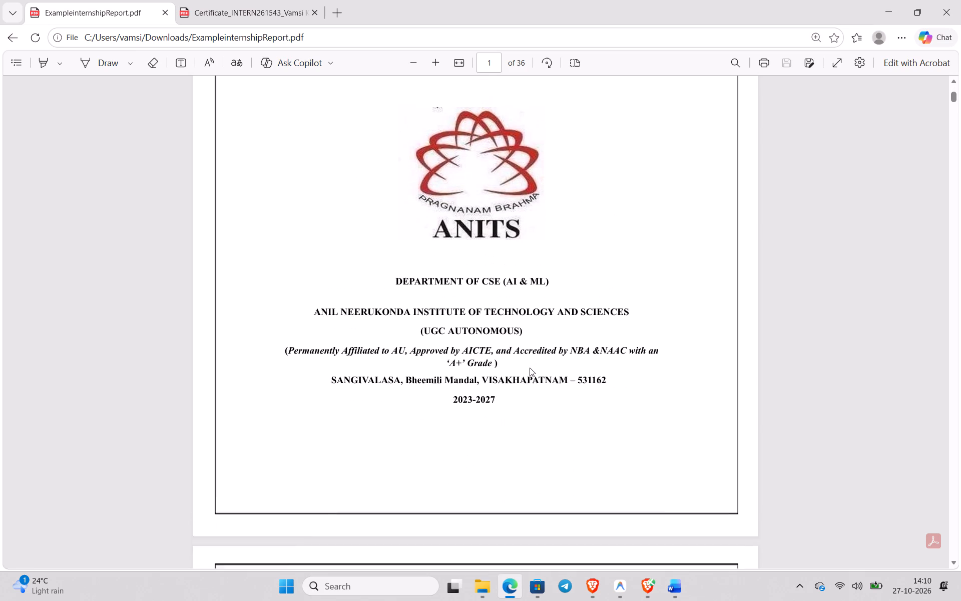
{"action": "scroll", "coordinate": [530, 368], "scroll_direction": "down", "scroll_amount": 1}
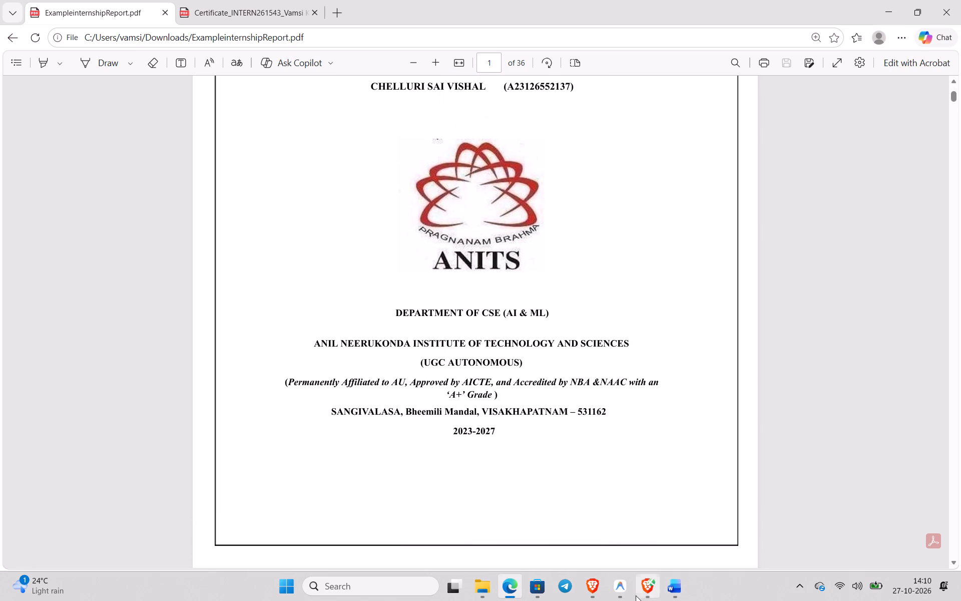
{"action": "left_click", "coordinate": [670, 586]}
{"action": "scroll", "coordinate": [575, 431], "scroll_direction": "up", "scroll_amount": 1}
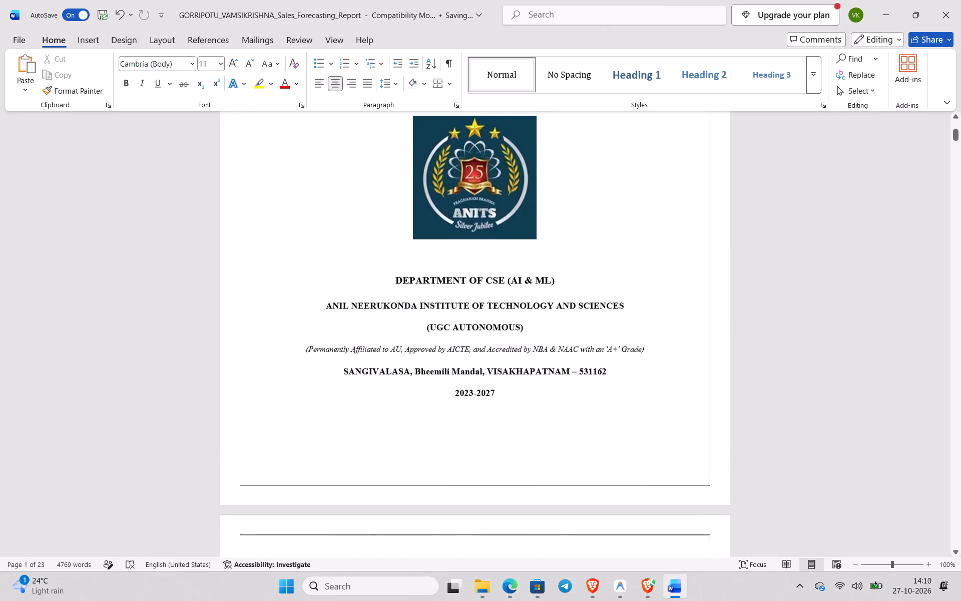
{"action": "scroll", "coordinate": [575, 431], "scroll_direction": "up", "scroll_amount": 3}
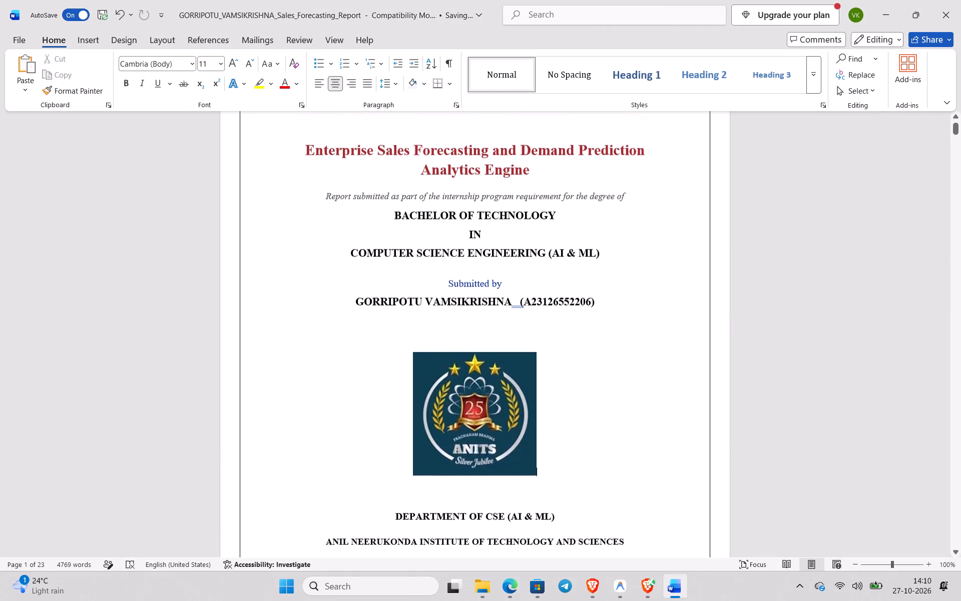
{"action": "scroll", "coordinate": [575, 431], "scroll_direction": "up", "scroll_amount": 1}
{"action": "scroll", "coordinate": [575, 431], "scroll_direction": "right", "scroll_amount": 1}
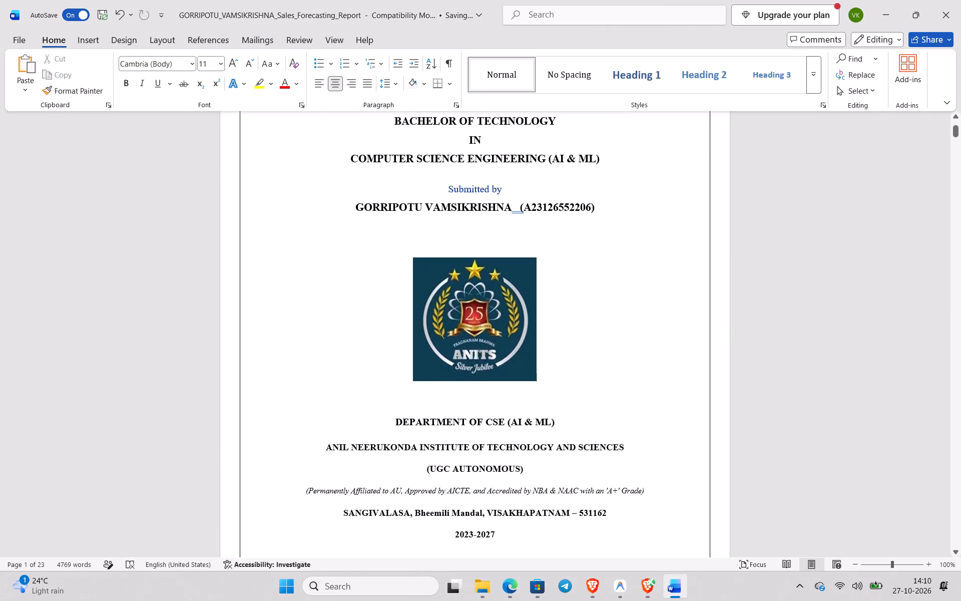
{"action": "scroll", "coordinate": [575, 431], "scroll_direction": "right", "scroll_amount": 1}
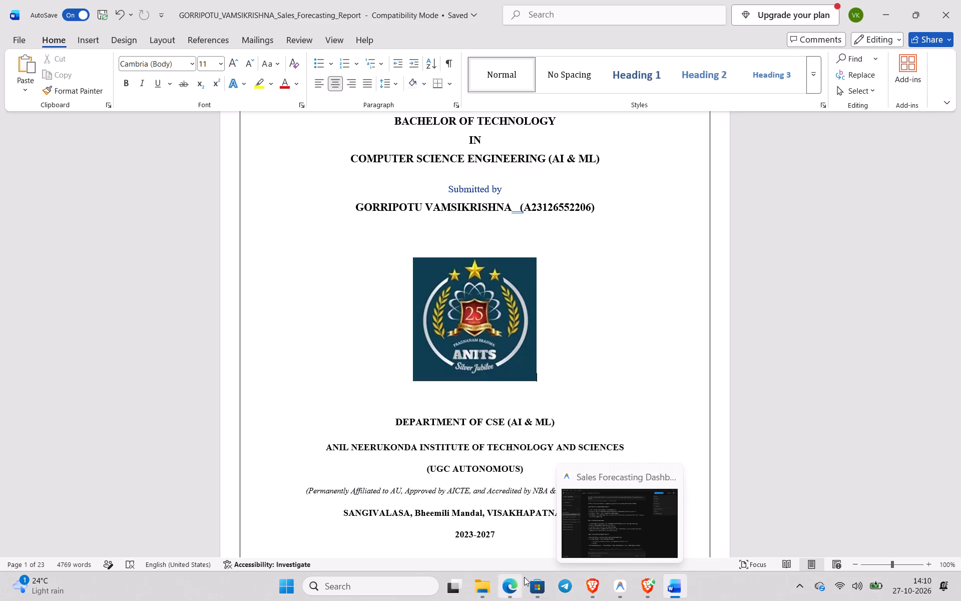
{"action": "left_click", "coordinate": [516, 506]}
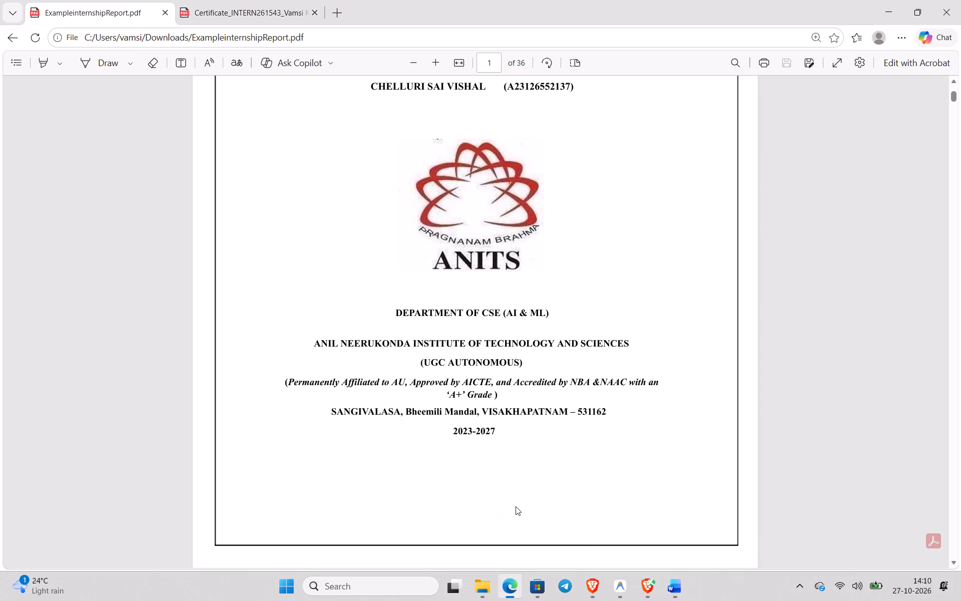
{"action": "scroll", "coordinate": [537, 345], "scroll_direction": "up", "scroll_amount": 5}
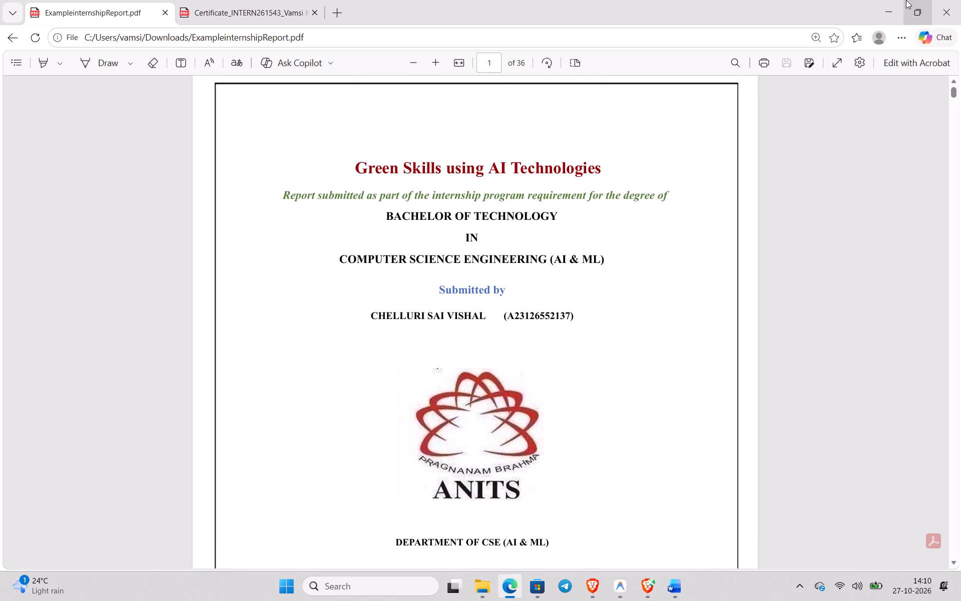
{"action": "left_click", "coordinate": [898, 0]}
{"action": "scroll", "coordinate": [601, 299], "scroll_direction": "up", "scroll_amount": 1}
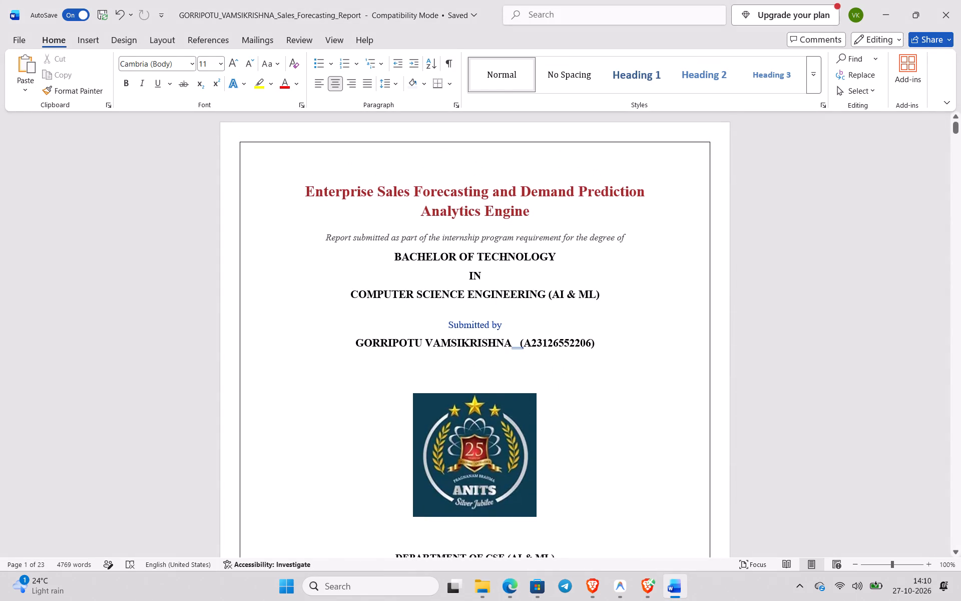
Compare the Word report's bonafide certificate page with the one in ExampleinternshipReport.pdf in Edge.
{"action": "scroll", "coordinate": [601, 299], "scroll_direction": "down", "scroll_amount": 5}
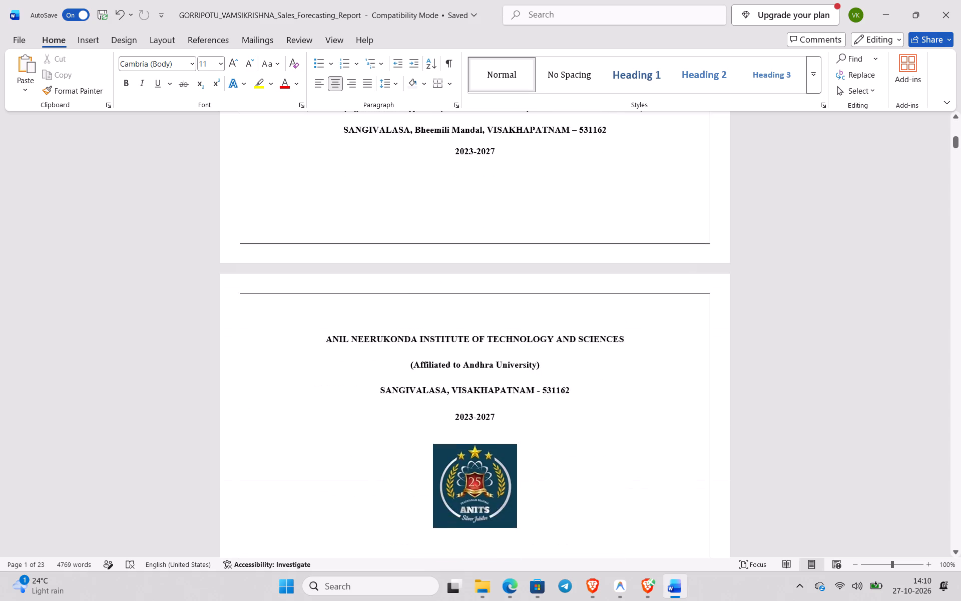
{"action": "scroll", "coordinate": [601, 299], "scroll_direction": "down", "scroll_amount": 2}
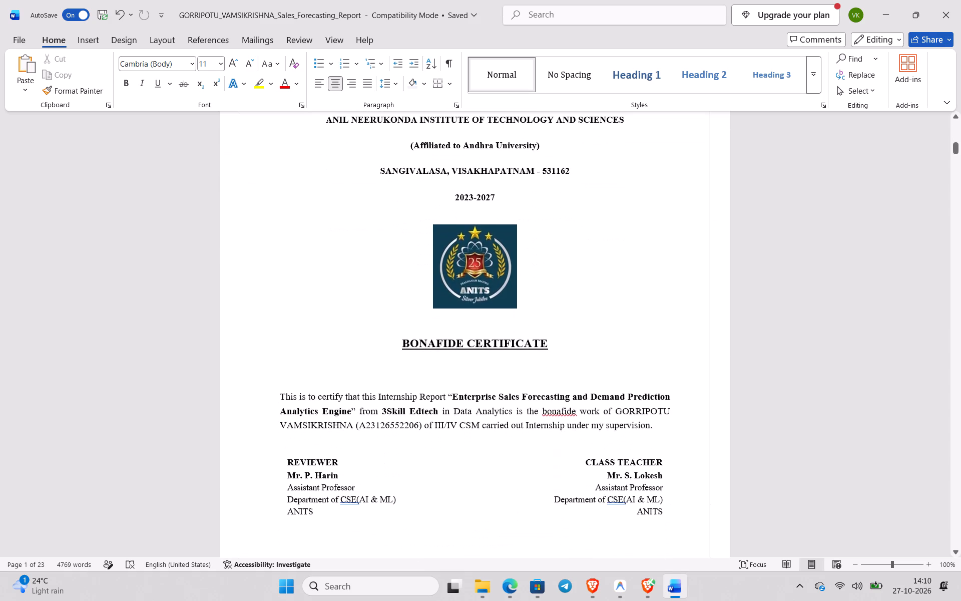
{"action": "left_click", "coordinate": [514, 587]}
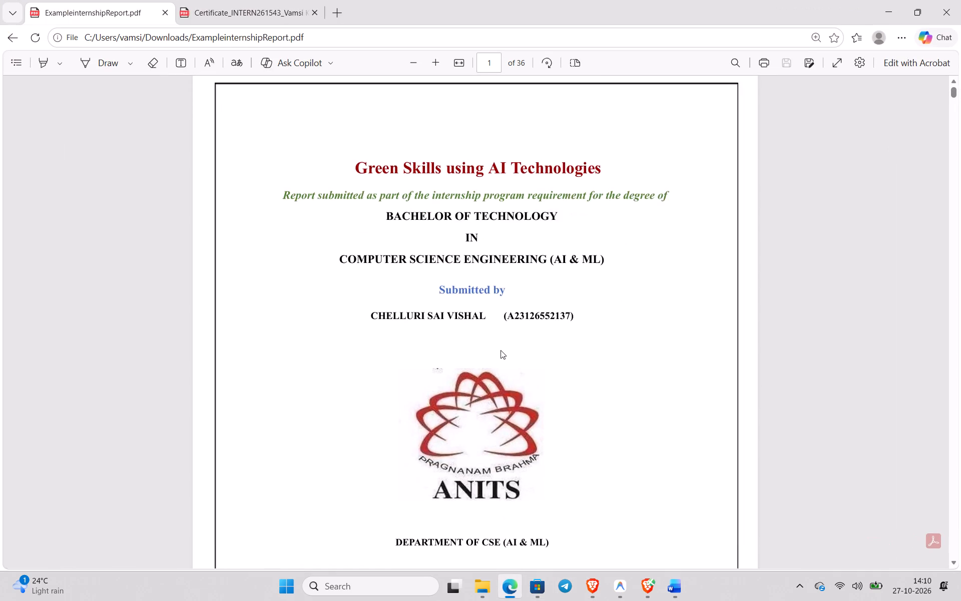
{"action": "scroll", "coordinate": [501, 350], "scroll_direction": "down", "scroll_amount": 7}
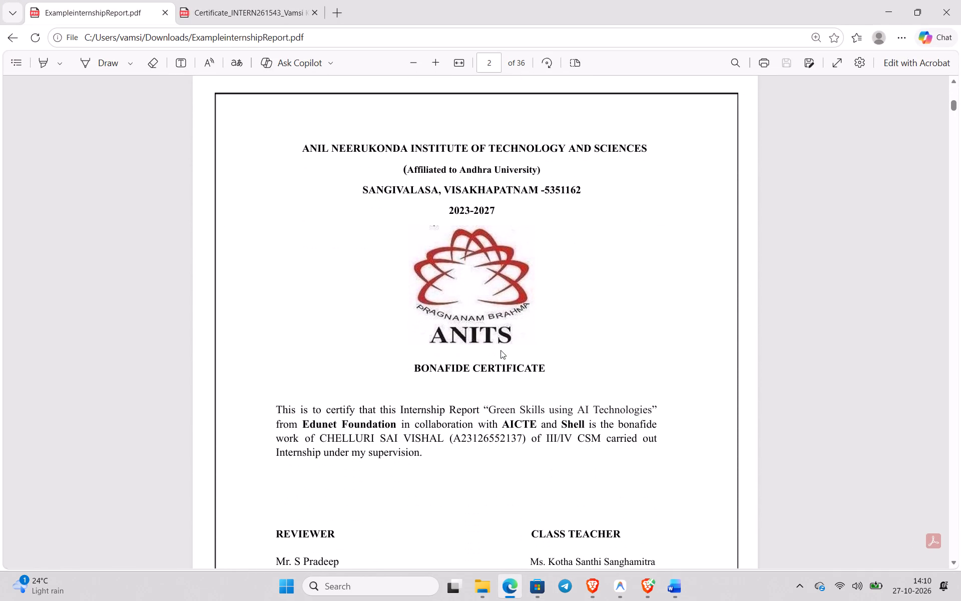
{"action": "left_click", "coordinate": [898, 0]}
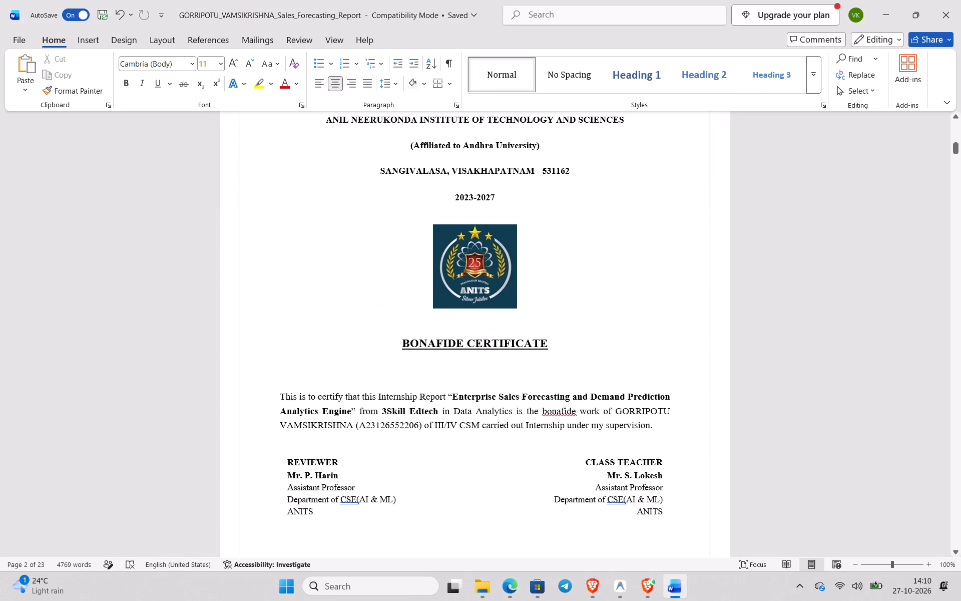
Review the layout of the bonafide certificate's signature blocks and the Acknowledgement page in the Word report.
{"action": "scroll", "coordinate": [623, 294], "scroll_direction": "down", "scroll_amount": 2}
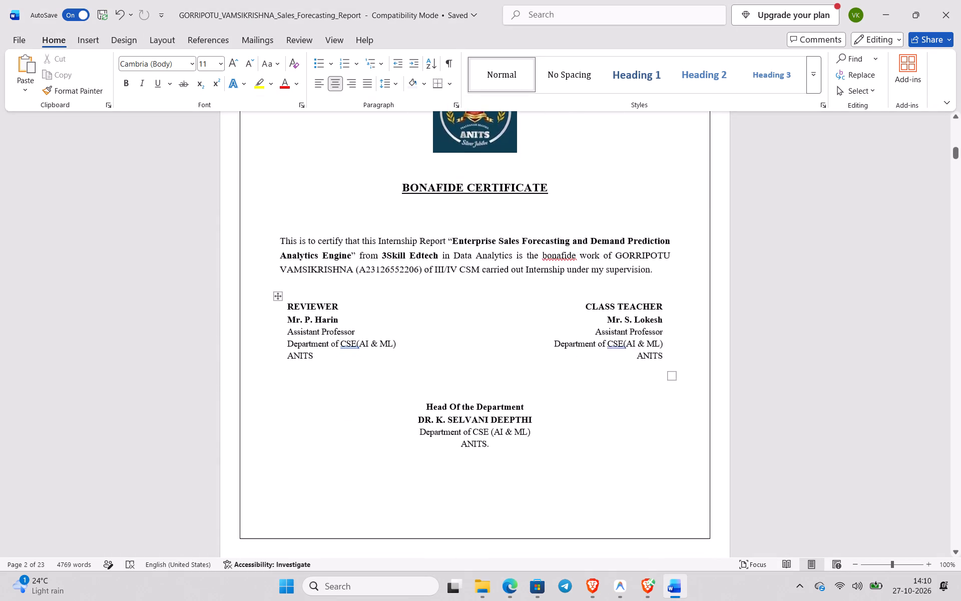
{"action": "scroll", "coordinate": [623, 294], "scroll_direction": "down", "scroll_amount": 4}
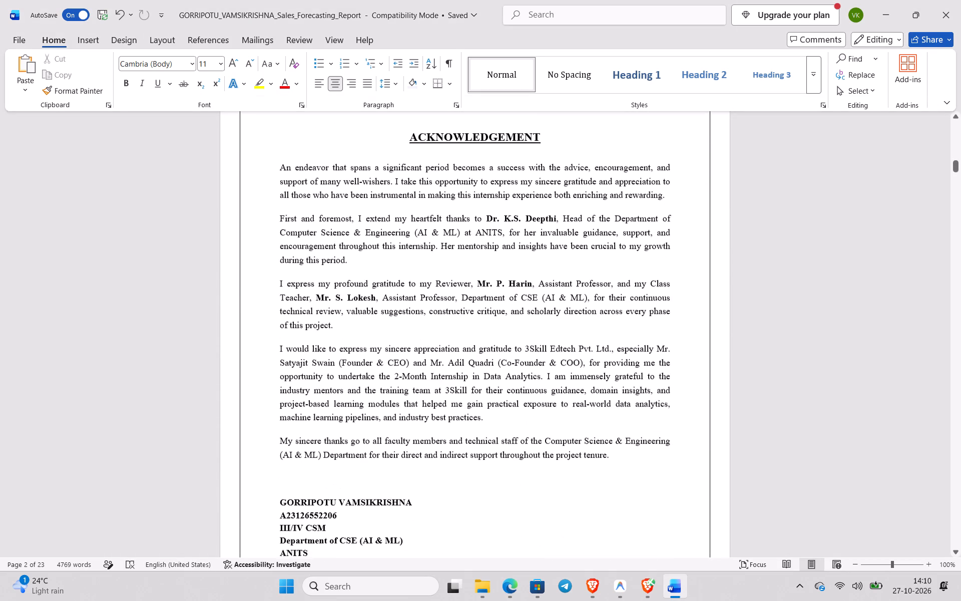
{"action": "scroll", "coordinate": [623, 294], "scroll_direction": "up", "scroll_amount": 4}
{"action": "scroll", "coordinate": [623, 294], "scroll_direction": "down", "scroll_amount": 2}
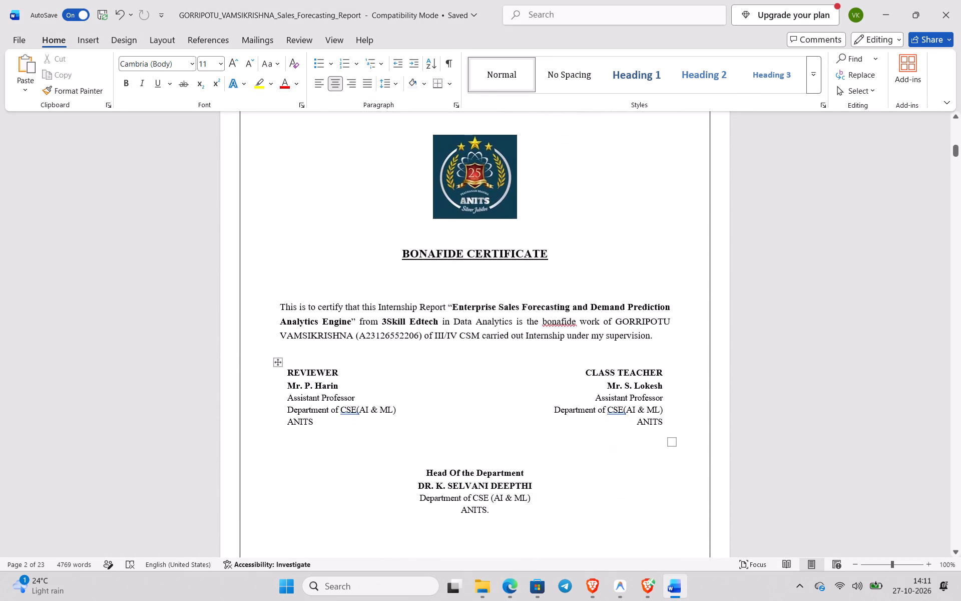
{"action": "scroll", "coordinate": [623, 294], "scroll_direction": "down", "scroll_amount": 1}
{"action": "scroll", "coordinate": [623, 294], "scroll_direction": "up", "scroll_amount": 2}
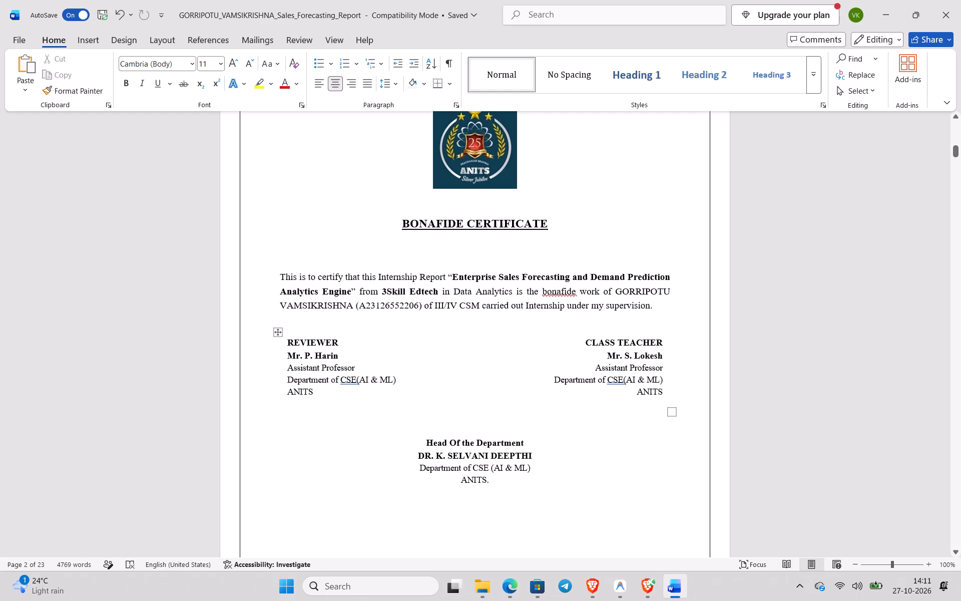
{"action": "scroll", "coordinate": [623, 294], "scroll_direction": "up", "scroll_amount": 1}
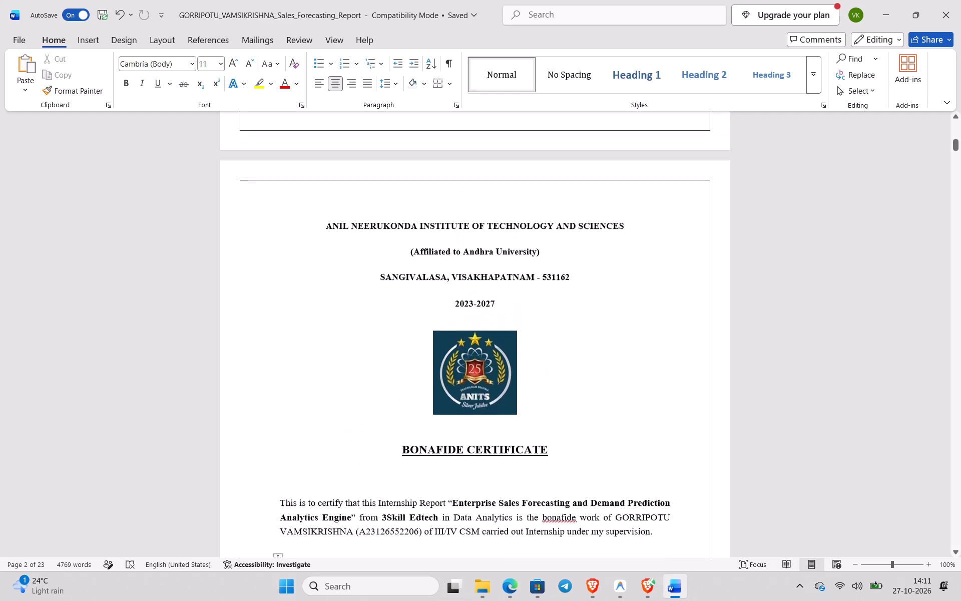
{"action": "scroll", "coordinate": [623, 294], "scroll_direction": "up", "scroll_amount": 1}
Check the signature spacing in ExampleinternshipReport.pdf in Edge, and add a blank line above the reviewer and class teacher block in Word's bonafide certificate.
{"action": "left_click", "coordinate": [516, 587]}
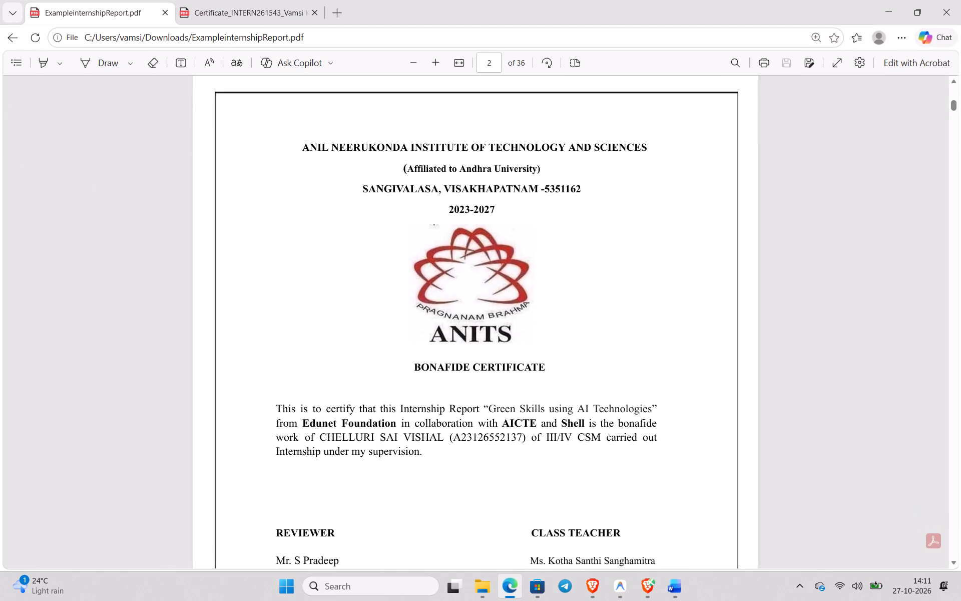
{"action": "scroll", "coordinate": [516, 408], "scroll_direction": "down", "scroll_amount": 1}
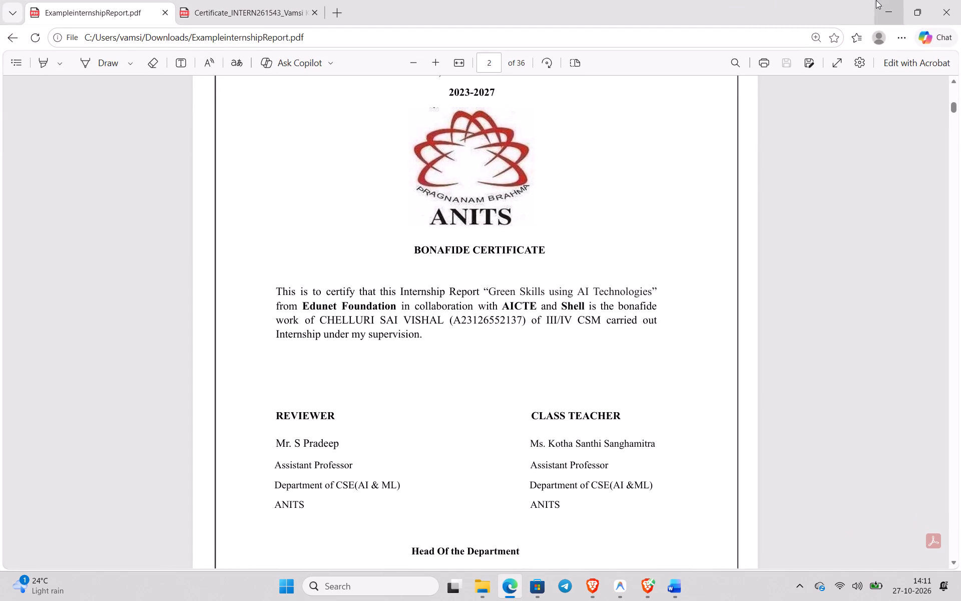
{"action": "left_click", "coordinate": [876, 0]}
{"action": "scroll", "coordinate": [601, 330], "scroll_direction": "down", "scroll_amount": 3}
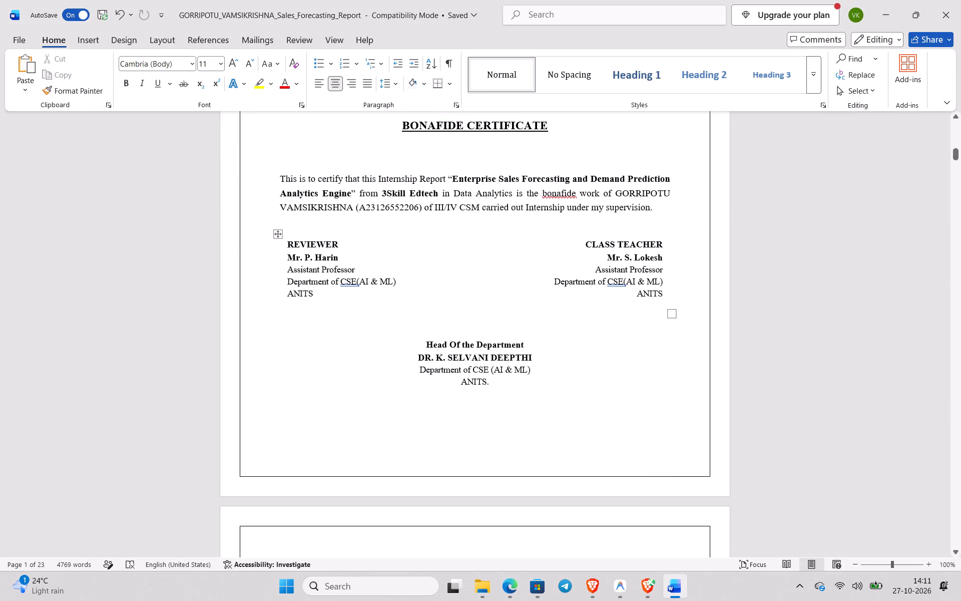
{"action": "left_click", "coordinate": [663, 205]}
{"action": "key", "text": "Return"}
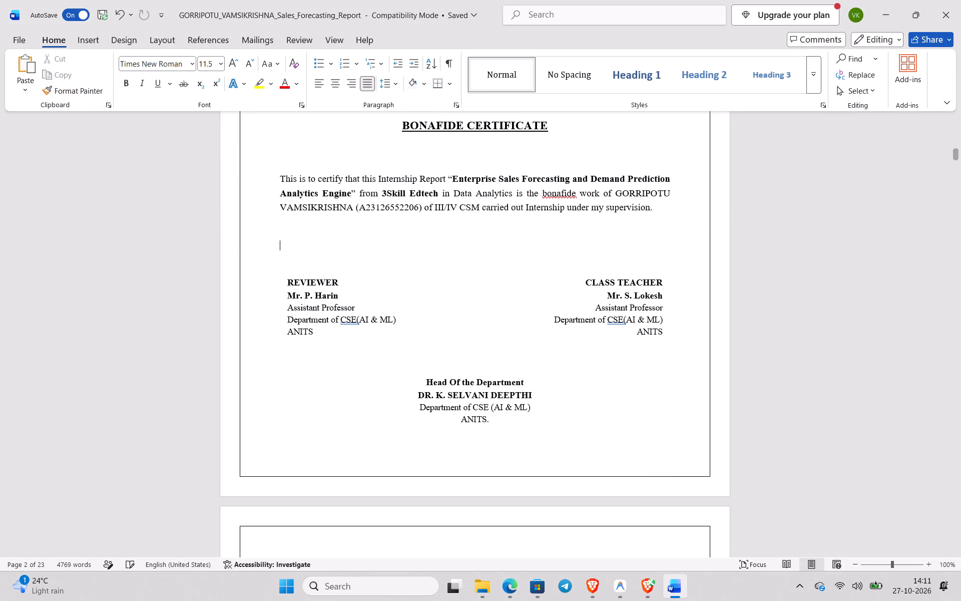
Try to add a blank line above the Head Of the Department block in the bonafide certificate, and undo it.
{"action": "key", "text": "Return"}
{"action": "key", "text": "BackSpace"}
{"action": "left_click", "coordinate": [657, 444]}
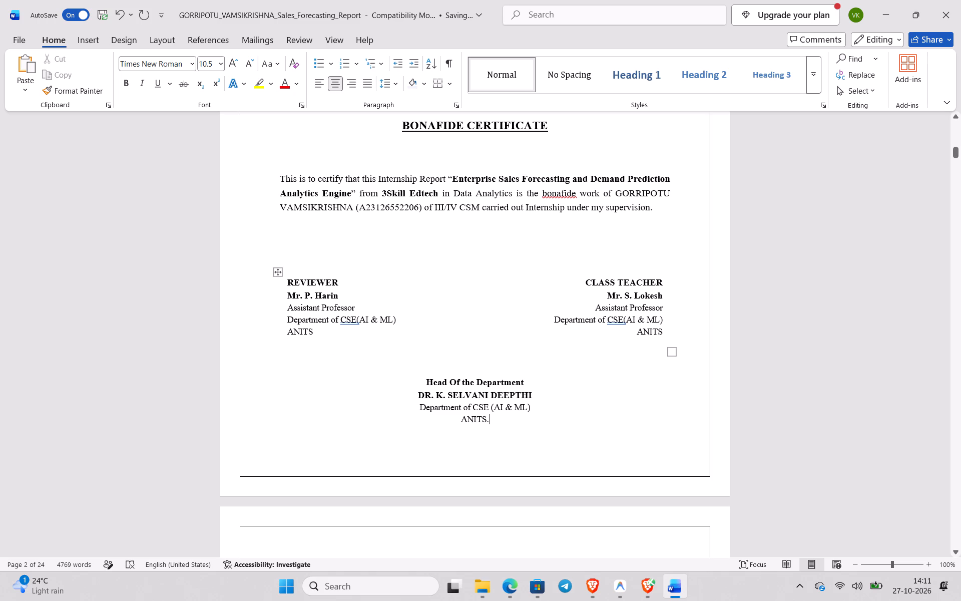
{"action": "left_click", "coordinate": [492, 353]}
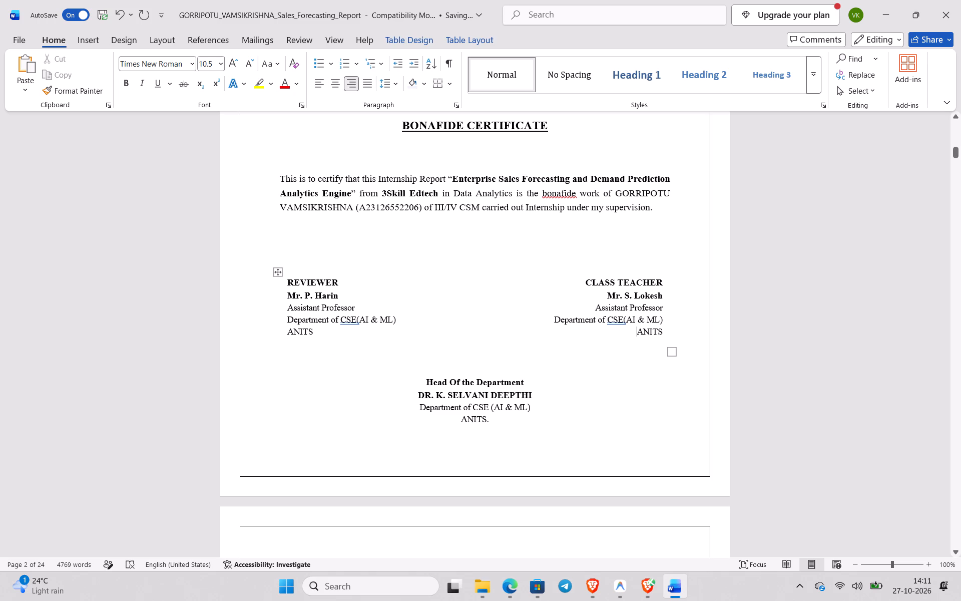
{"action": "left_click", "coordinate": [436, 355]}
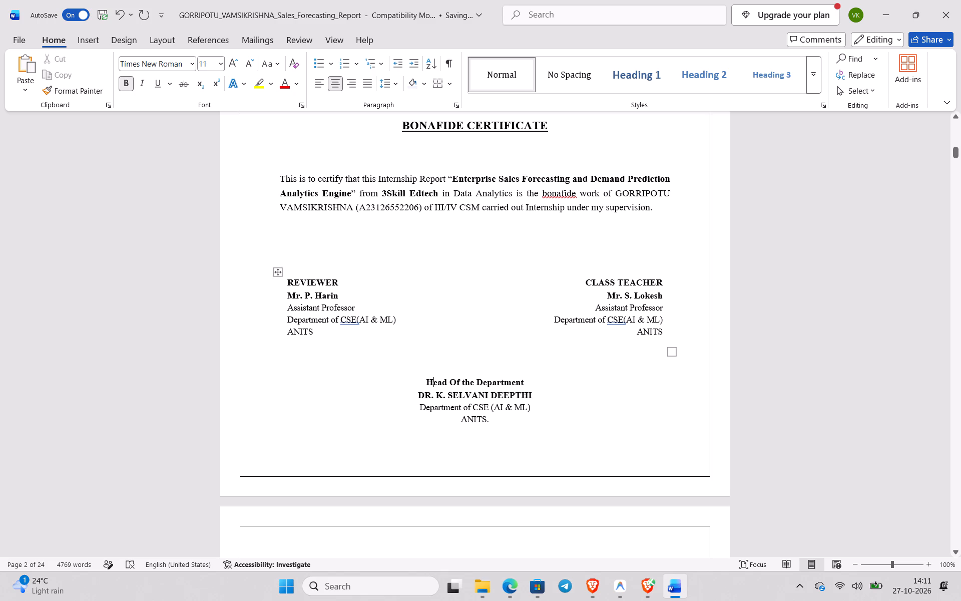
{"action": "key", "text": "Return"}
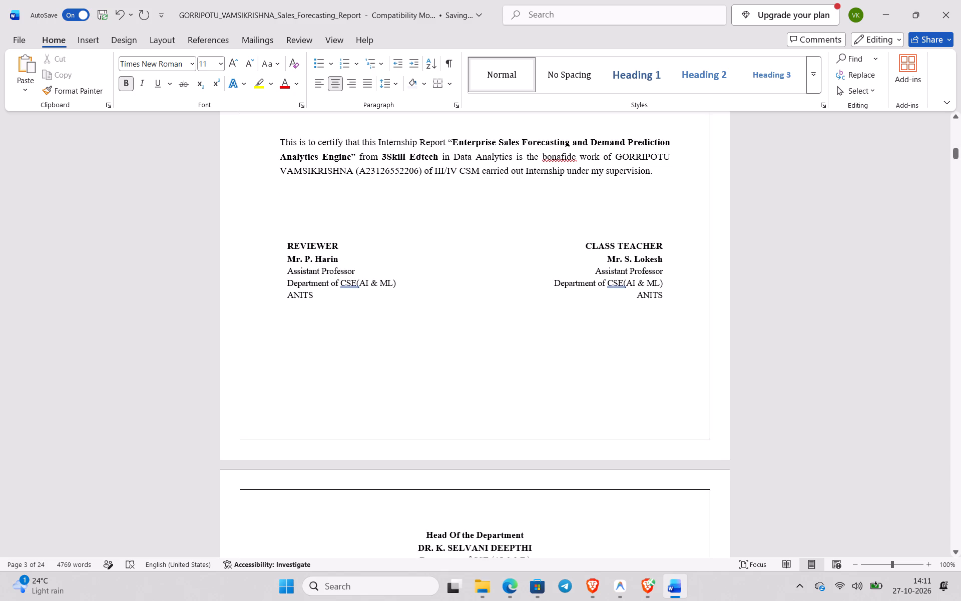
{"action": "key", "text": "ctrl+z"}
Remove the blank lines between the institute name, affiliation, address and 2023-2027 lines heading the bonafide certificate, keeping them centred.
{"action": "scroll", "coordinate": [479, 174], "scroll_direction": "up", "scroll_amount": 3}
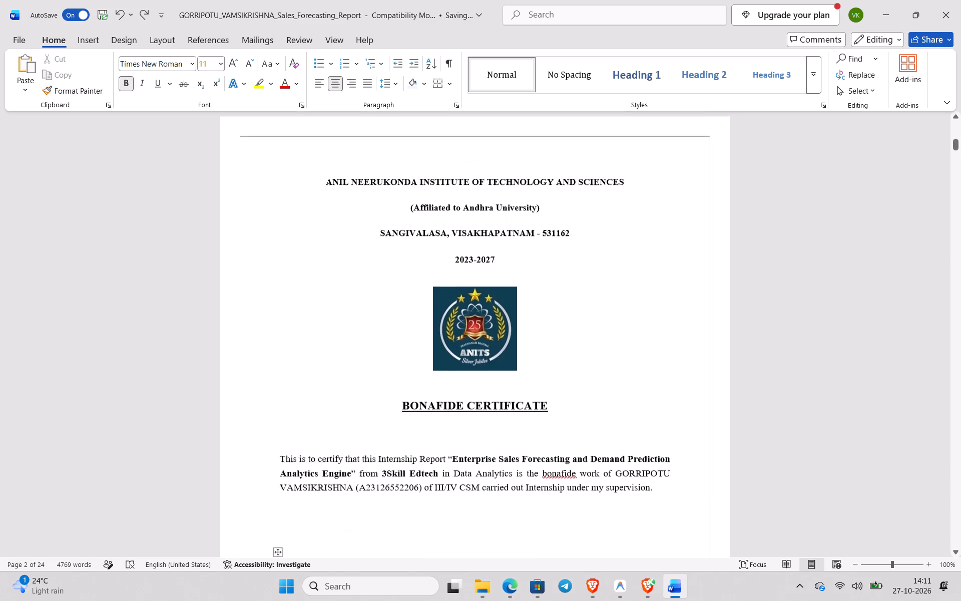
{"action": "left_click", "coordinate": [480, 282]}
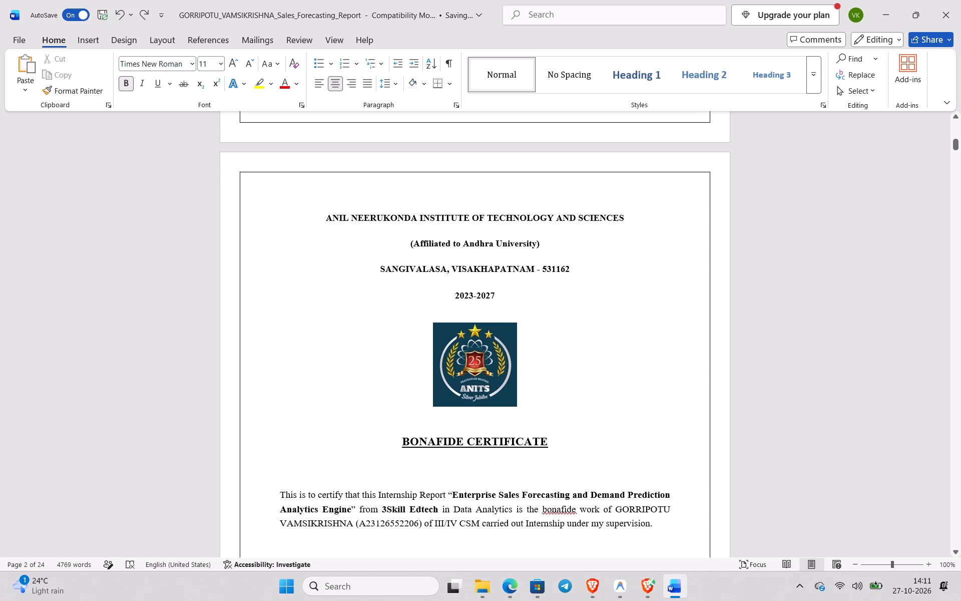
{"action": "left_click_drag", "start_coordinate": [515, 294], "coordinate": [284, 221]}
{"action": "left_click", "coordinate": [490, 277]}
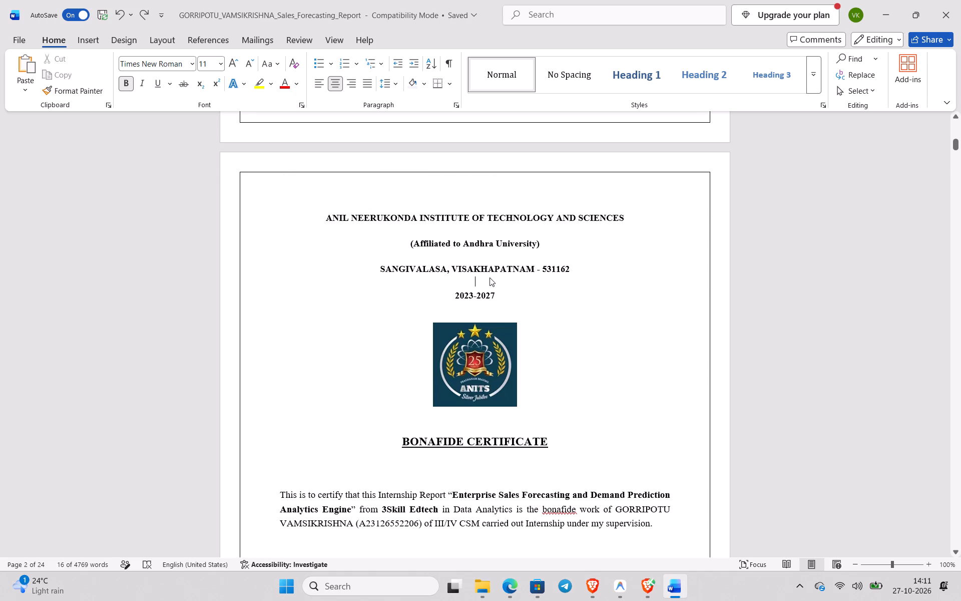
{"action": "key", "text": "BackSpace"}
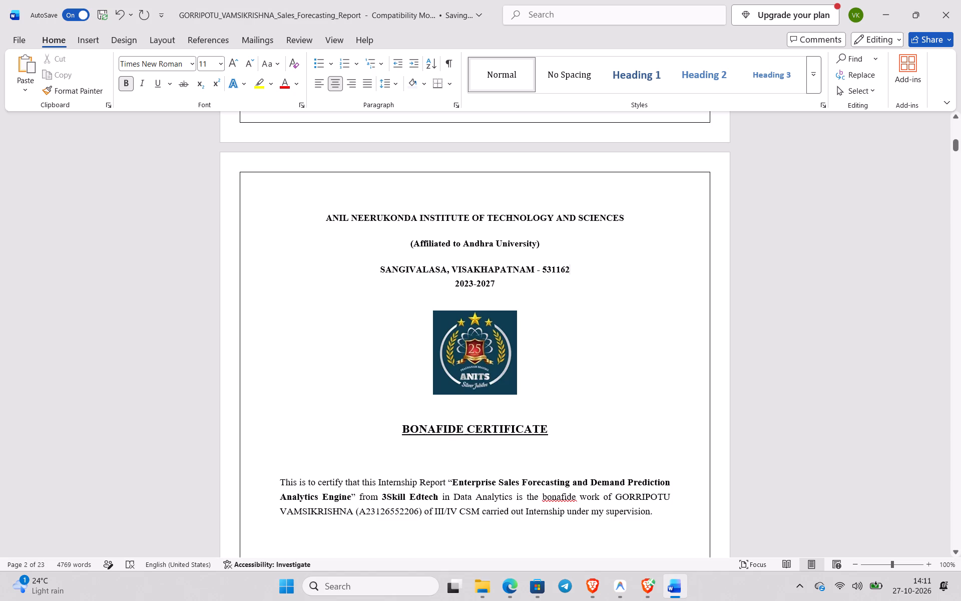
{"action": "left_click", "coordinate": [539, 261]}
{"action": "key", "text": "BackSpace"}
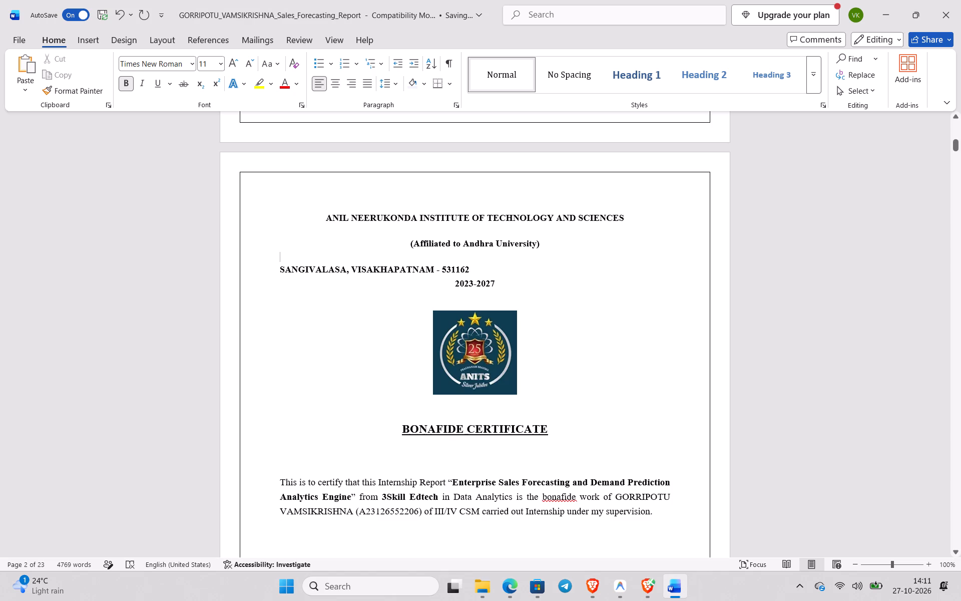
{"action": "key", "text": "ctrl+z"}
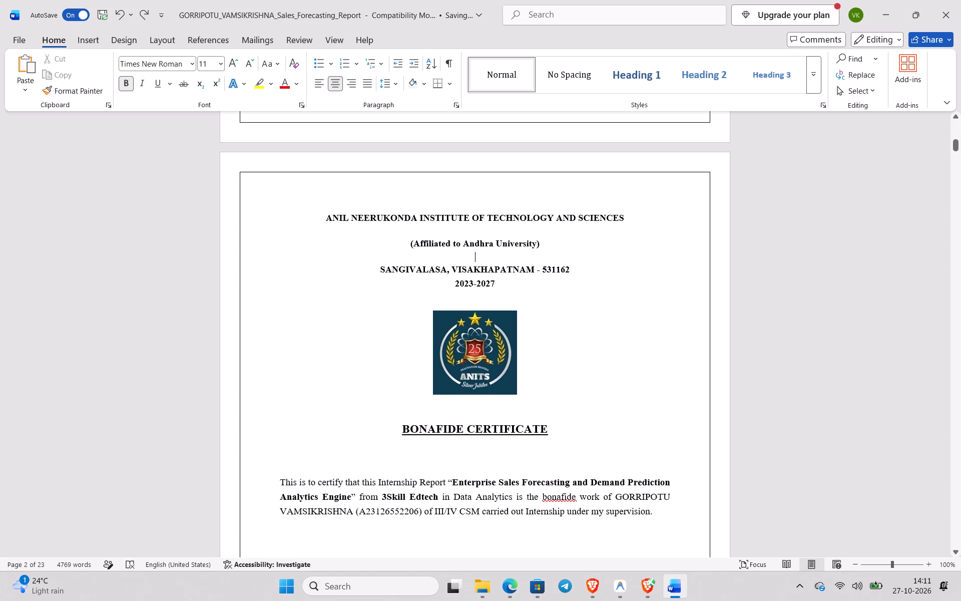
{"action": "key", "text": "BackSpace"}
{"action": "key", "text": "BackSpace"}
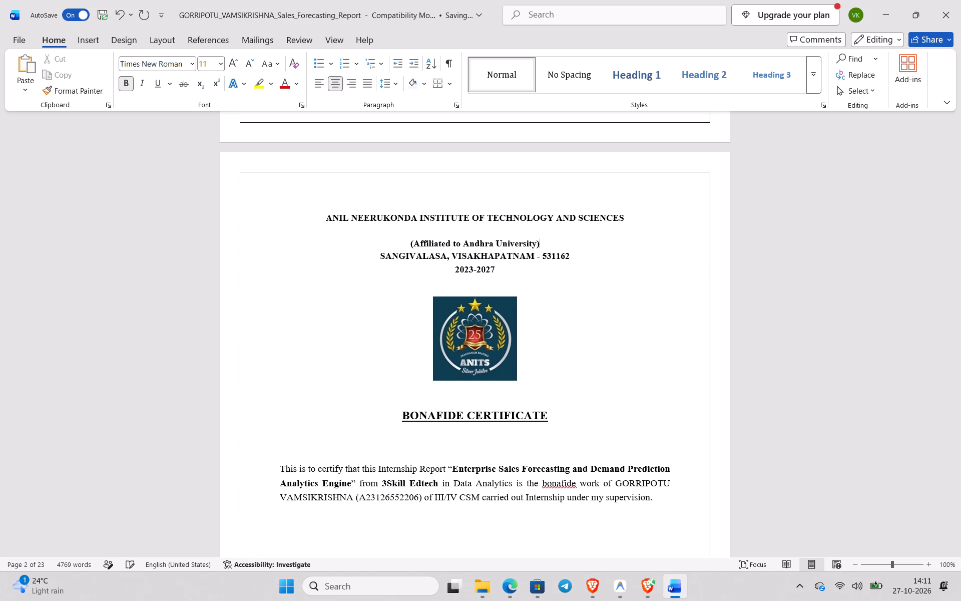
{"action": "left_click", "coordinate": [533, 230]}
{"action": "key", "text": "BackSpace"}
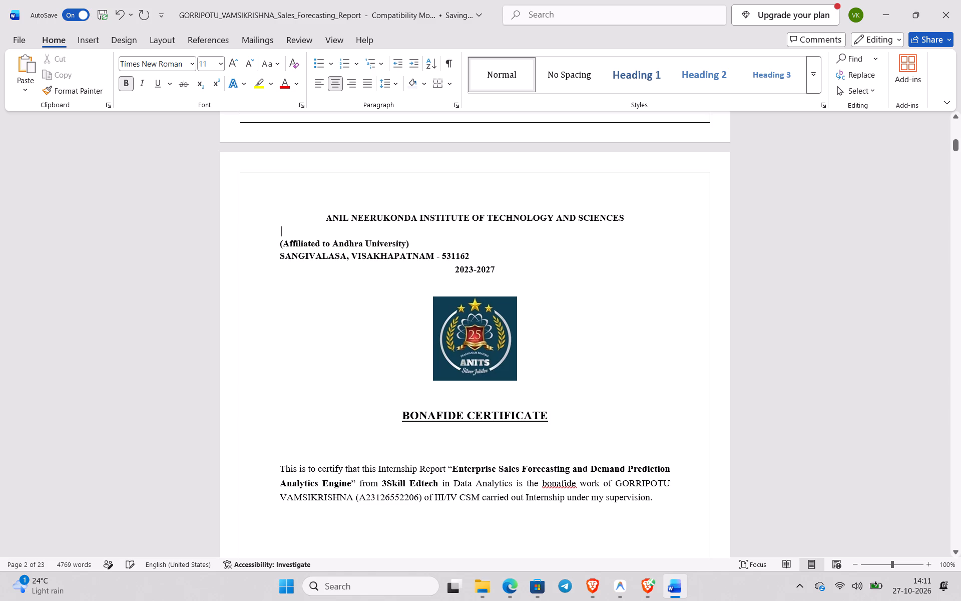
{"action": "key", "text": "BackSpace"}
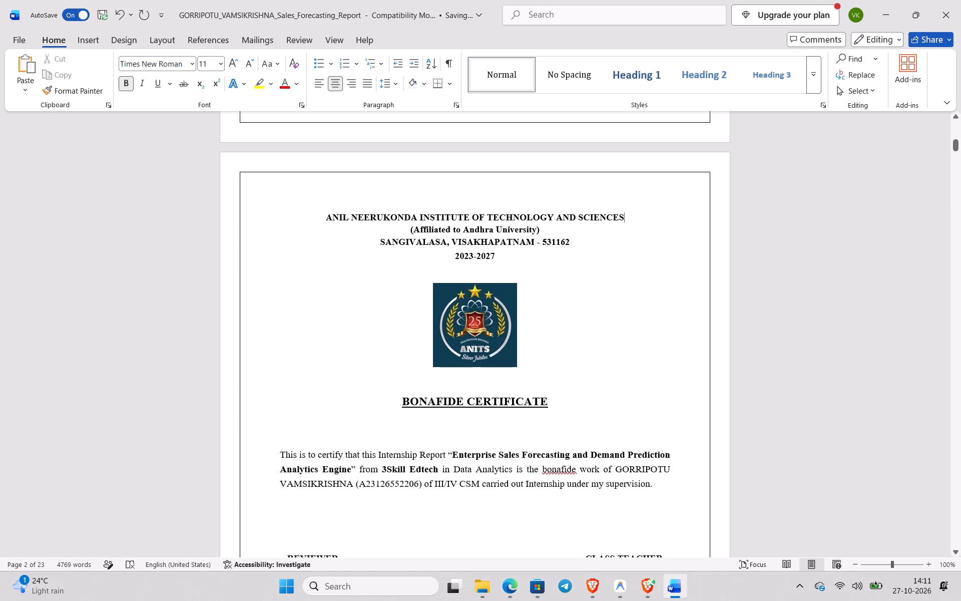
Set the line spacing of the bonafide certificate's four heading lines, from institute name to 2023-2027, to 1.5.
{"action": "left_click_drag", "start_coordinate": [500, 253], "coordinate": [325, 216]}
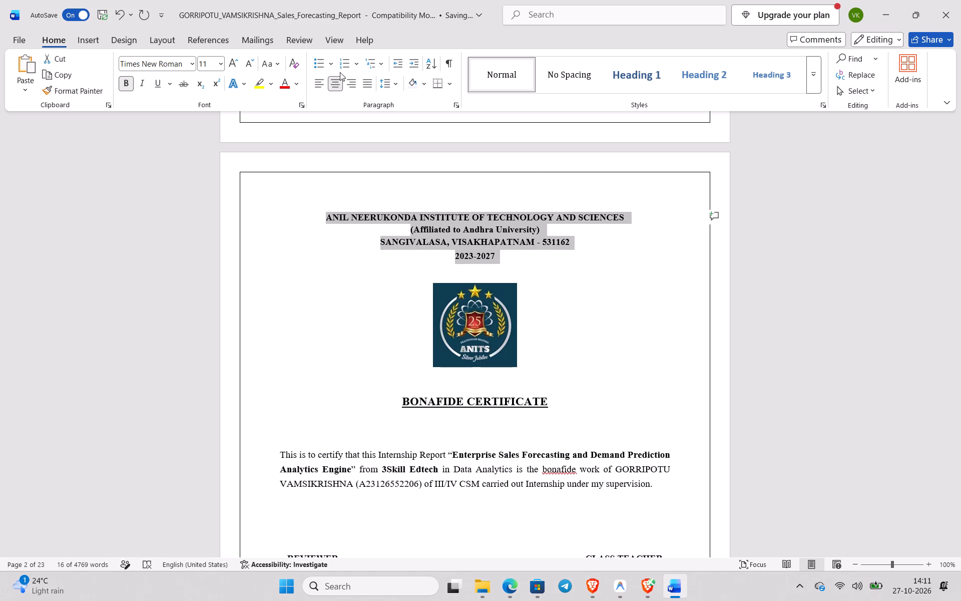
{"action": "left_click", "coordinate": [396, 84]}
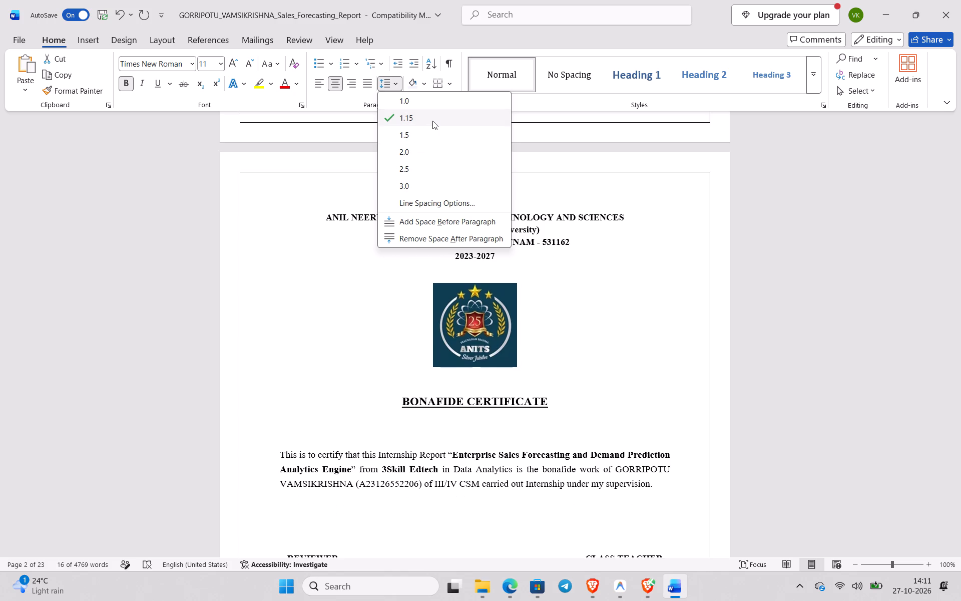
{"action": "left_click", "coordinate": [419, 143]}
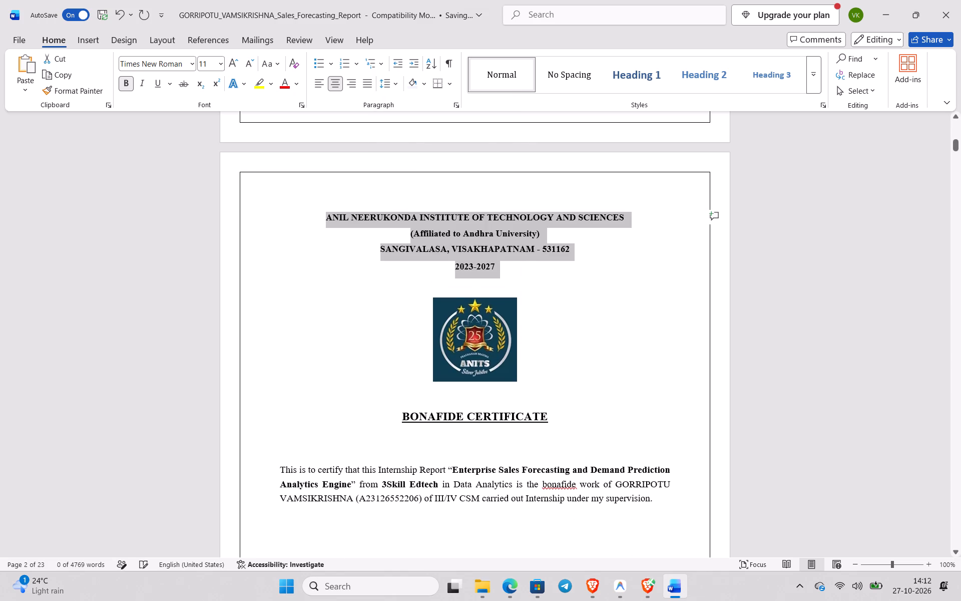
{"action": "left_click", "coordinate": [669, 320]}
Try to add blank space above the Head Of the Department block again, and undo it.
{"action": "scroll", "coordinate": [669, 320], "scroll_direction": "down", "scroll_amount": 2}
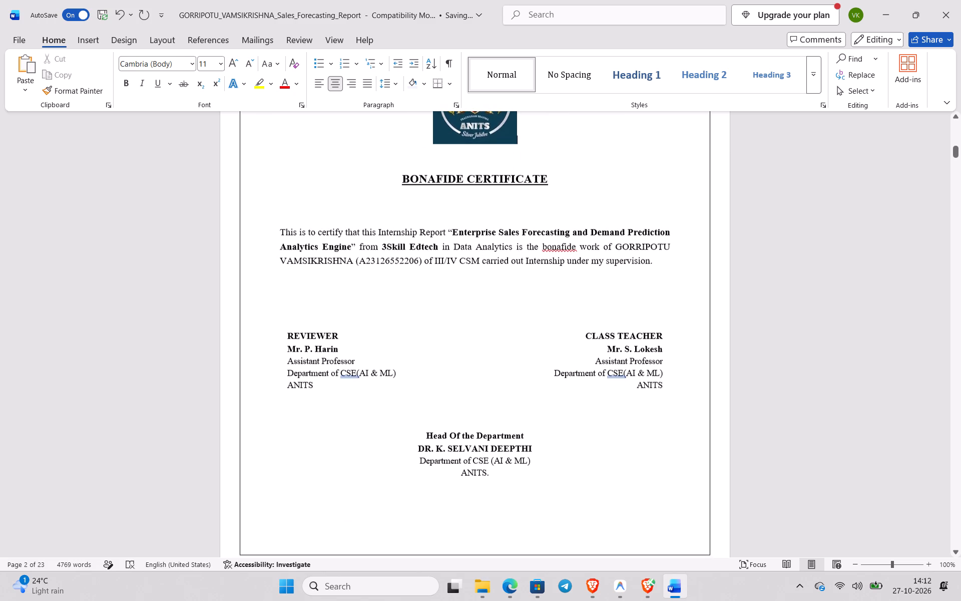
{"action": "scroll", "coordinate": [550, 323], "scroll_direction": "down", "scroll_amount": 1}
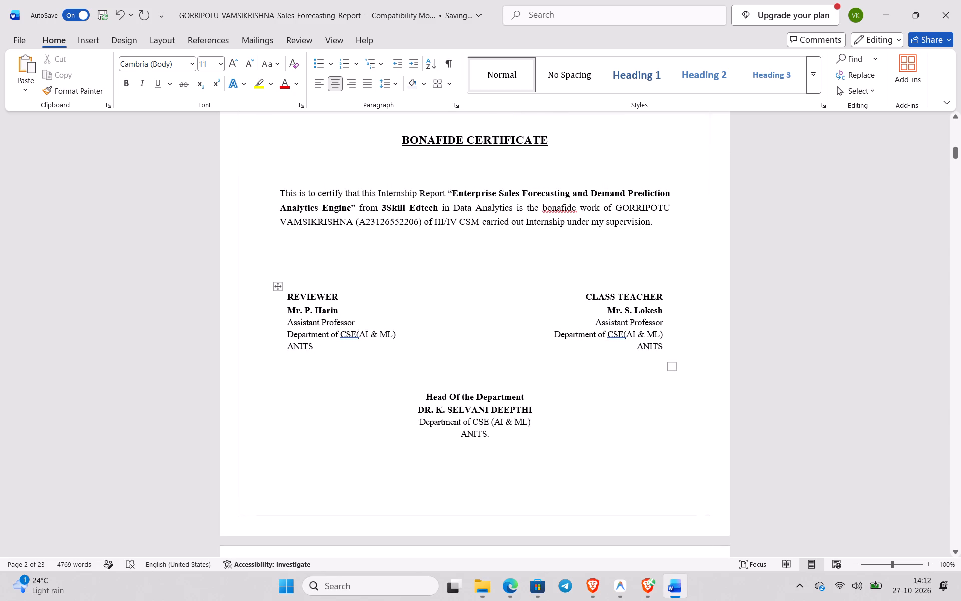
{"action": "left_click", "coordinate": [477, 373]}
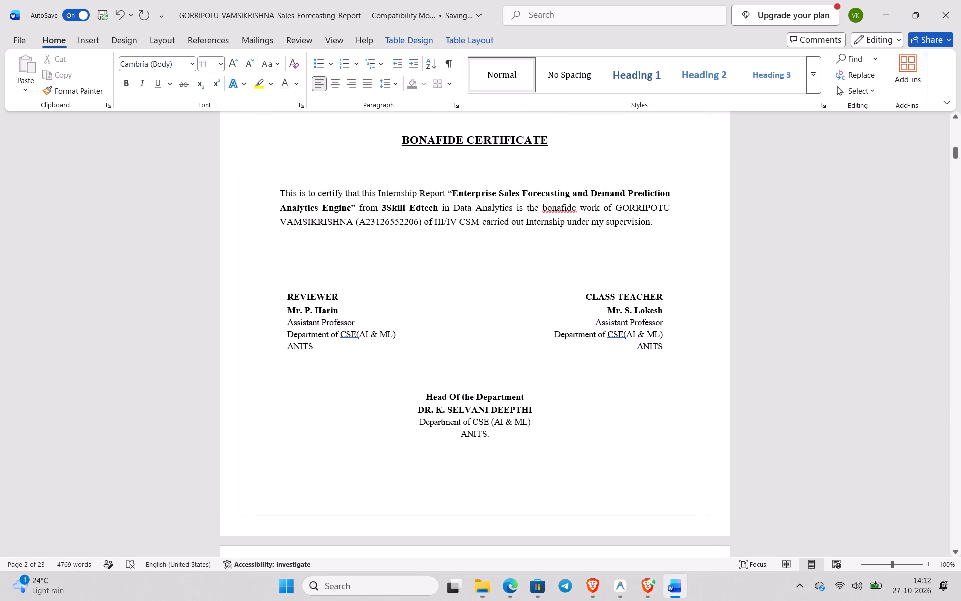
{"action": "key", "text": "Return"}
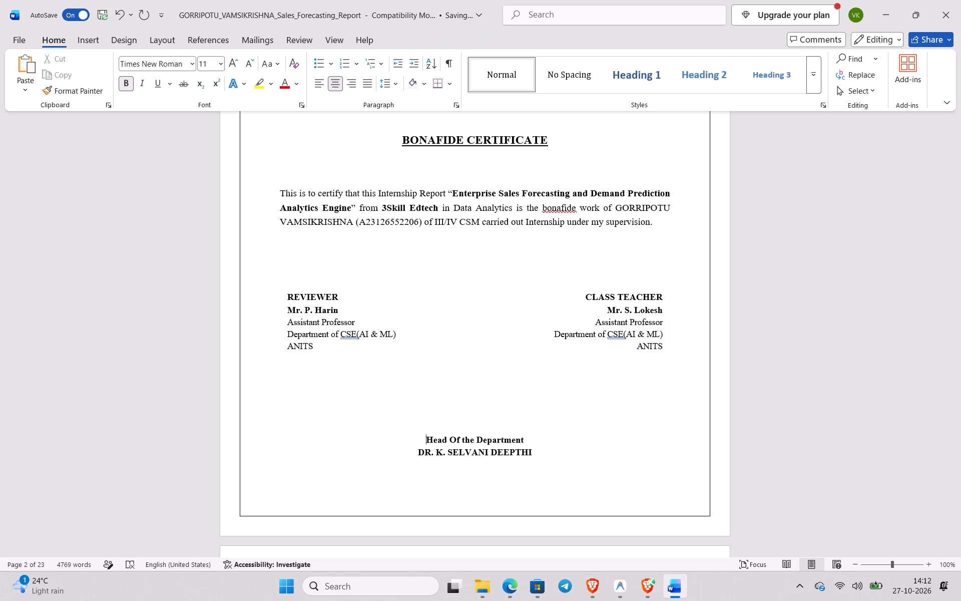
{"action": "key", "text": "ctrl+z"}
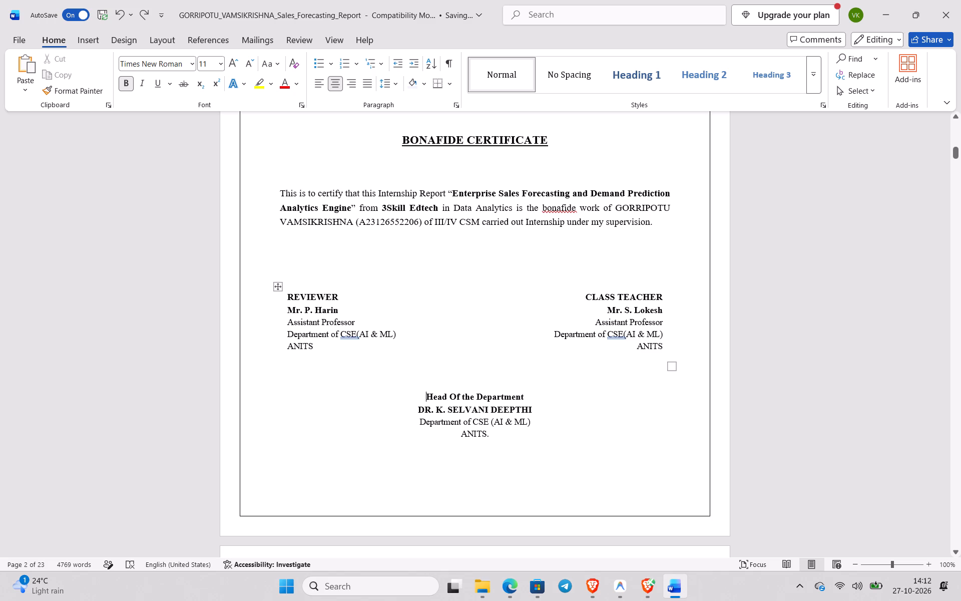
Add one extra blank line above the student's signature block on the Acknowledgement page.
{"action": "scroll", "coordinate": [450, 349], "scroll_direction": "down", "scroll_amount": 2}
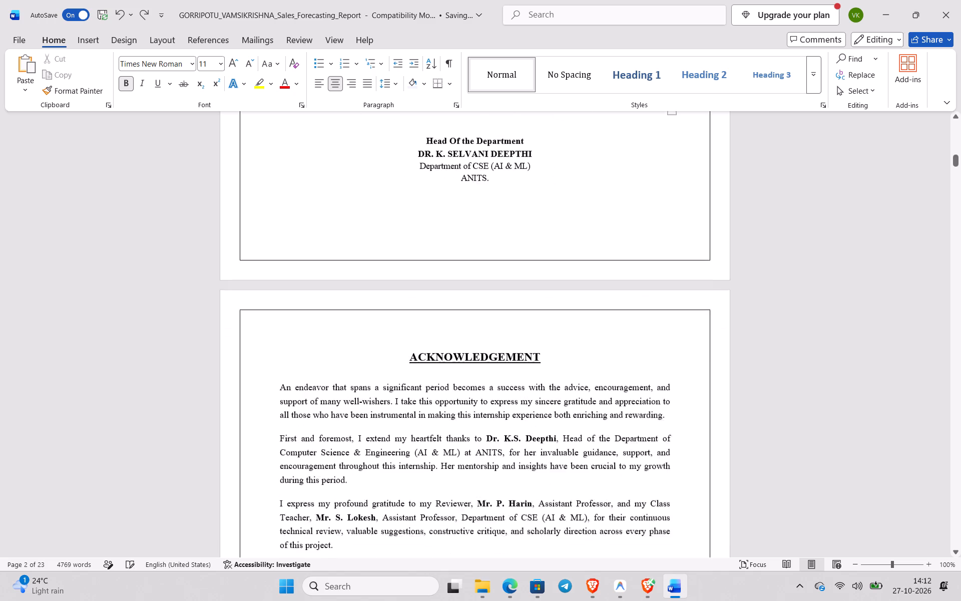
{"action": "scroll", "coordinate": [450, 349], "scroll_direction": "down", "scroll_amount": 3}
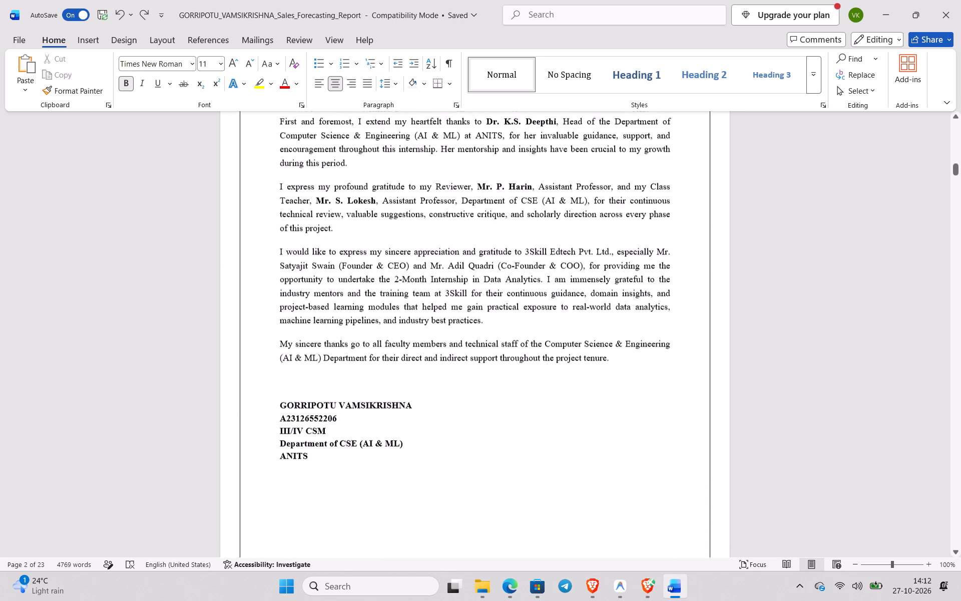
{"action": "scroll", "coordinate": [450, 349], "scroll_direction": "down", "scroll_amount": 1}
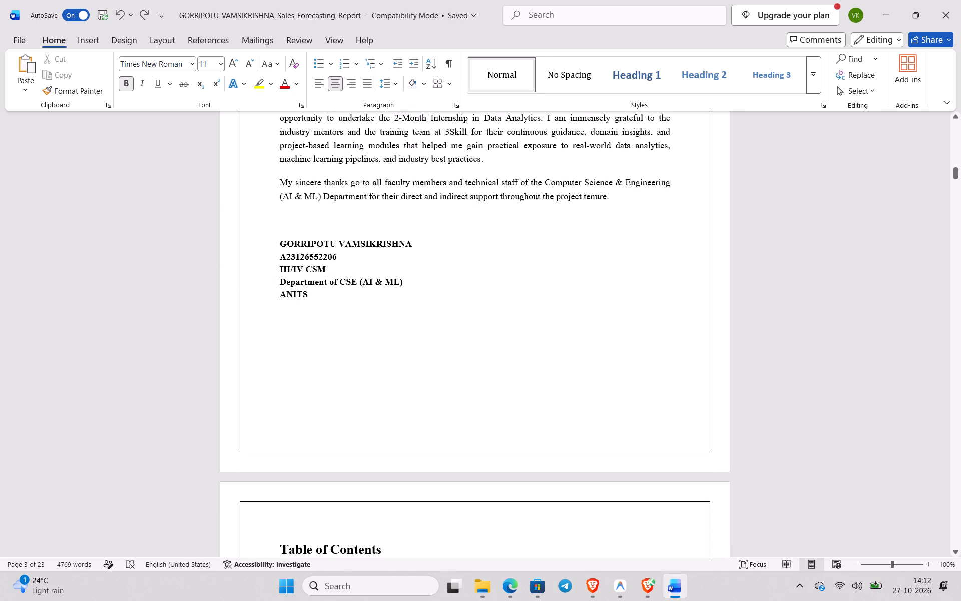
{"action": "left_click", "coordinate": [323, 229]}
{"action": "key", "text": "Return"}
{"action": "key", "text": "Return"}
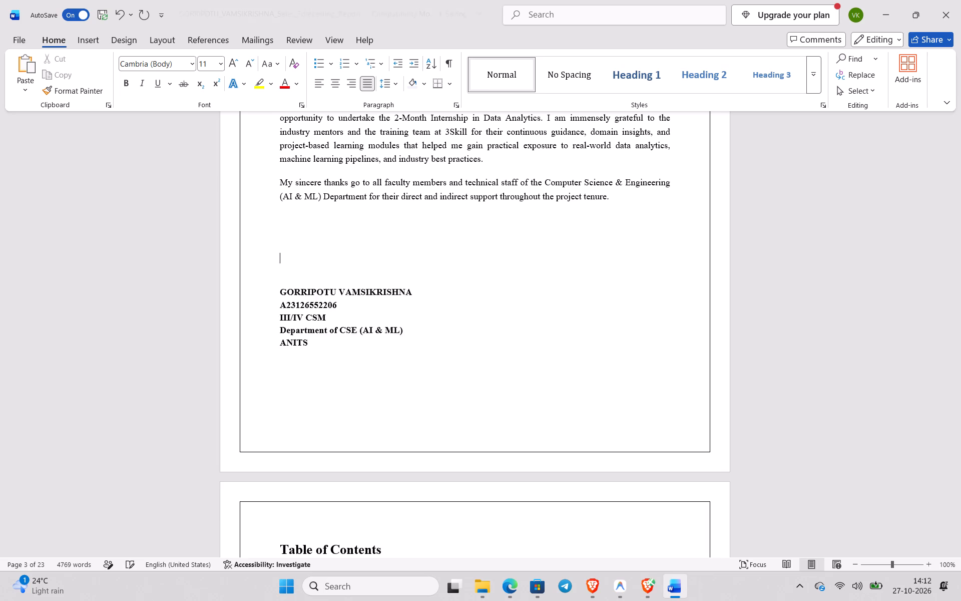
{"action": "key", "text": "Return"}
{"action": "key", "text": "Return"}
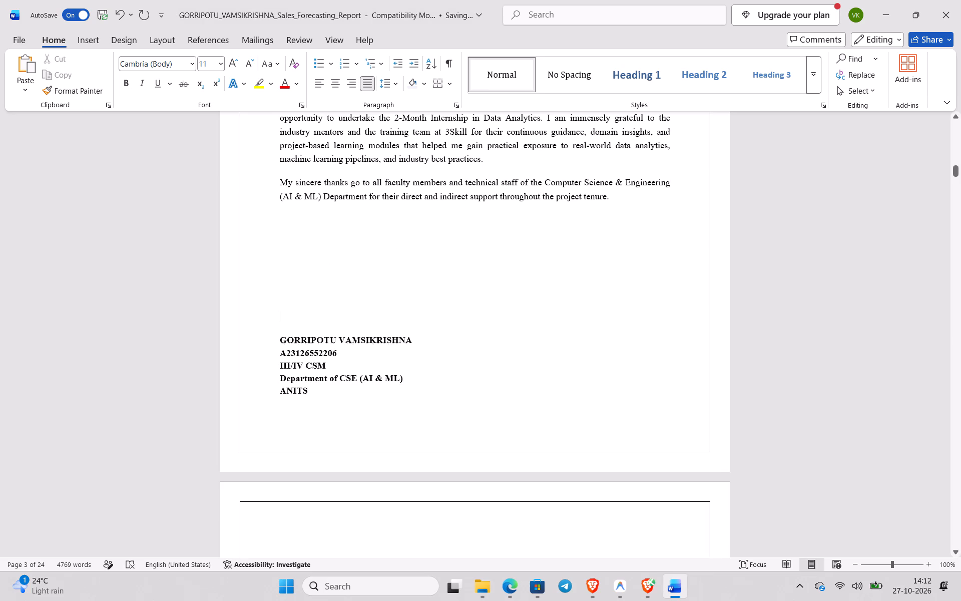
{"action": "key", "text": "ctrl+z"}
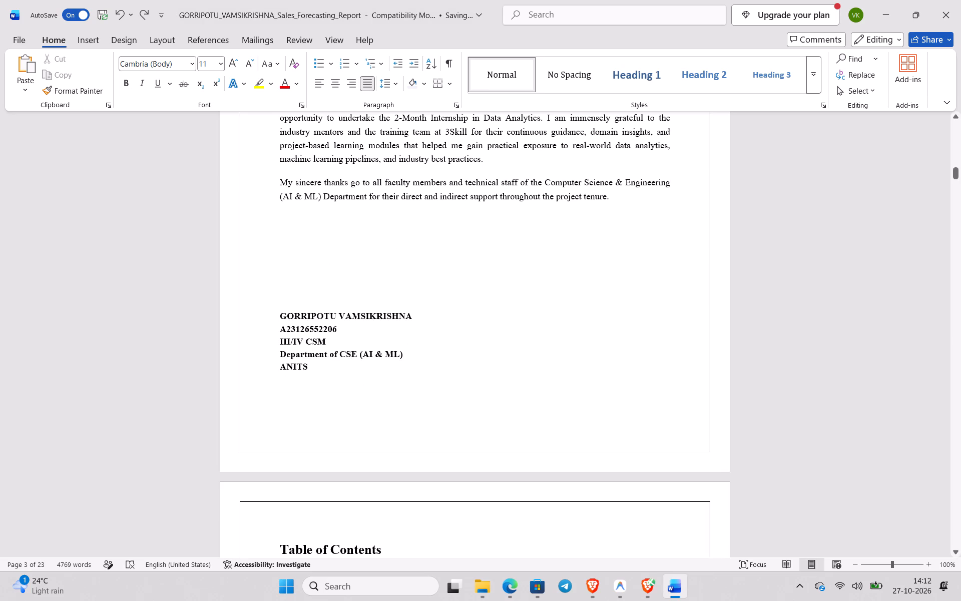
{"action": "key", "text": "BackSpace"}
{"action": "key", "text": "BackSpace"}
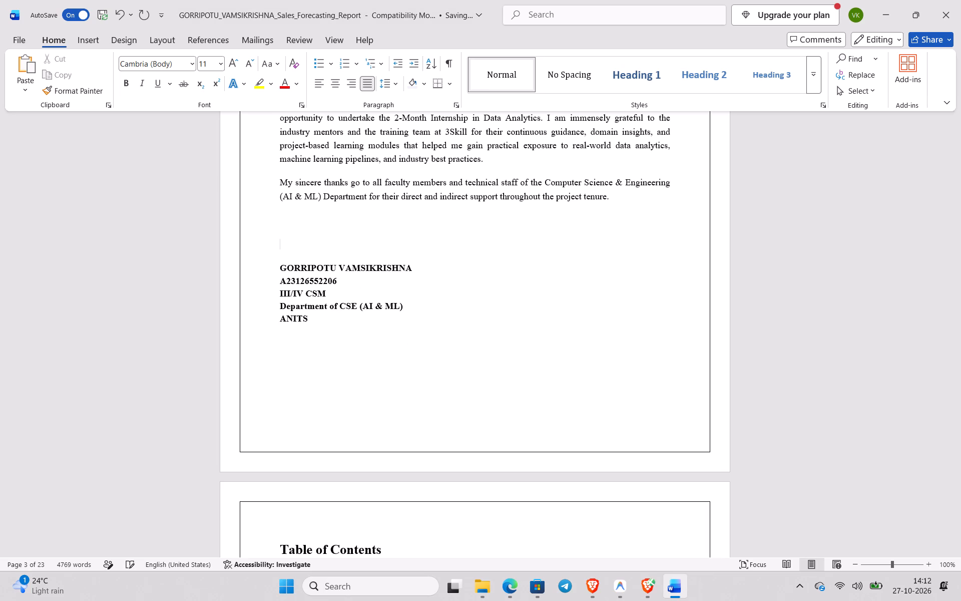
{"action": "key", "text": "BackSpace"}
{"action": "key", "text": "Return"}
{"action": "left_click", "coordinate": [458, 270]}
Review the report's layout from the Table of Contents through section 1.2, Objectives of the Internship.
{"action": "scroll", "coordinate": [458, 270], "scroll_direction": "down", "scroll_amount": 3}
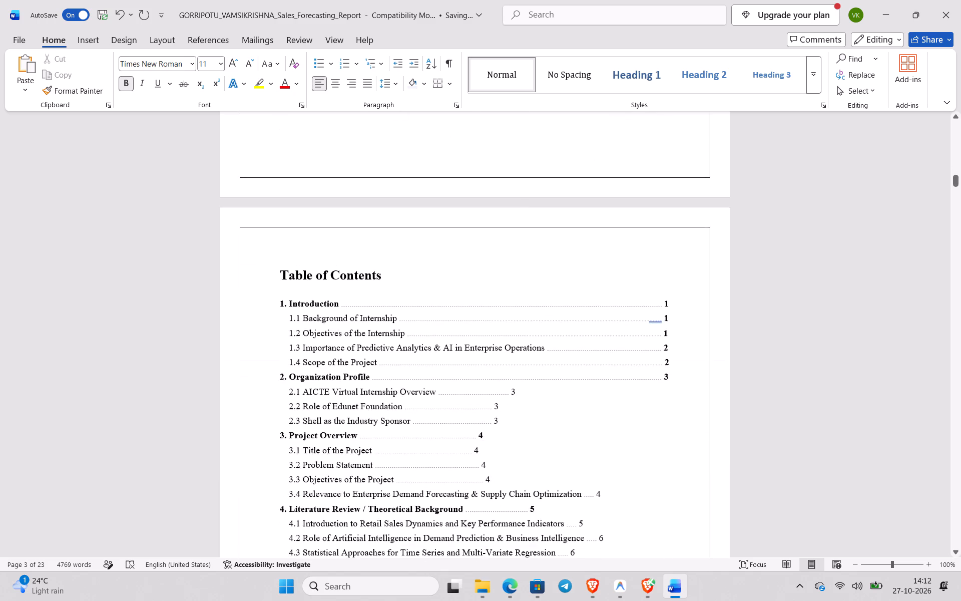
{"action": "scroll", "coordinate": [458, 270], "scroll_direction": "down", "scroll_amount": 1}
{"action": "scroll", "coordinate": [465, 199], "scroll_direction": "down", "scroll_amount": 1}
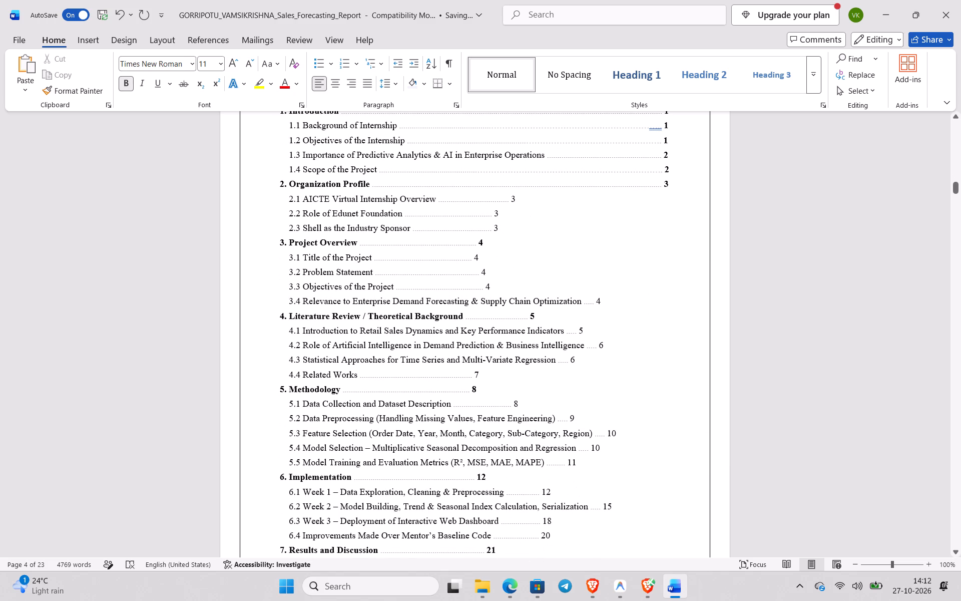
{"action": "scroll", "coordinate": [465, 199], "scroll_direction": "down", "scroll_amount": 6}
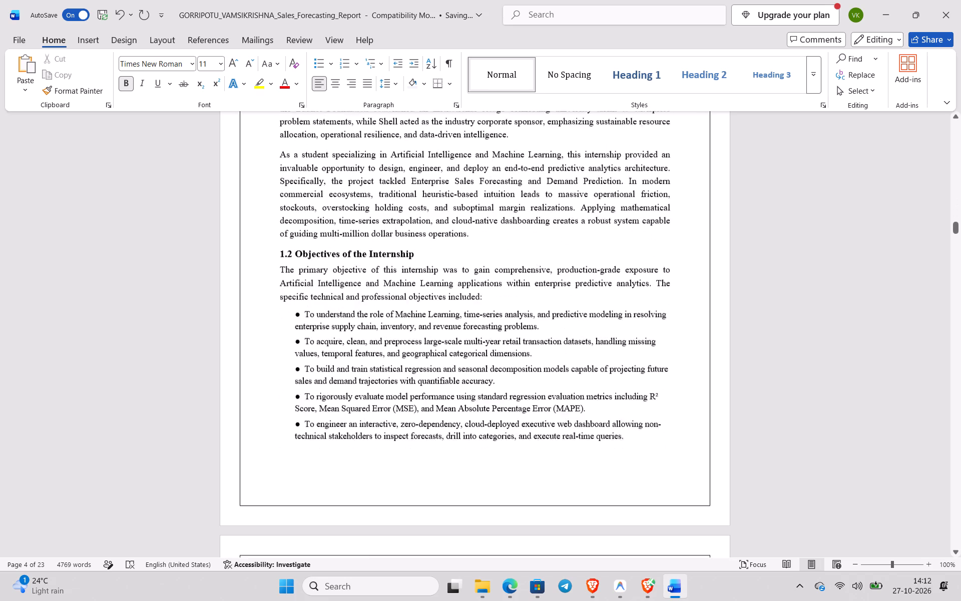
{"action": "scroll", "coordinate": [465, 199], "scroll_direction": "down", "scroll_amount": 1}
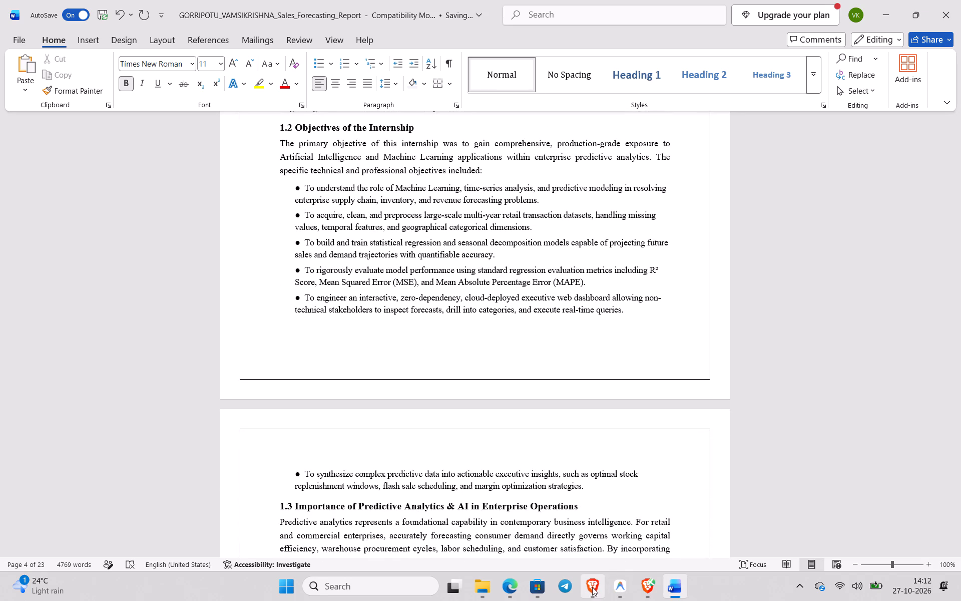
Switch to ExampleinternshipReport.pdf in Edge and examine its page layout from the bonafide certificate through the implementation code pages.
{"action": "left_click", "coordinate": [504, 594]}
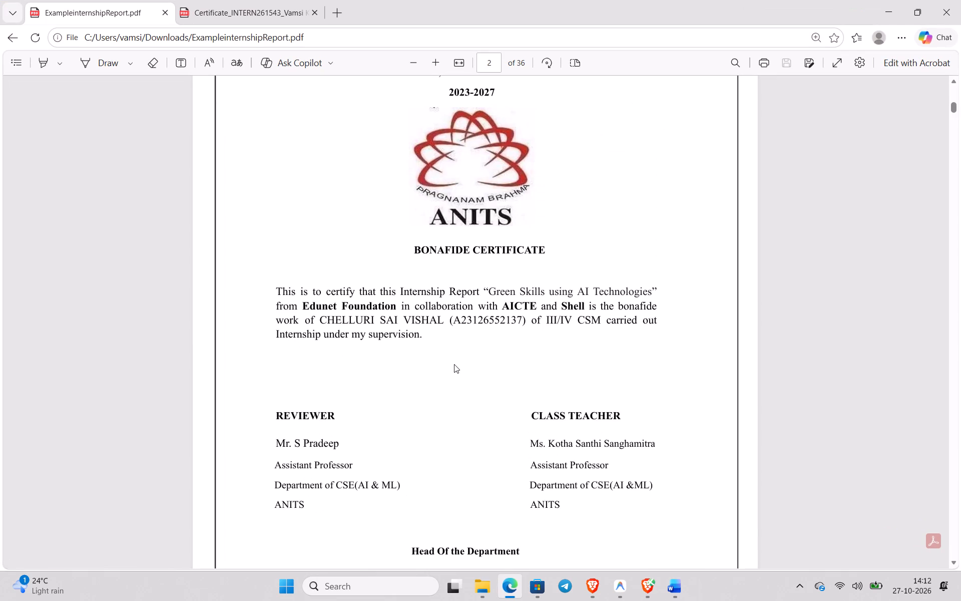
{"action": "scroll", "coordinate": [454, 364], "scroll_direction": "down", "scroll_amount": 14}
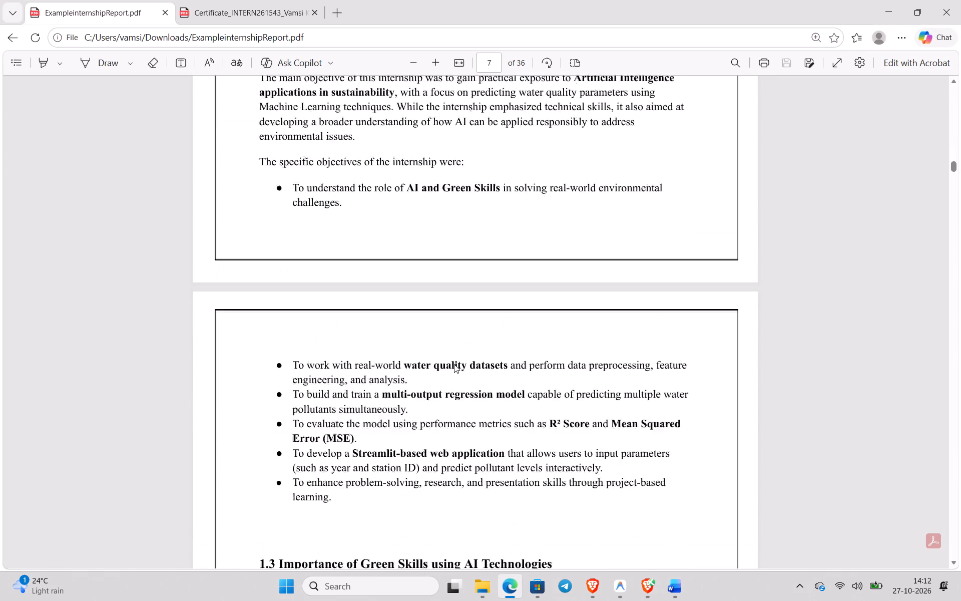
{"action": "scroll", "coordinate": [454, 364], "scroll_direction": "down", "scroll_amount": 7}
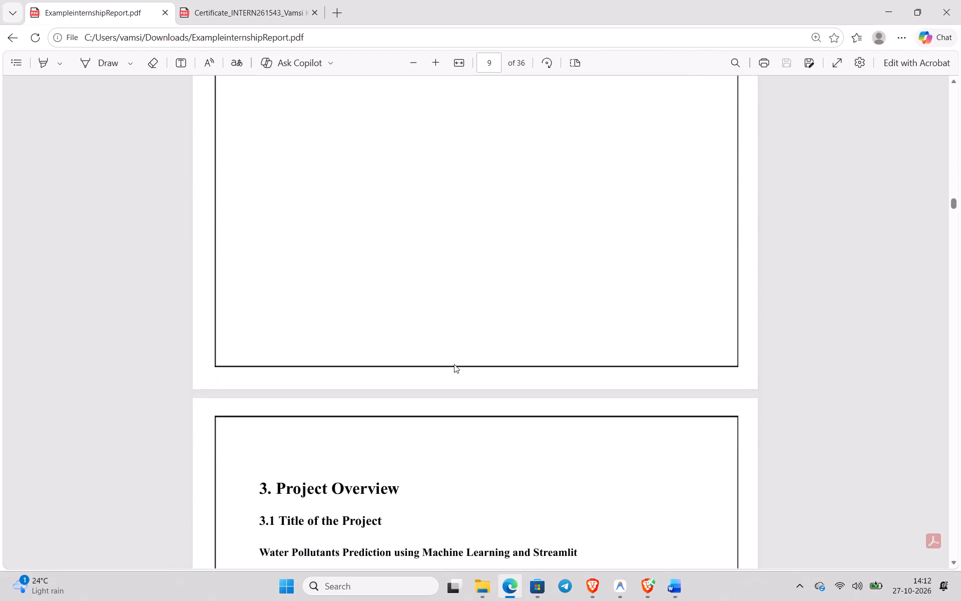
{"action": "scroll", "coordinate": [454, 364], "scroll_direction": "down", "scroll_amount": 8}
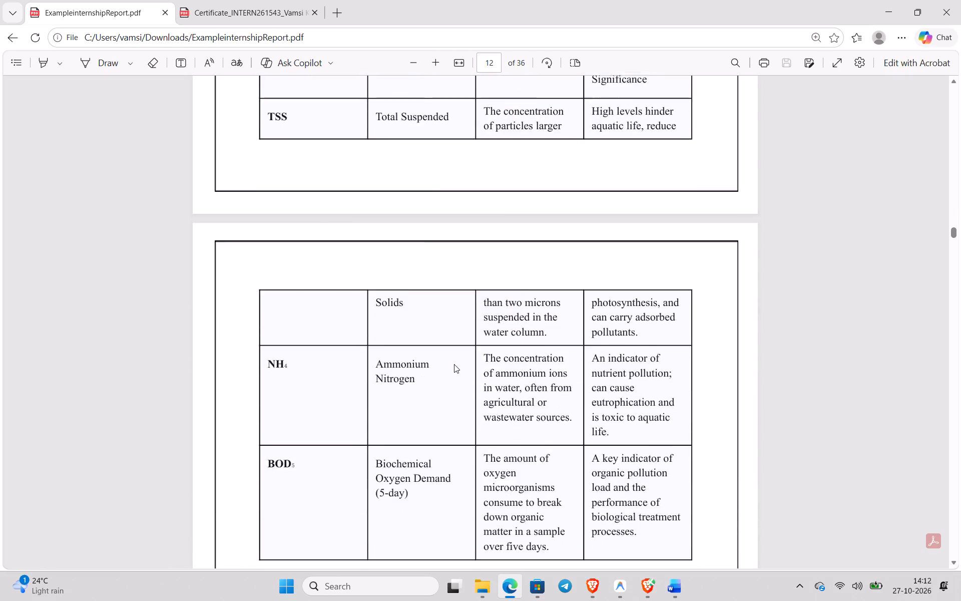
{"action": "scroll", "coordinate": [454, 364], "scroll_direction": "down", "scroll_amount": 8}
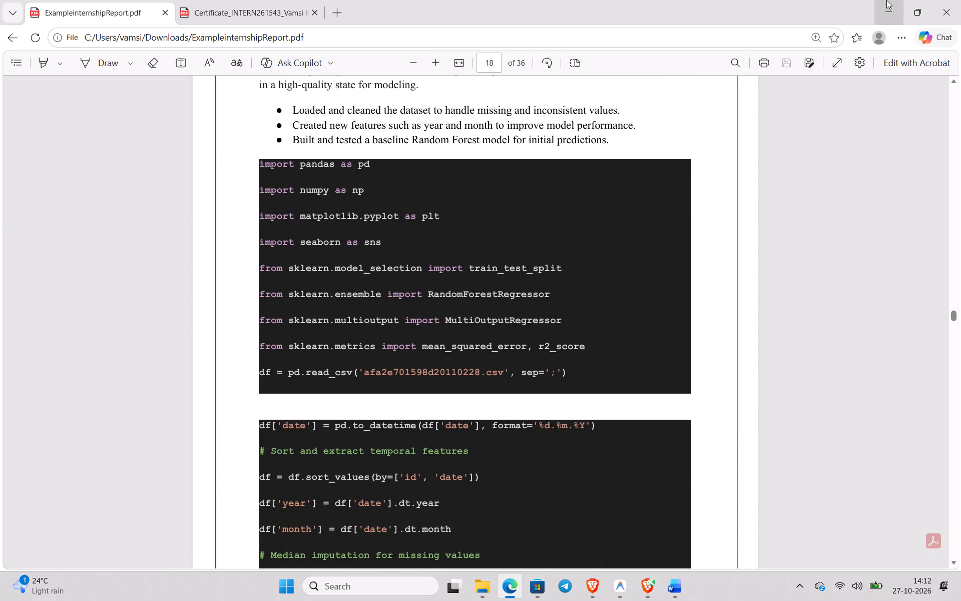
Return to the sales forecasting report in Word and check the page breaks of the Introduction chapter and the Table of Contents alignment.
{"action": "left_click", "coordinate": [886, 0]}
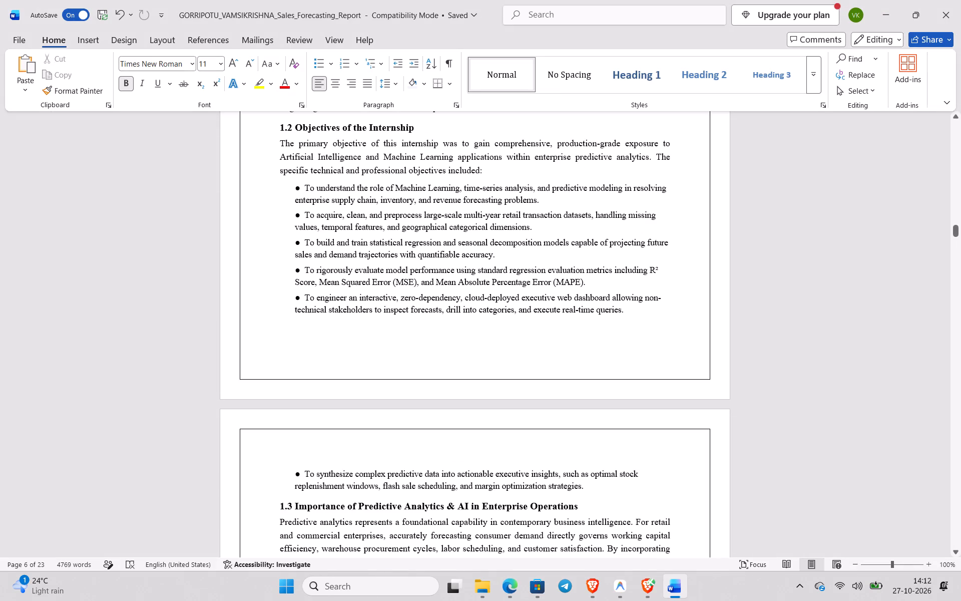
{"action": "scroll", "coordinate": [517, 341], "scroll_direction": "down", "scroll_amount": 4}
{"action": "scroll", "coordinate": [517, 341], "scroll_direction": "up", "scroll_amount": 1}
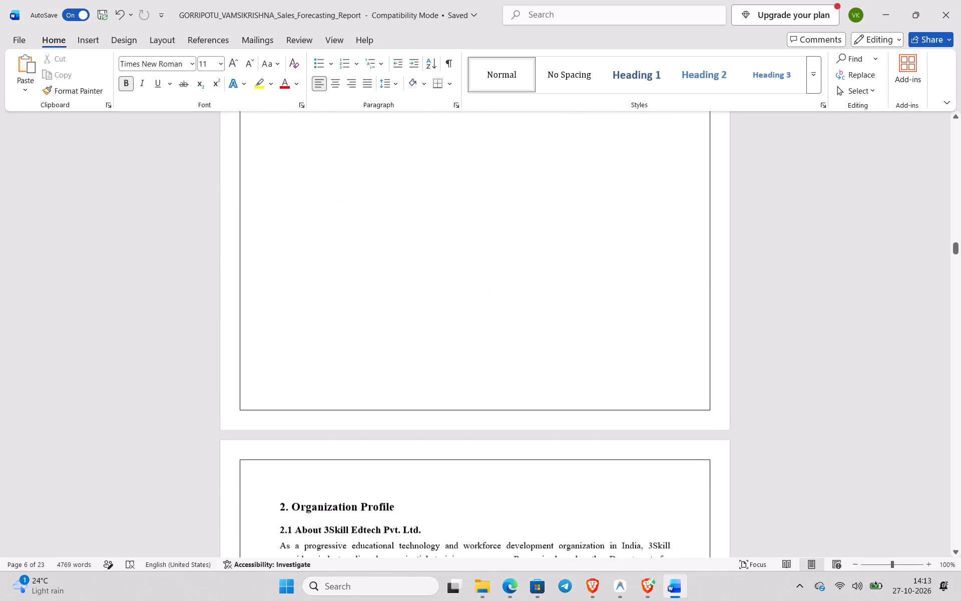
{"action": "scroll", "coordinate": [517, 341], "scroll_direction": "up", "scroll_amount": 4}
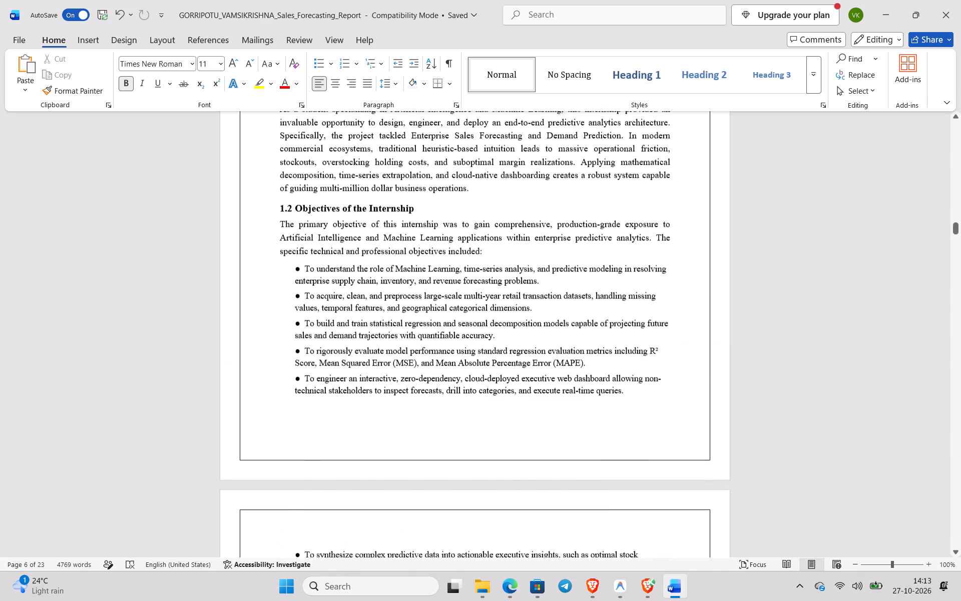
{"action": "scroll", "coordinate": [517, 341], "scroll_direction": "up", "scroll_amount": 3}
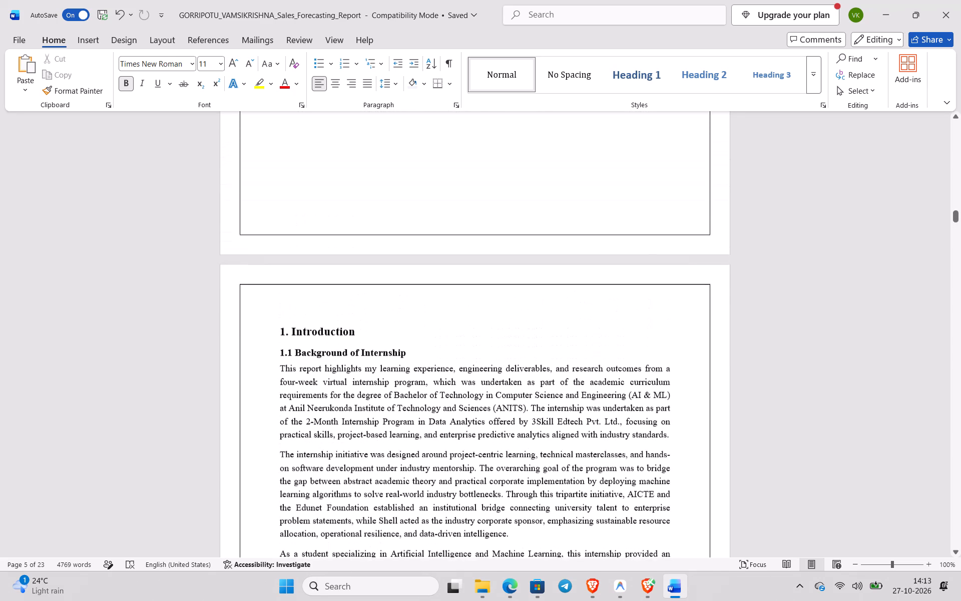
{"action": "scroll", "coordinate": [517, 341], "scroll_direction": "up", "scroll_amount": 1}
{"action": "scroll", "coordinate": [517, 341], "scroll_direction": "down", "scroll_amount": 1}
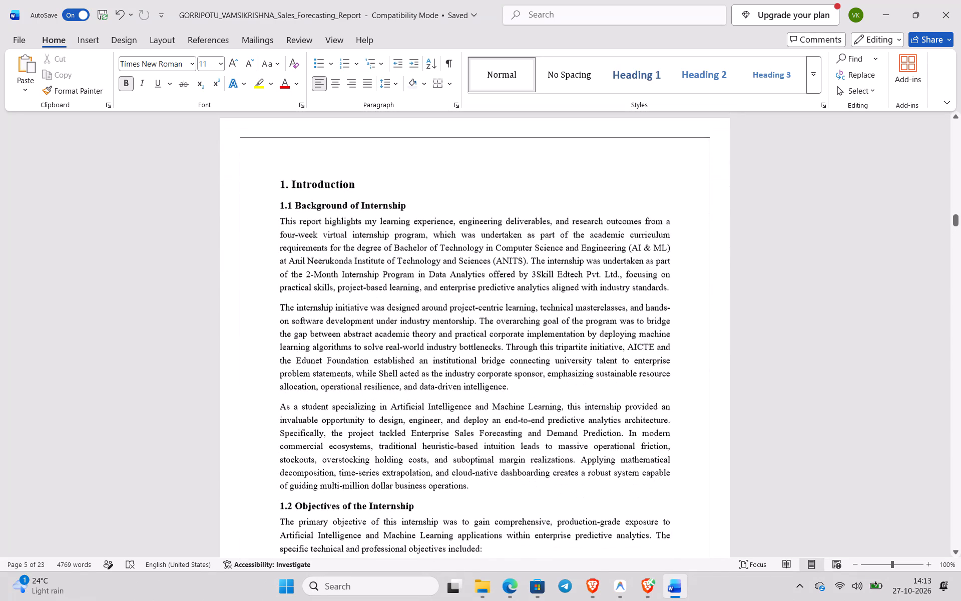
{"action": "scroll", "coordinate": [517, 341], "scroll_direction": "down", "scroll_amount": 1}
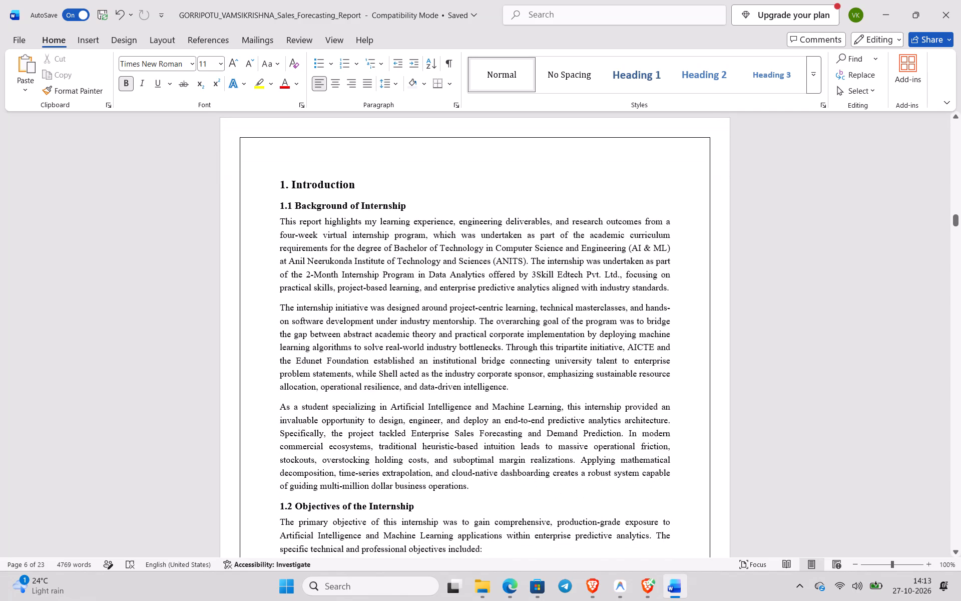
{"action": "scroll", "coordinate": [517, 341], "scroll_direction": "up", "scroll_amount": 5}
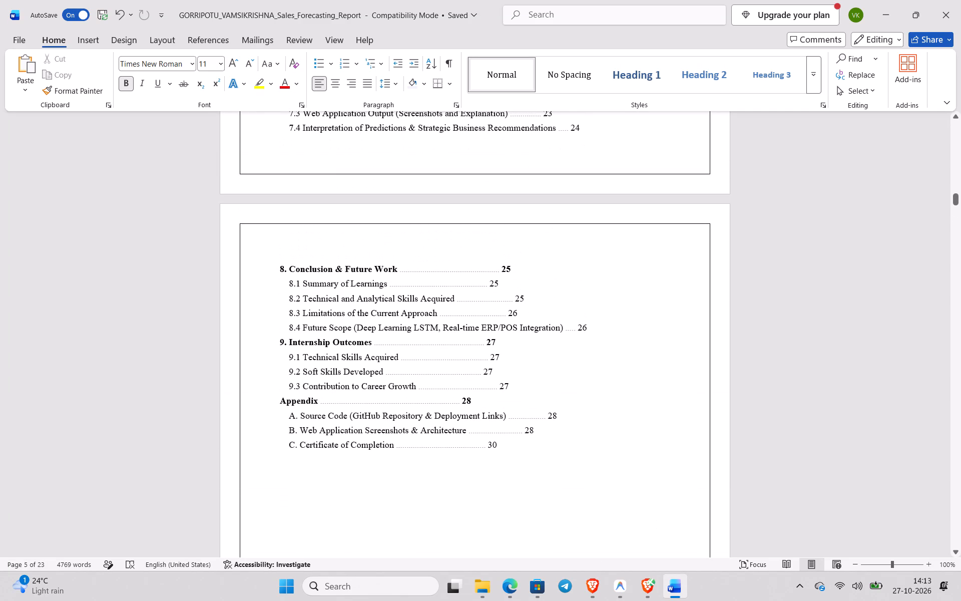
{"action": "scroll", "coordinate": [517, 341], "scroll_direction": "up", "scroll_amount": 3}
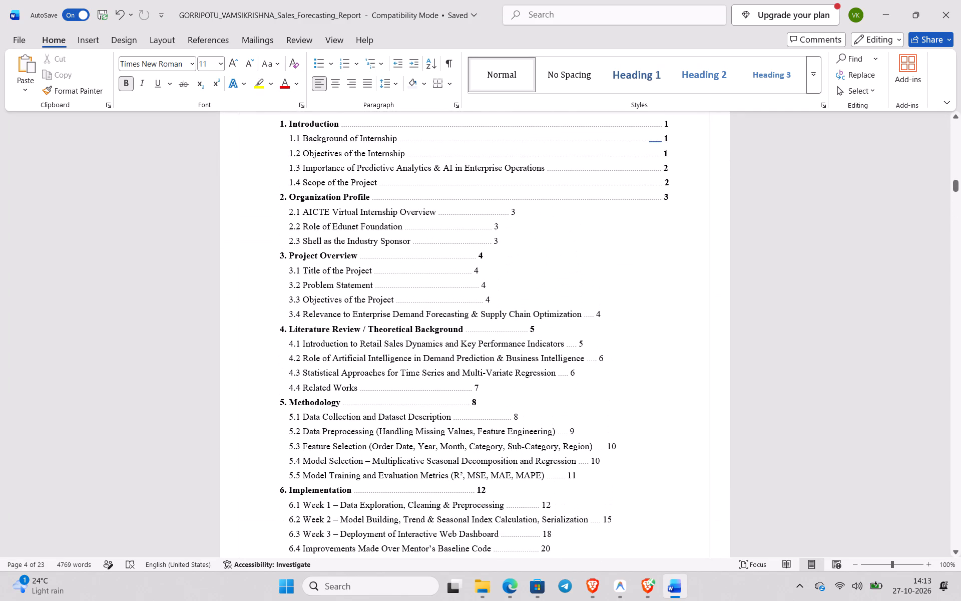
{"action": "scroll", "coordinate": [517, 341], "scroll_direction": "up", "scroll_amount": 3}
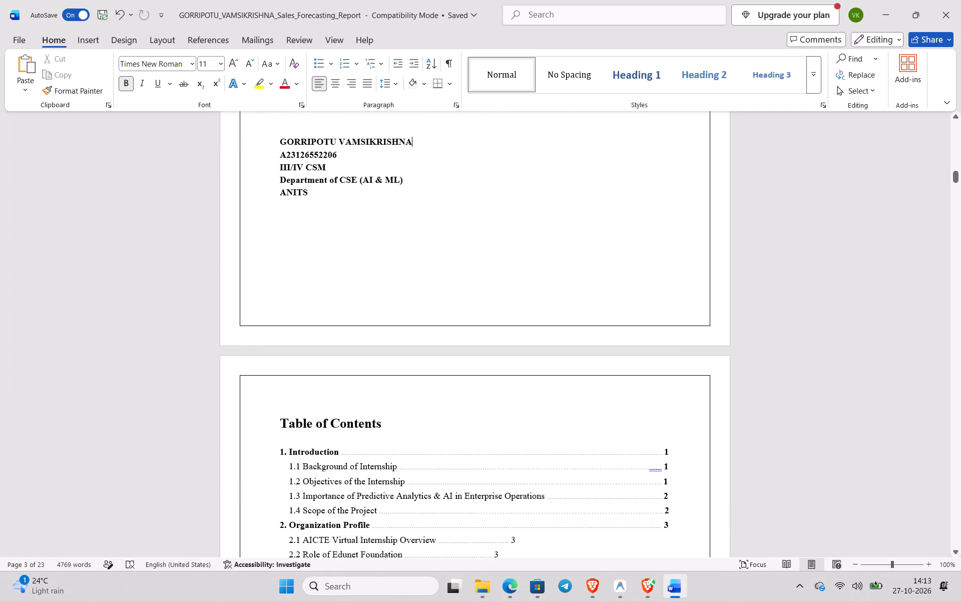
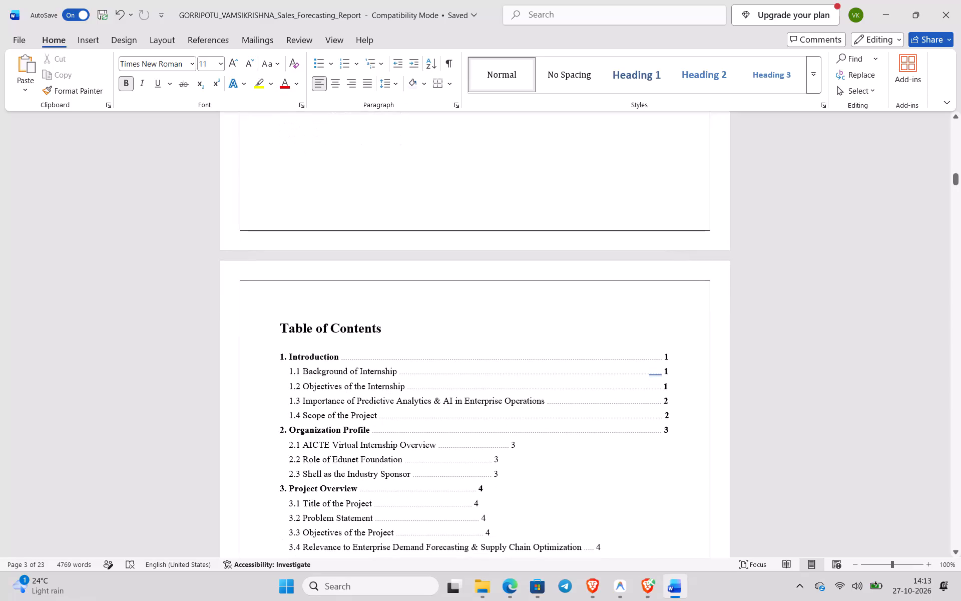
Review the report's page layout from the Table of Contents through Table 2.1 in the Organization Profile chapter.
{"action": "scroll", "coordinate": [517, 341], "scroll_direction": "down", "scroll_amount": 1}
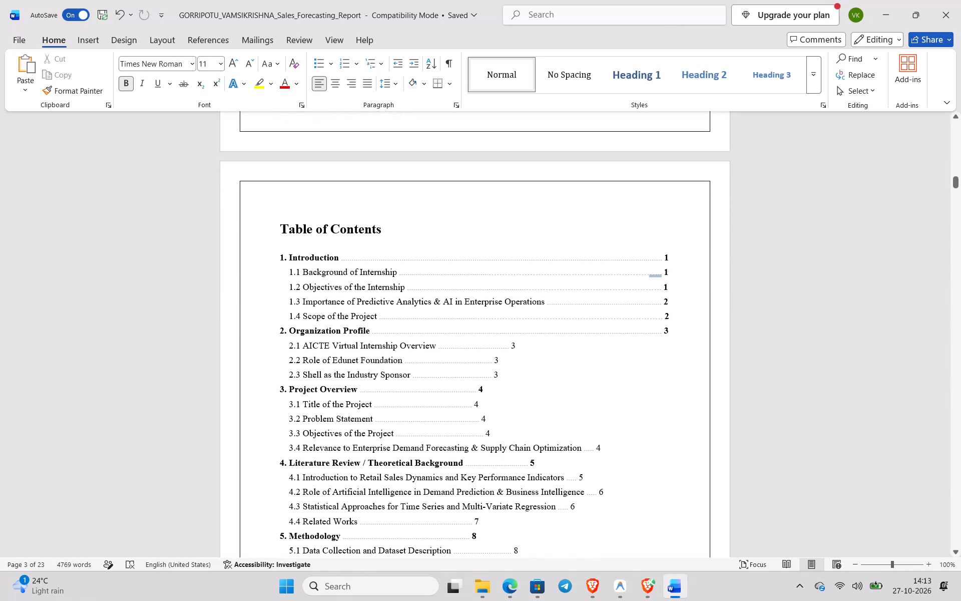
{"action": "scroll", "coordinate": [486, 342], "scroll_direction": "down", "scroll_amount": 1}
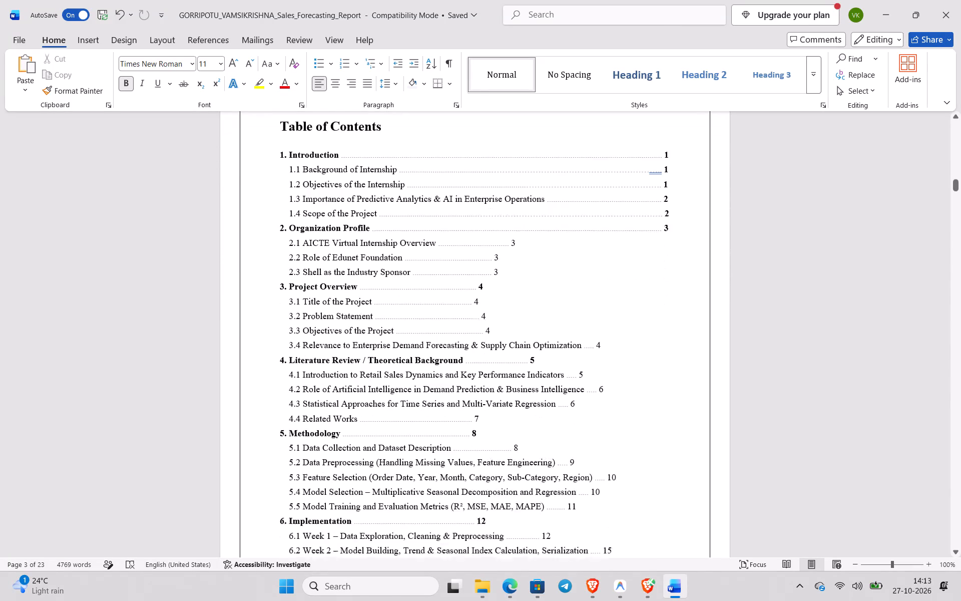
{"action": "scroll", "coordinate": [486, 342], "scroll_direction": "down", "scroll_amount": 3}
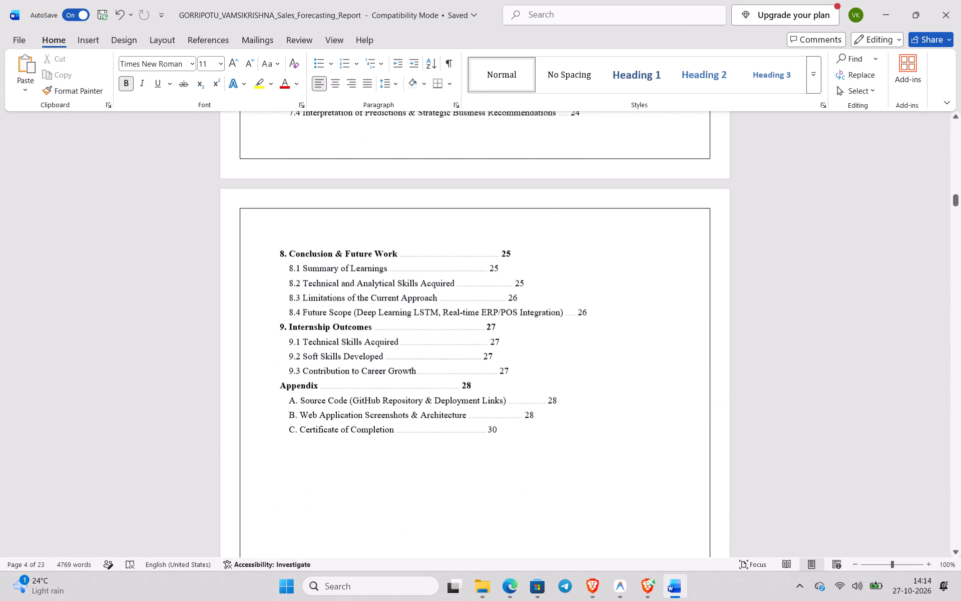
{"action": "scroll", "coordinate": [486, 342], "scroll_direction": "down", "scroll_amount": 5}
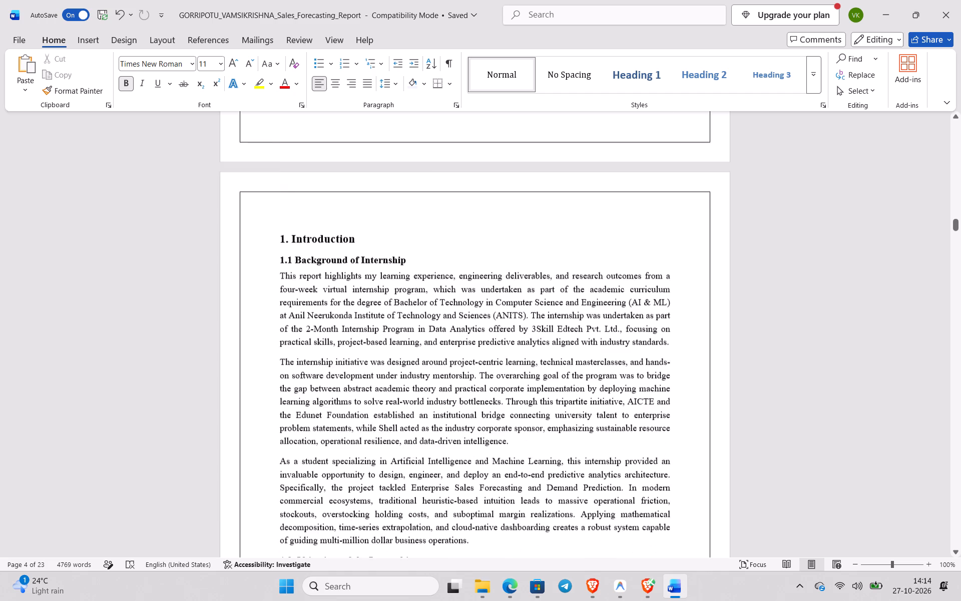
{"action": "scroll", "coordinate": [486, 342], "scroll_direction": "down", "scroll_amount": 3}
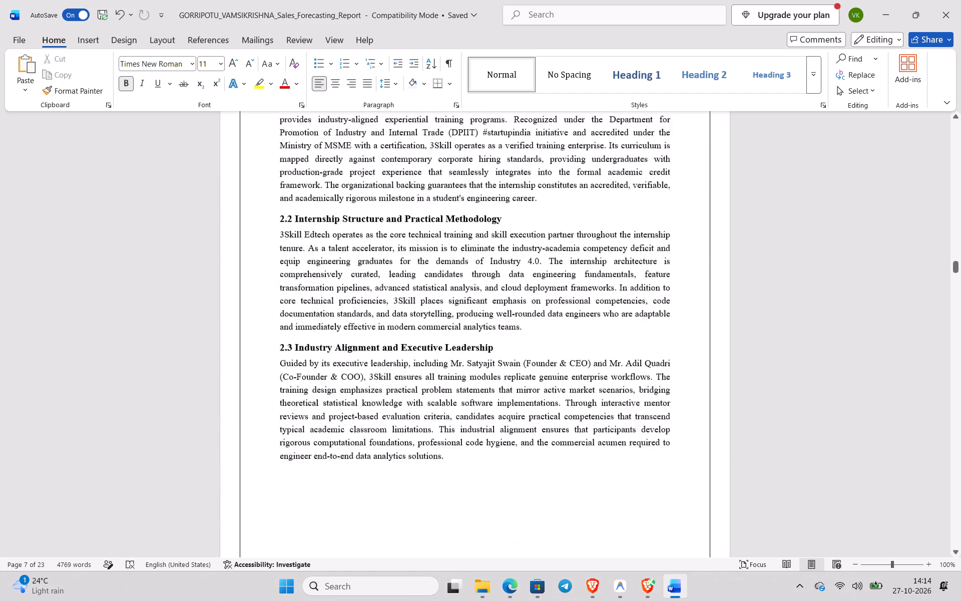
{"action": "scroll", "coordinate": [486, 342], "scroll_direction": "down", "scroll_amount": 3}
{"action": "scroll", "coordinate": [486, 342], "scroll_direction": "up", "scroll_amount": 3}
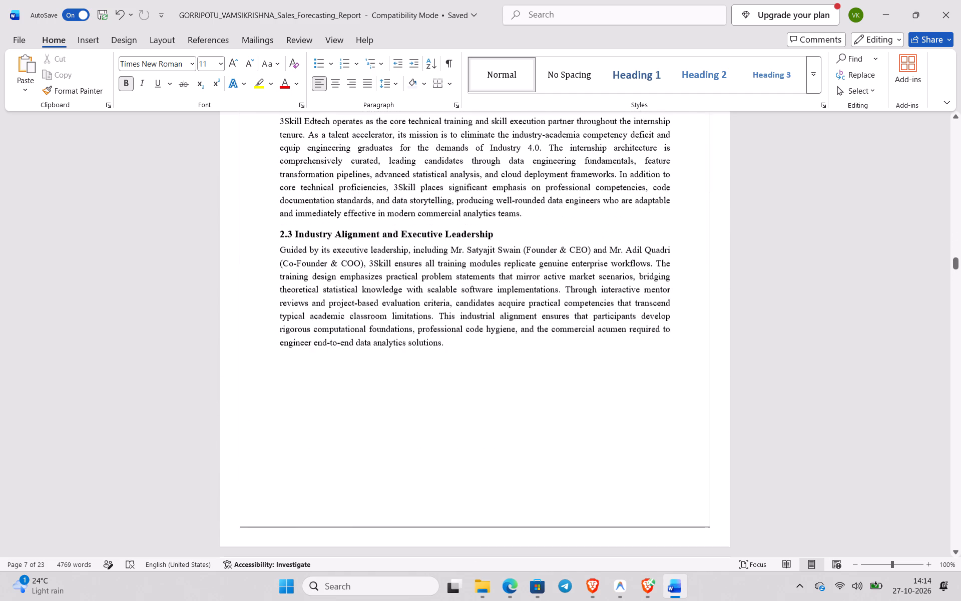
{"action": "scroll", "coordinate": [486, 342], "scroll_direction": "up", "scroll_amount": 2}
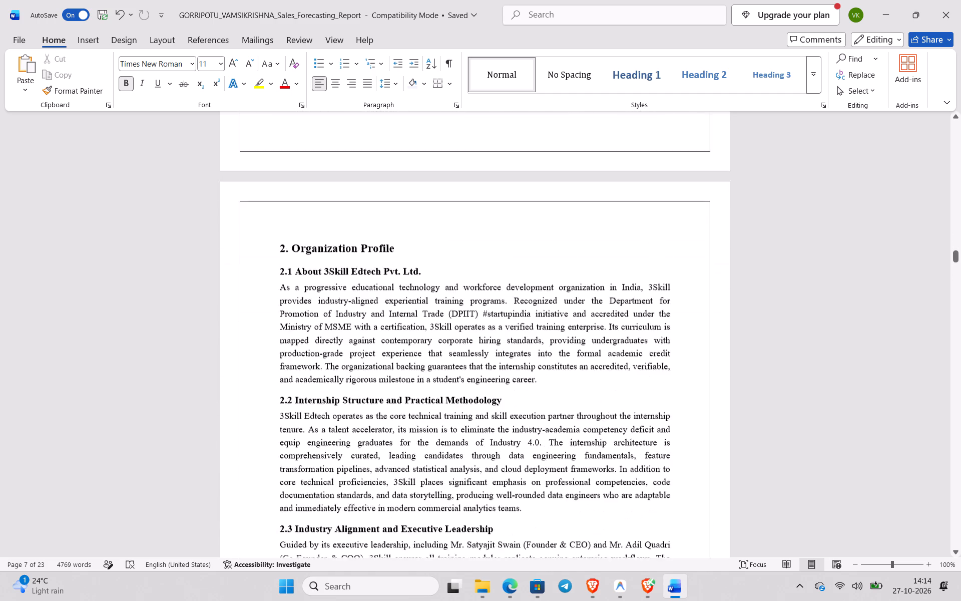
{"action": "scroll", "coordinate": [486, 342], "scroll_direction": "down", "scroll_amount": 3}
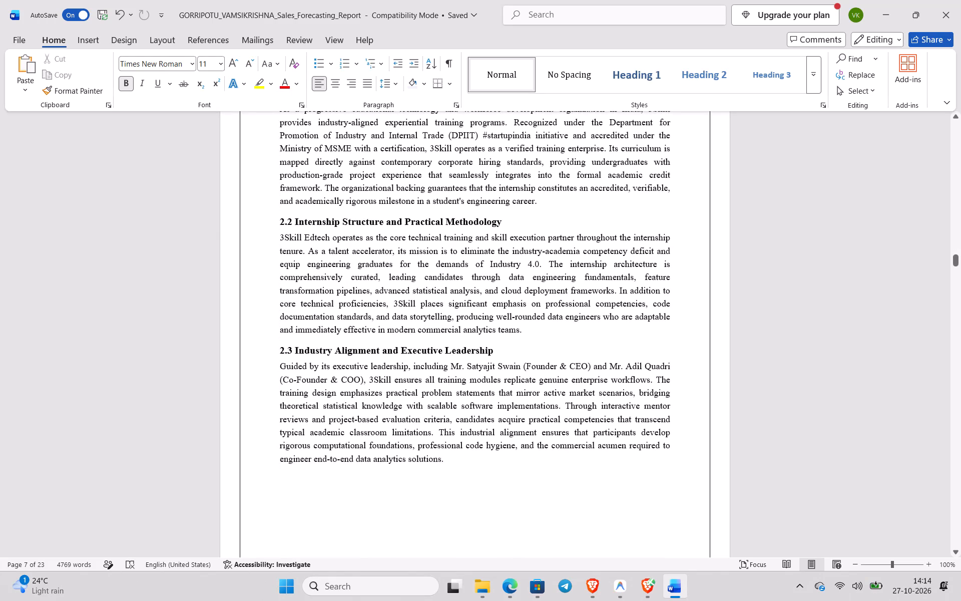
{"action": "scroll", "coordinate": [486, 342], "scroll_direction": "down", "scroll_amount": 4}
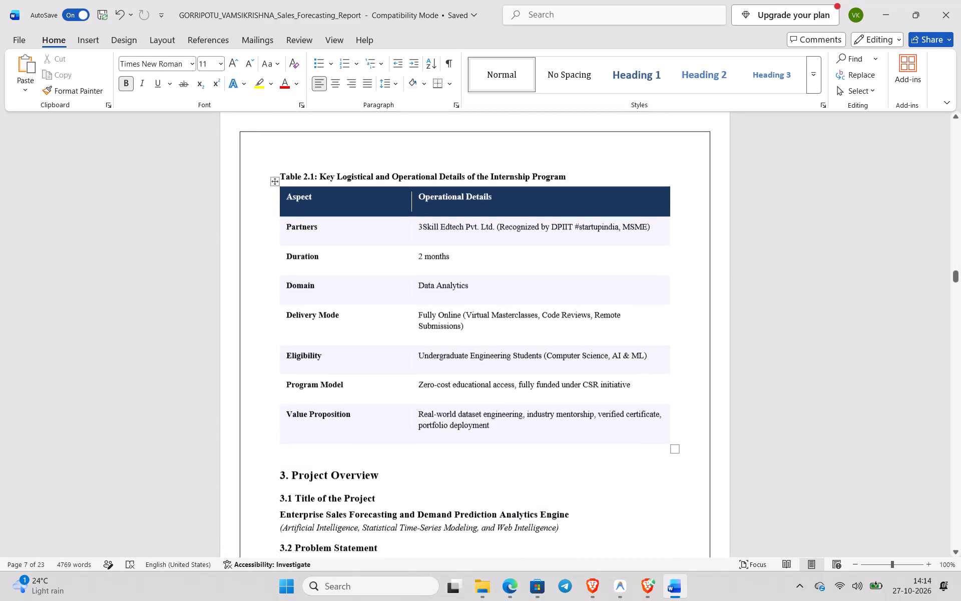
Insert a page break before the heading 3. Project Overview, below Table 2.1.
{"action": "scroll", "coordinate": [486, 342], "scroll_direction": "down", "scroll_amount": 2}
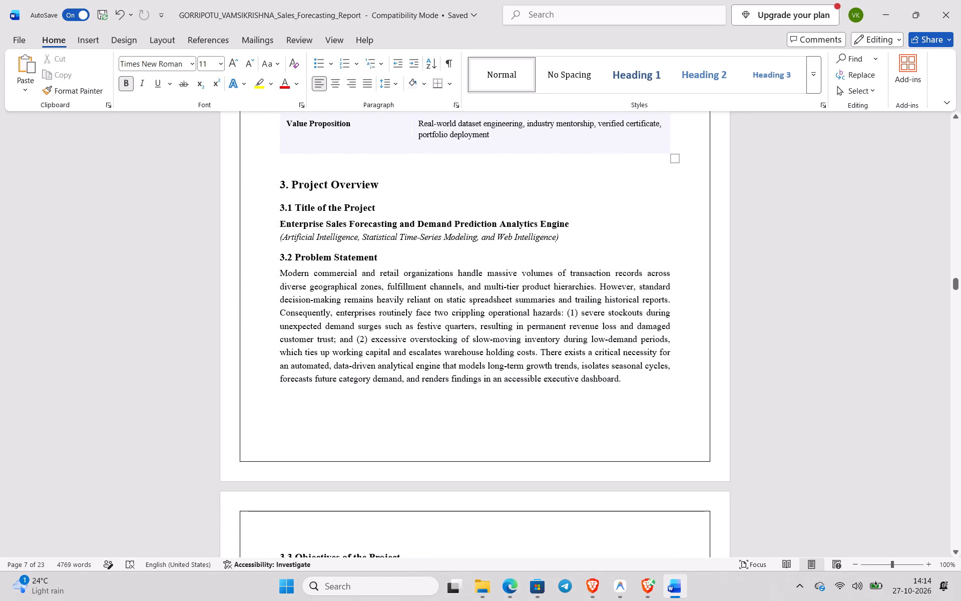
{"action": "left_click", "coordinate": [279, 183]}
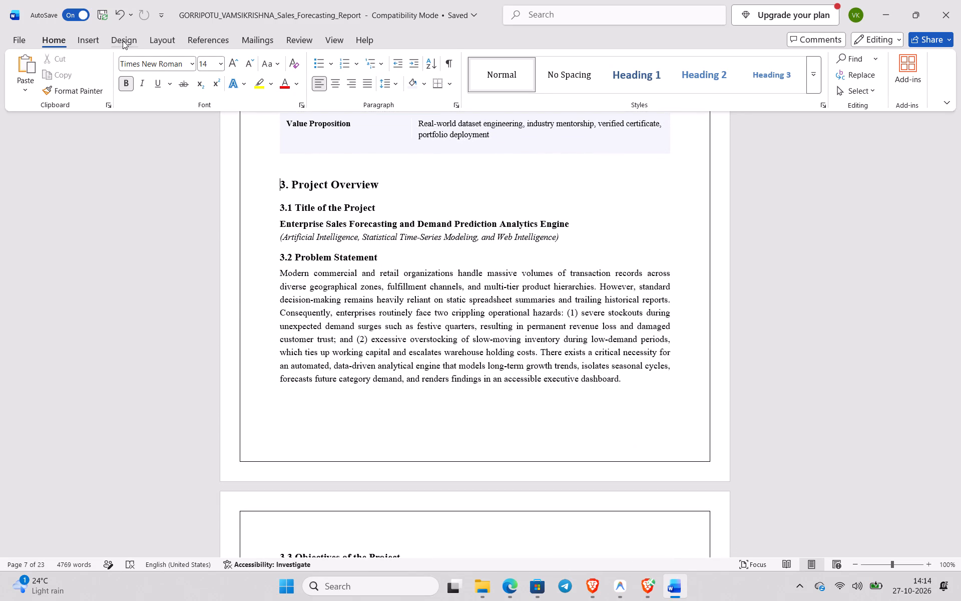
{"action": "left_click", "coordinate": [162, 45]}
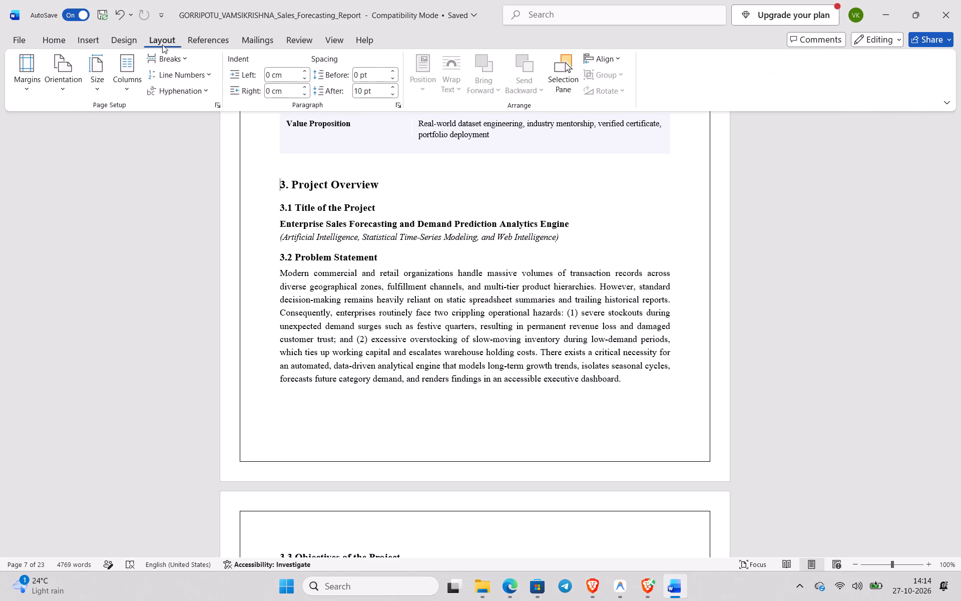
{"action": "left_click", "coordinate": [160, 59]}
{"action": "left_click", "coordinate": [191, 88]}
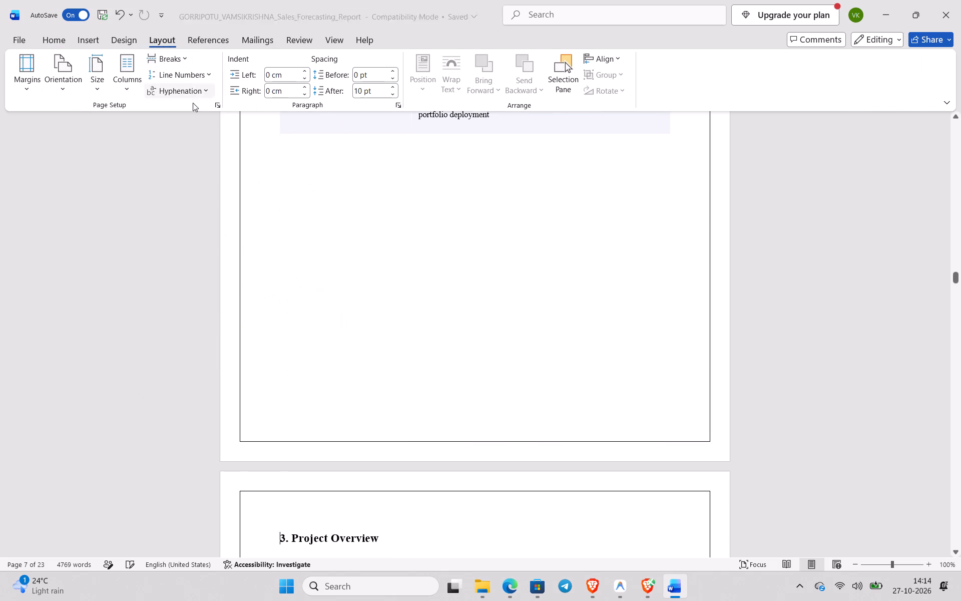
Delete the empty line above the heading 3.3 Objectives of the Project.
{"action": "scroll", "coordinate": [196, 218], "scroll_direction": "down", "scroll_amount": 4}
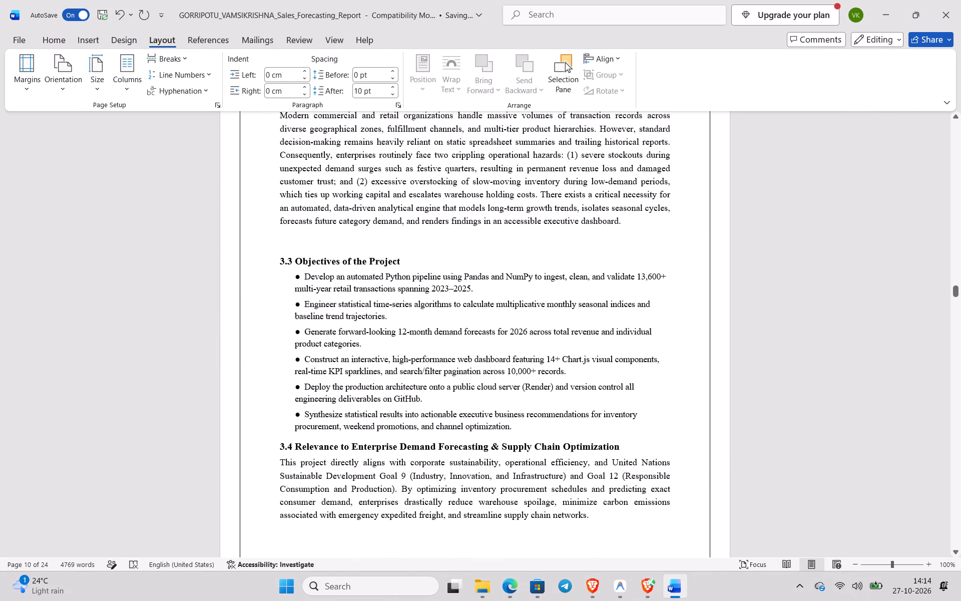
{"action": "left_click", "coordinate": [295, 241]}
{"action": "key", "text": "BackSpace"}
Examine the page breaks from chapter 4, Literature Review, to the final certificate, and back up through the Appendix to chapter 8.
{"action": "scroll", "coordinate": [295, 241], "scroll_direction": "down", "scroll_amount": 3}
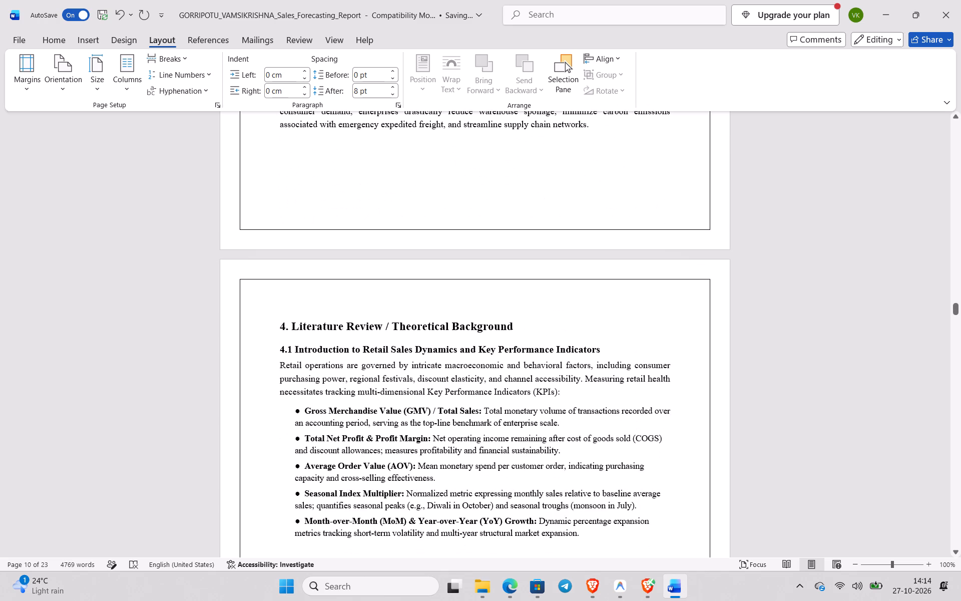
{"action": "scroll", "coordinate": [277, 312], "scroll_direction": "down", "scroll_amount": 8}
{"action": "scroll", "coordinate": [277, 312], "scroll_direction": "up", "scroll_amount": 1}
{"action": "scroll", "coordinate": [277, 312], "scroll_direction": "down", "scroll_amount": 1}
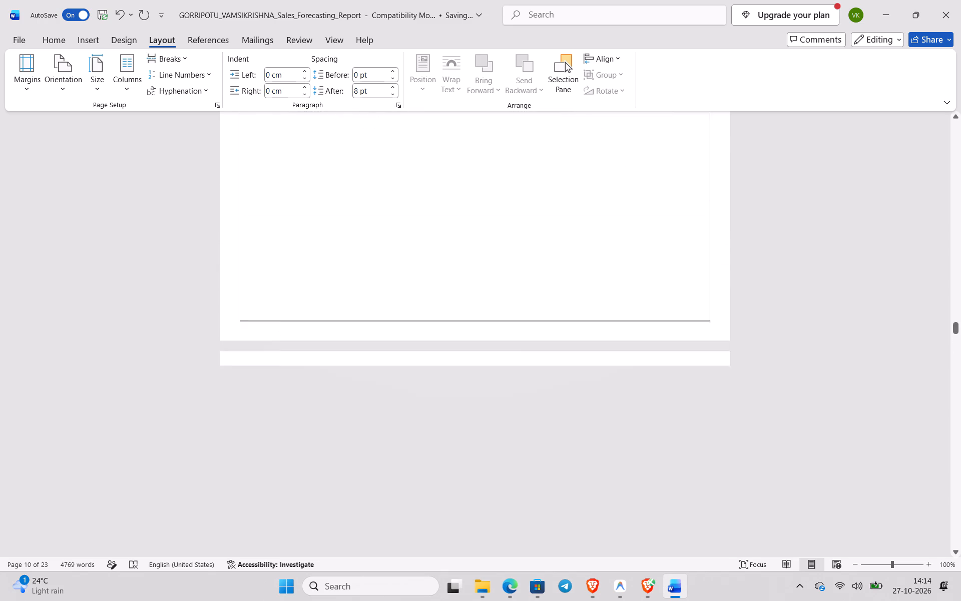
{"action": "scroll", "coordinate": [277, 312], "scroll_direction": "down", "scroll_amount": 9}
{"action": "scroll", "coordinate": [277, 312], "scroll_direction": "up", "scroll_amount": 2}
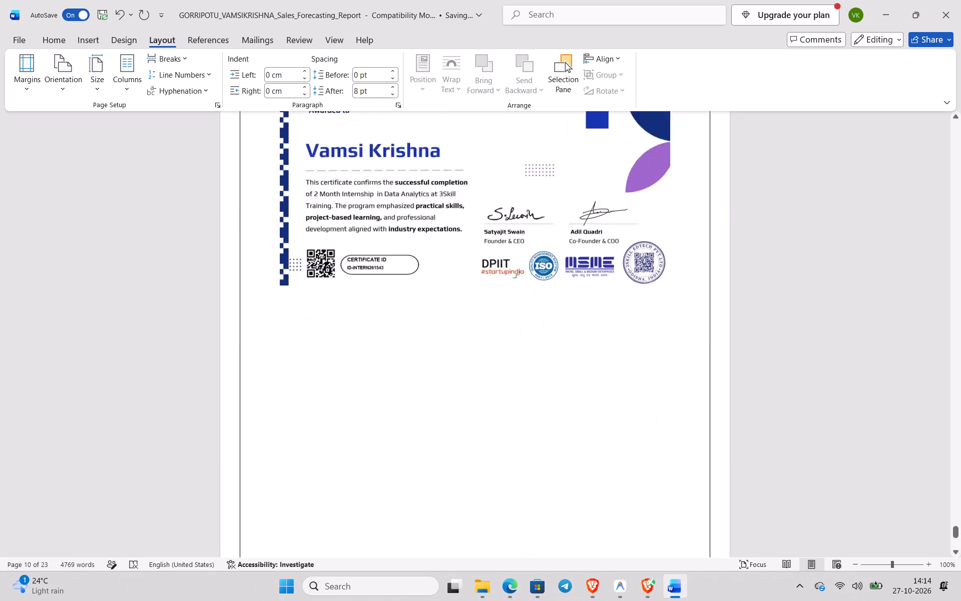
{"action": "scroll", "coordinate": [277, 312], "scroll_direction": "up", "scroll_amount": 4}
{"action": "scroll", "coordinate": [277, 312], "scroll_direction": "right", "scroll_amount": 1}
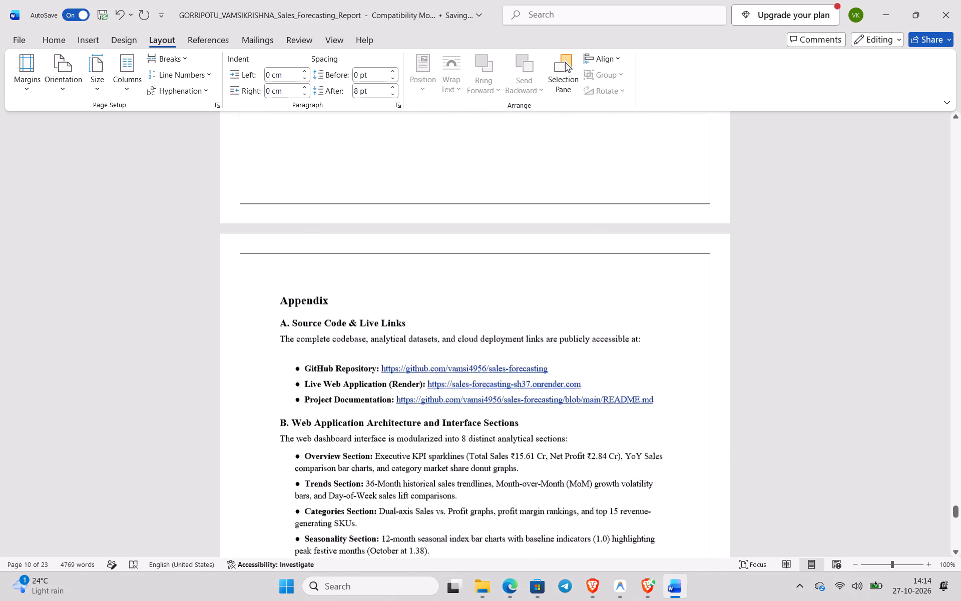
{"action": "scroll", "coordinate": [277, 312], "scroll_direction": "right", "scroll_amount": 1}
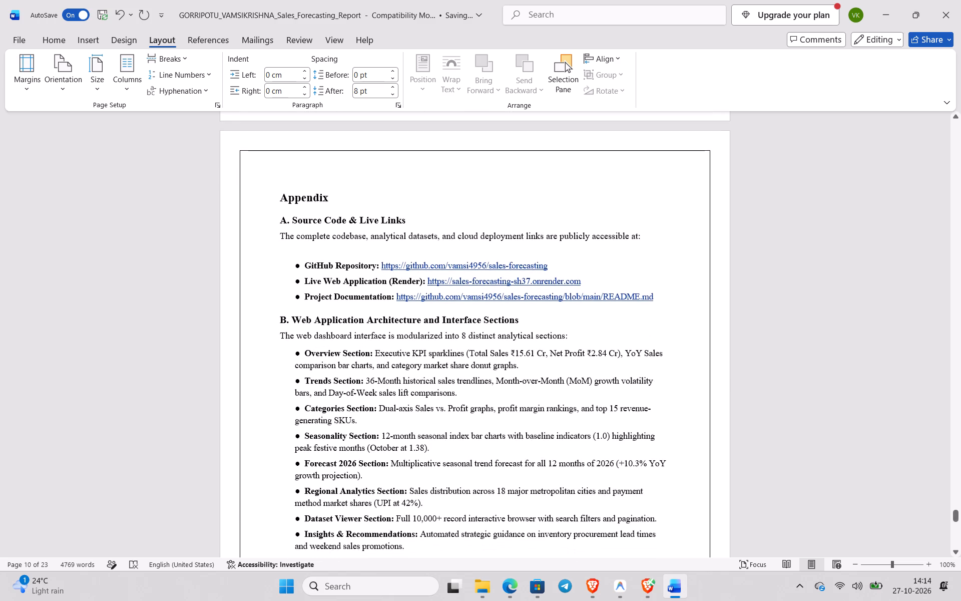
{"action": "scroll", "coordinate": [277, 312], "scroll_direction": "up", "scroll_amount": 2}
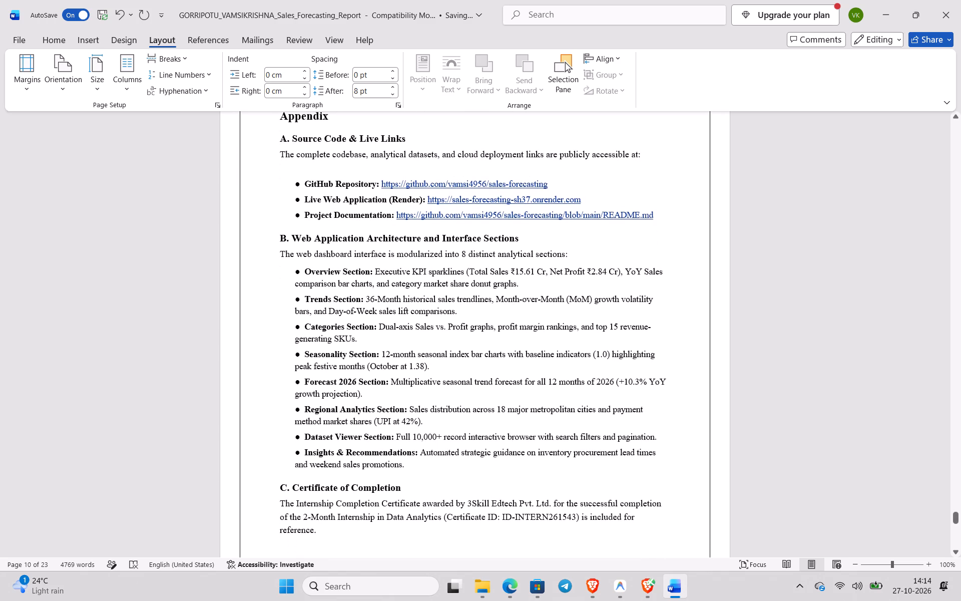
{"action": "scroll", "coordinate": [277, 312], "scroll_direction": "up", "scroll_amount": 1}
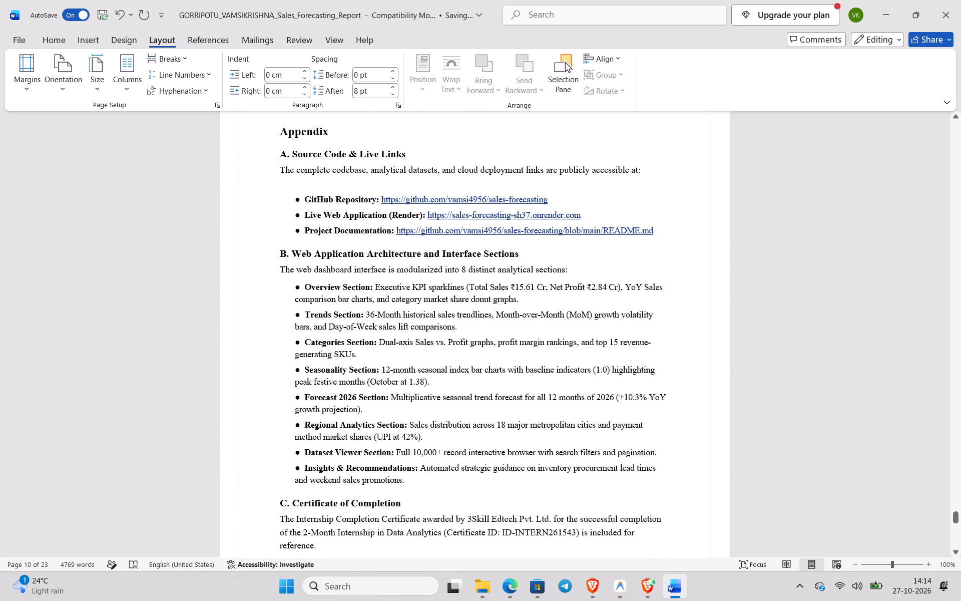
{"action": "scroll", "coordinate": [277, 312], "scroll_direction": "up", "scroll_amount": 3}
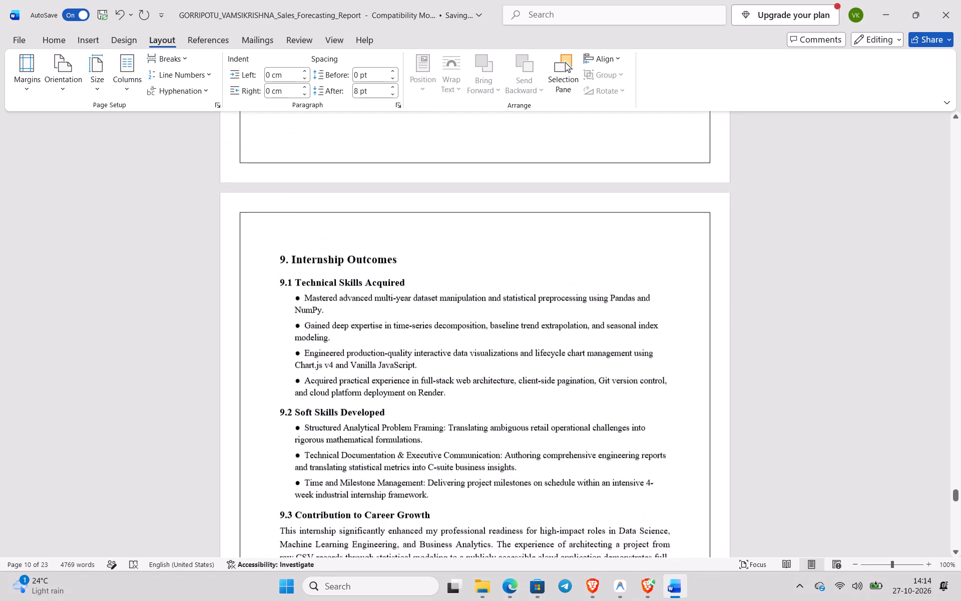
{"action": "scroll", "coordinate": [277, 312], "scroll_direction": "down", "scroll_amount": 1}
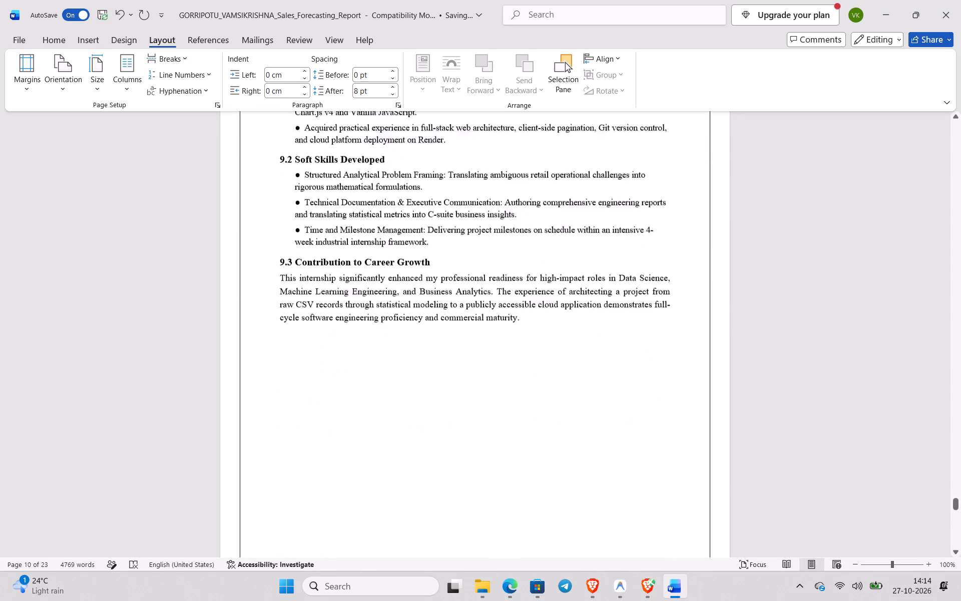
{"action": "scroll", "coordinate": [277, 312], "scroll_direction": "up", "scroll_amount": 3}
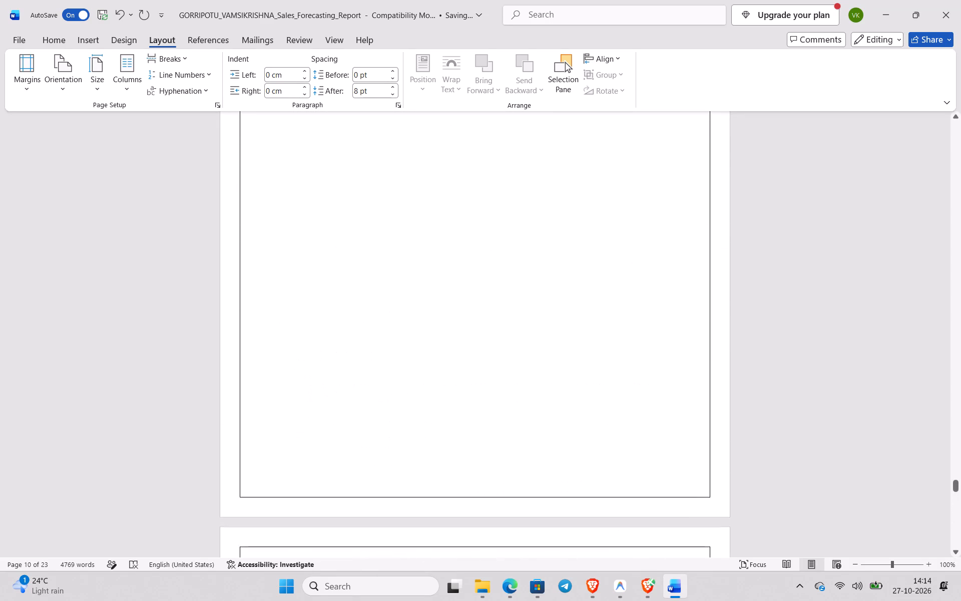
{"action": "scroll", "coordinate": [277, 312], "scroll_direction": "up", "scroll_amount": 5}
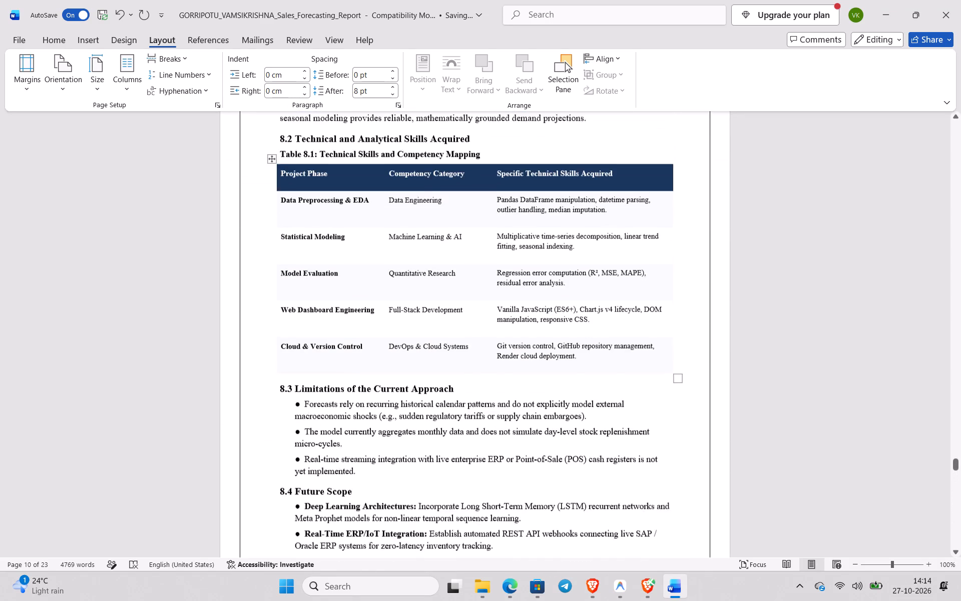
{"action": "scroll", "coordinate": [277, 312], "scroll_direction": "up", "scroll_amount": 3}
{"action": "scroll", "coordinate": [277, 312], "scroll_direction": "down", "scroll_amount": 2}
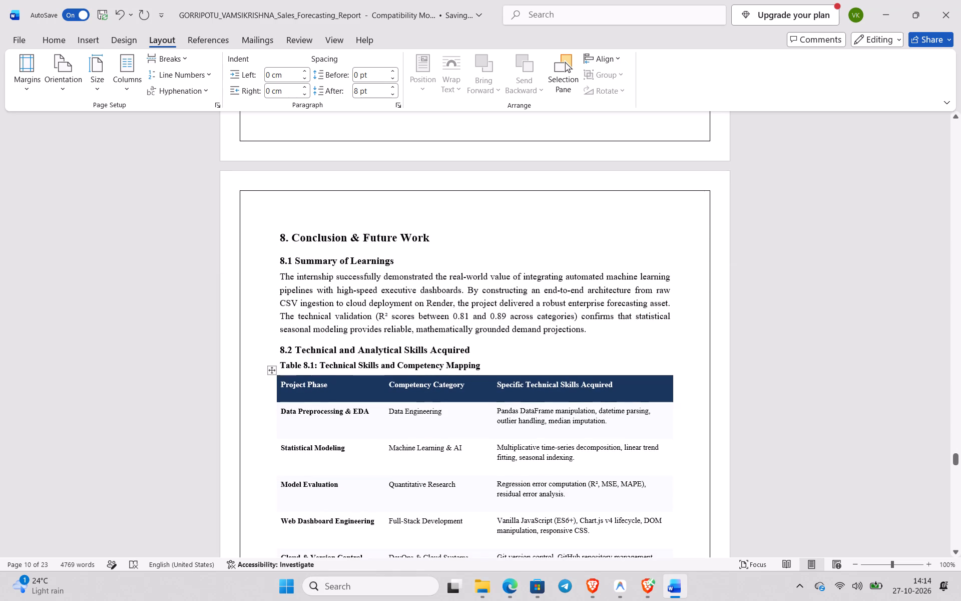
Delete the Dynamic Automated Price Optimization bullet that spills onto its own page at the end of section 8.4, Future Scope.
{"action": "left_click", "coordinate": [292, 250]}
{"action": "scroll", "coordinate": [292, 250], "scroll_direction": "down", "scroll_amount": 4}
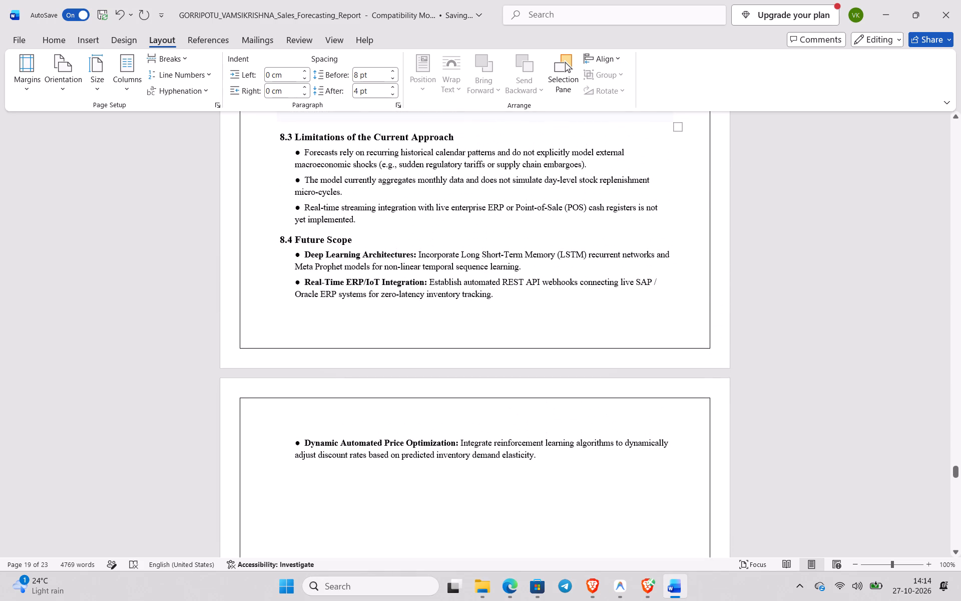
{"action": "left_click", "coordinate": [320, 312]}
{"action": "scroll", "coordinate": [320, 312], "scroll_direction": "up", "scroll_amount": 1}
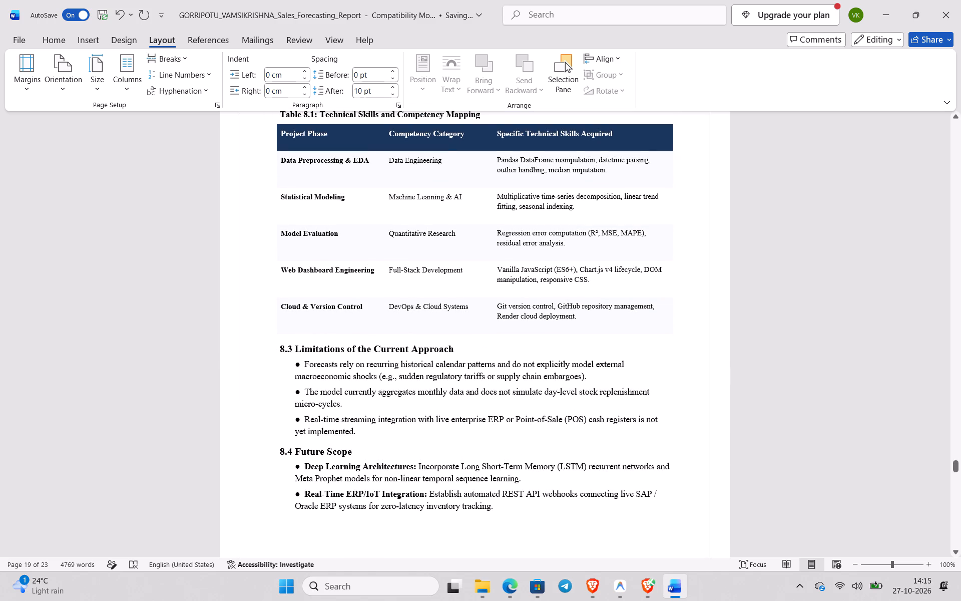
{"action": "scroll", "coordinate": [358, 434], "scroll_direction": "down", "scroll_amount": 3}
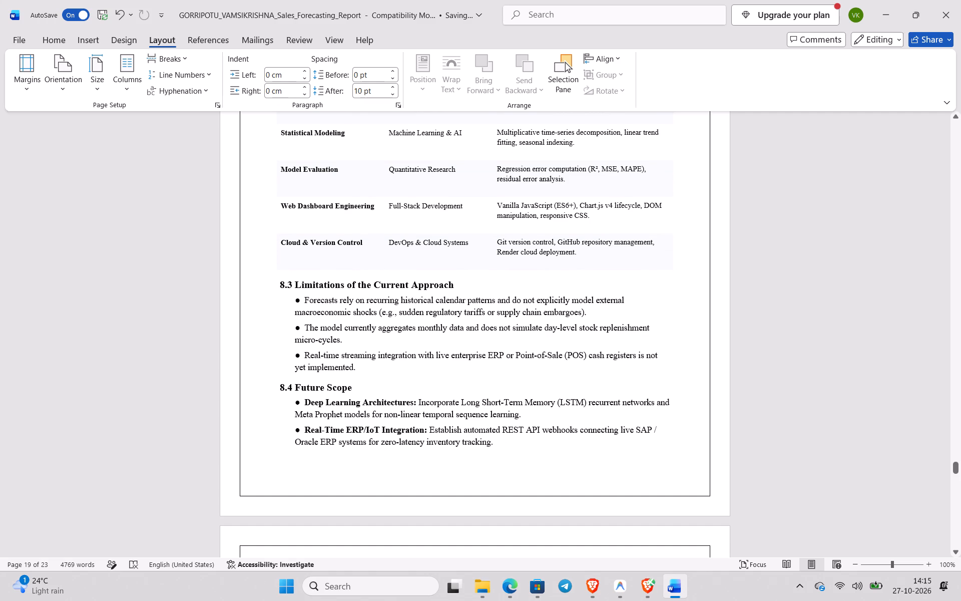
{"action": "scroll", "coordinate": [358, 434], "scroll_direction": "down", "scroll_amount": 2}
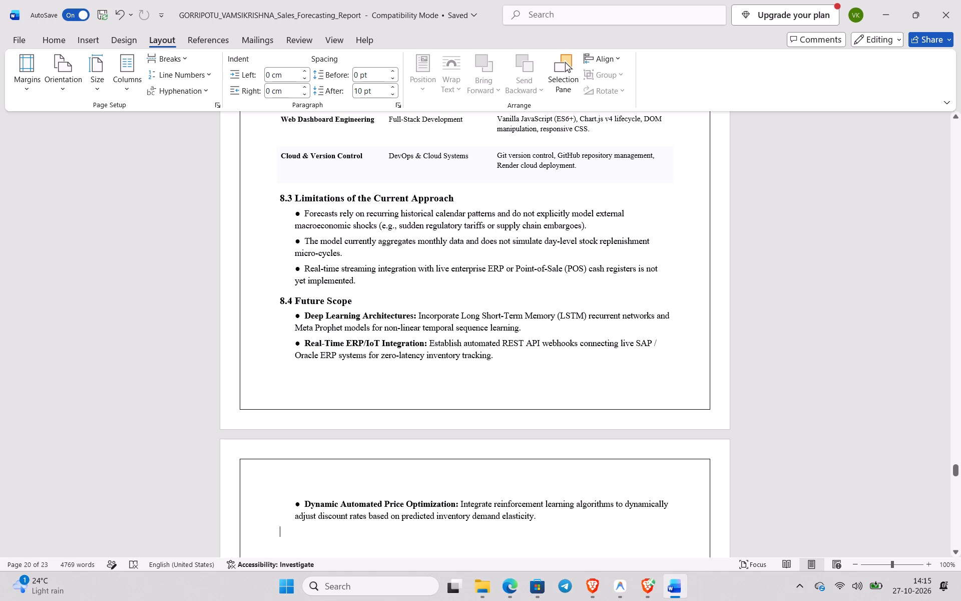
{"action": "left_click_drag", "start_coordinate": [568, 516], "coordinate": [289, 502]}
{"action": "key", "text": "BackSpace"}
{"action": "key", "text": "BackSpace"}
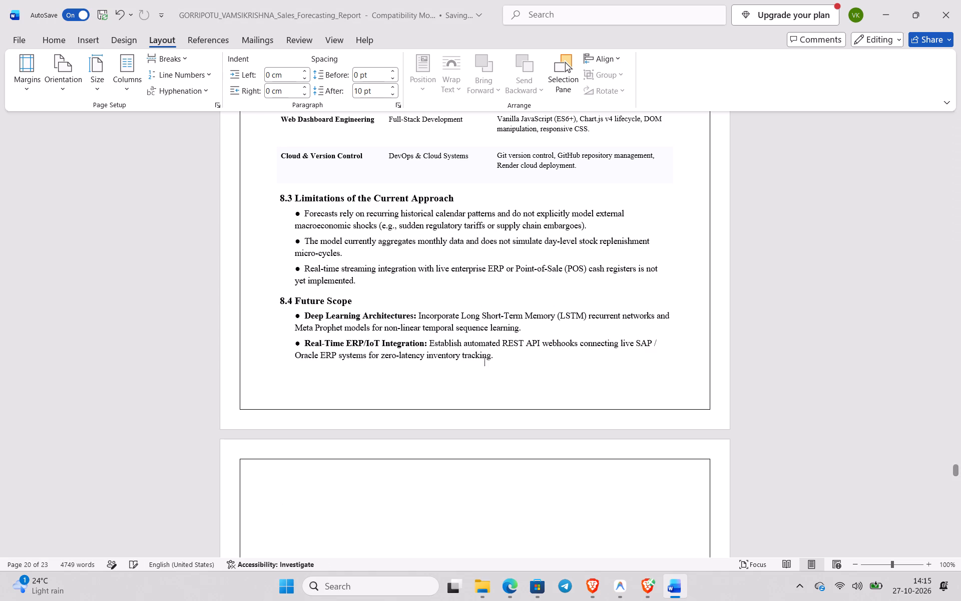
{"action": "scroll", "coordinate": [224, 592], "scroll_direction": "down", "scroll_amount": 2}
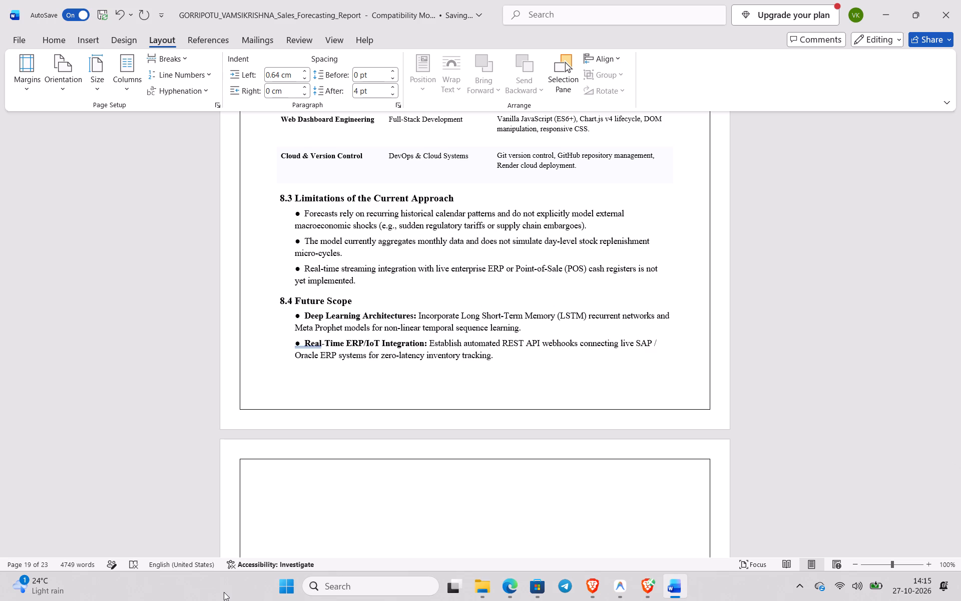
Remove the blank page between the end of section 8.4, Future Scope, and the heading 9. Internship Outcomes.
{"action": "scroll", "coordinate": [224, 592], "scroll_direction": "down", "scroll_amount": 1}
{"action": "scroll", "coordinate": [296, 461], "scroll_direction": "down", "scroll_amount": 4}
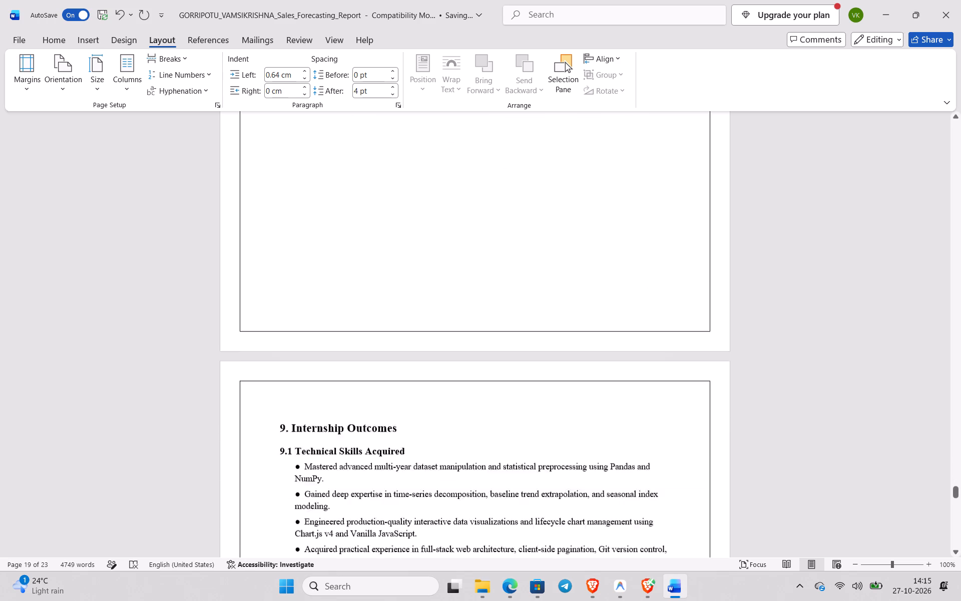
{"action": "scroll", "coordinate": [296, 461], "scroll_direction": "up", "scroll_amount": 4}
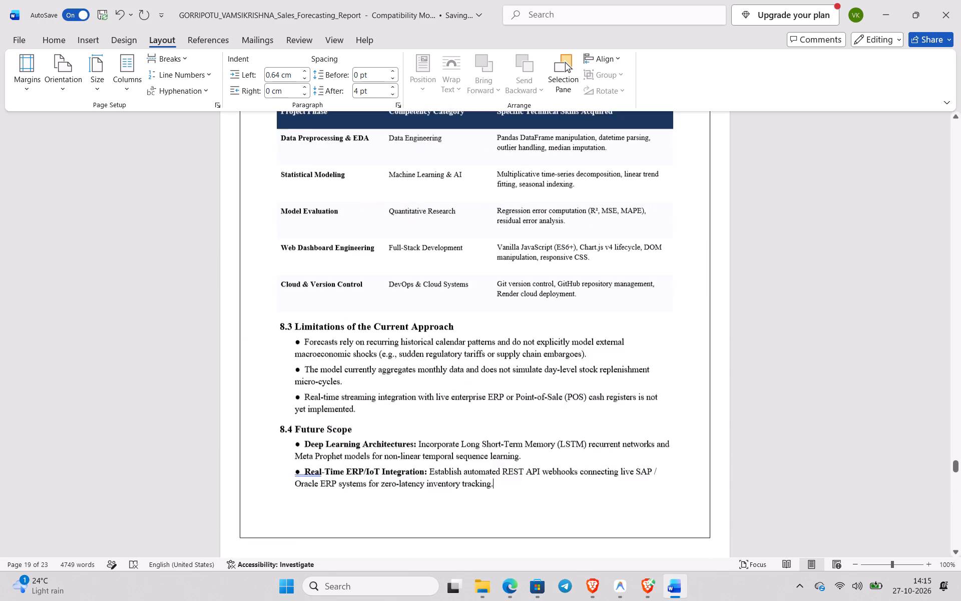
{"action": "scroll", "coordinate": [305, 414], "scroll_direction": "down", "scroll_amount": 2}
{"action": "left_click", "coordinate": [315, 383]}
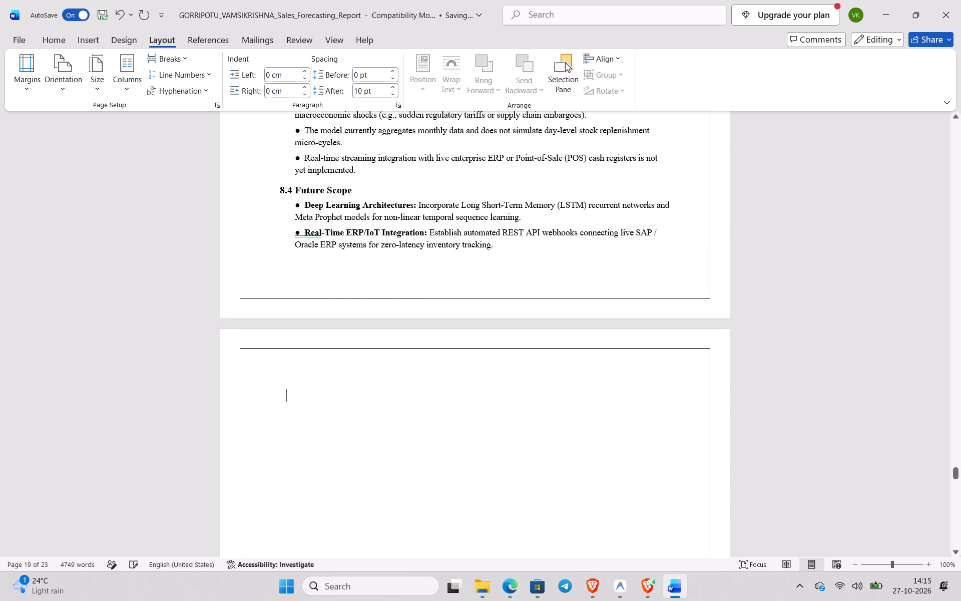
{"action": "scroll", "coordinate": [315, 383], "scroll_direction": "up", "scroll_amount": 5}
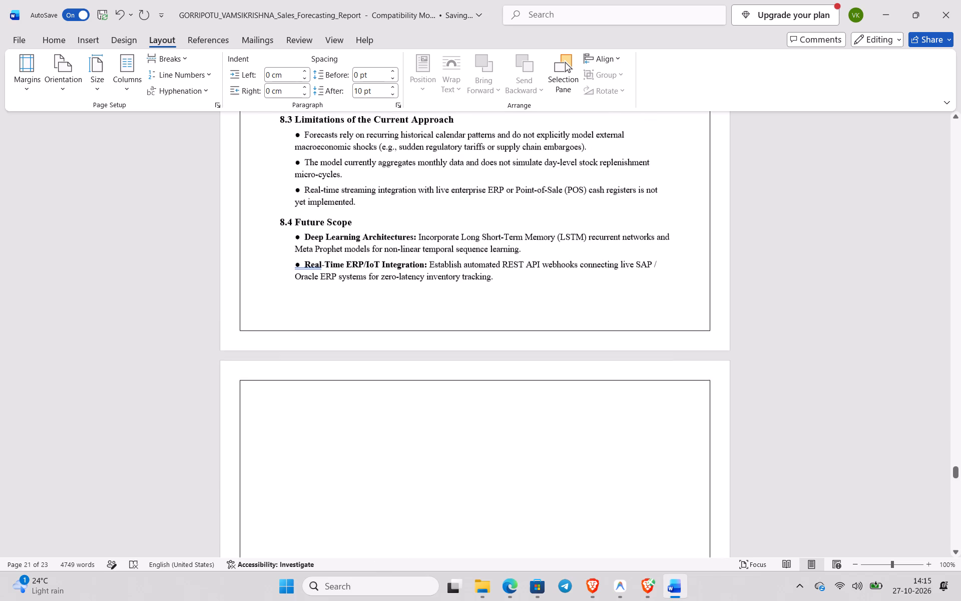
{"action": "scroll", "coordinate": [315, 383], "scroll_direction": "down", "scroll_amount": 6}
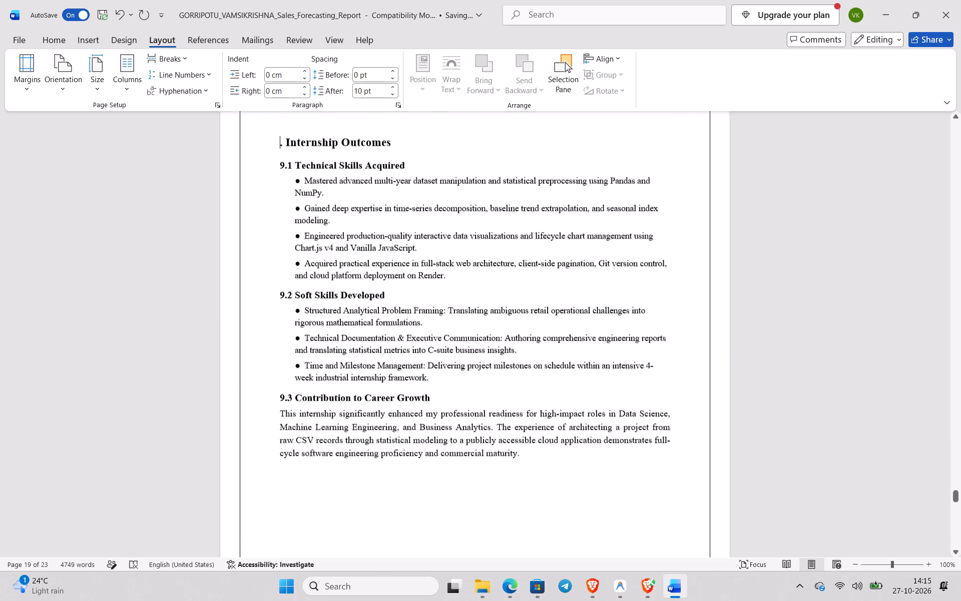
{"action": "scroll", "coordinate": [315, 383], "scroll_direction": "up", "scroll_amount": 3}
{"action": "scroll", "coordinate": [315, 383], "scroll_direction": "down", "scroll_amount": 2}
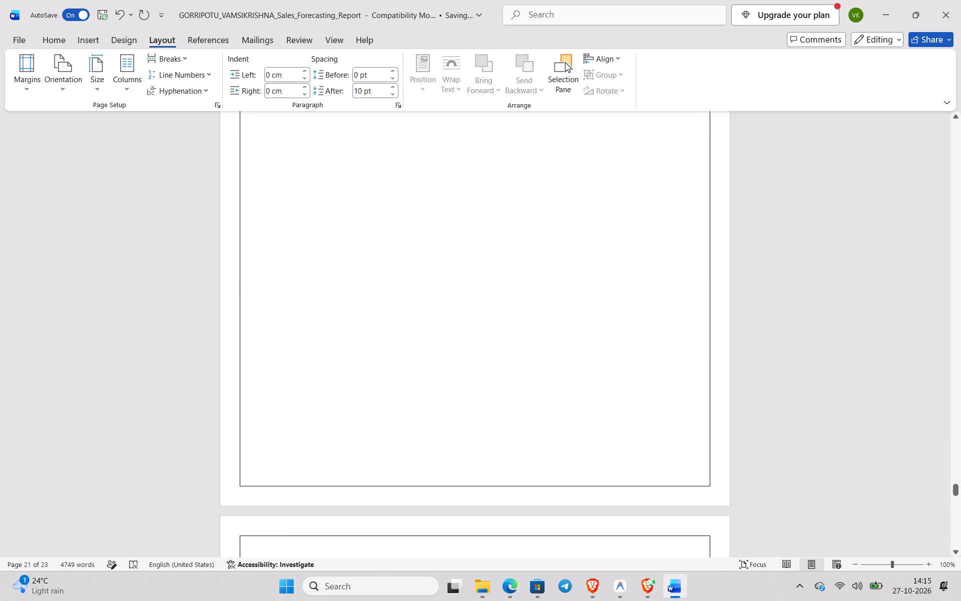
{"action": "scroll", "coordinate": [315, 383], "scroll_direction": "down", "scroll_amount": 4}
{"action": "key", "text": "ctrl+z"}
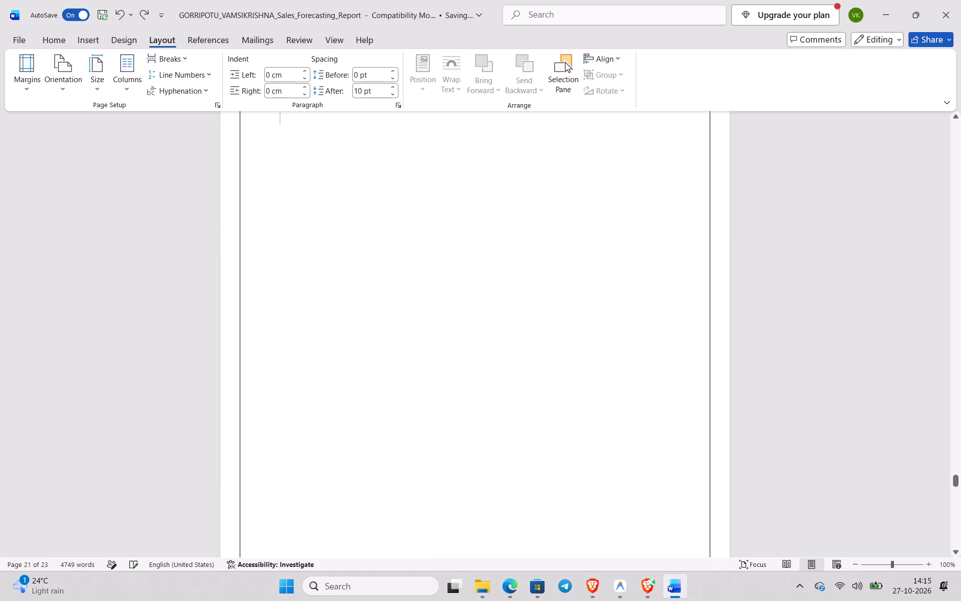
{"action": "scroll", "coordinate": [339, 303], "scroll_direction": "up", "scroll_amount": 1}
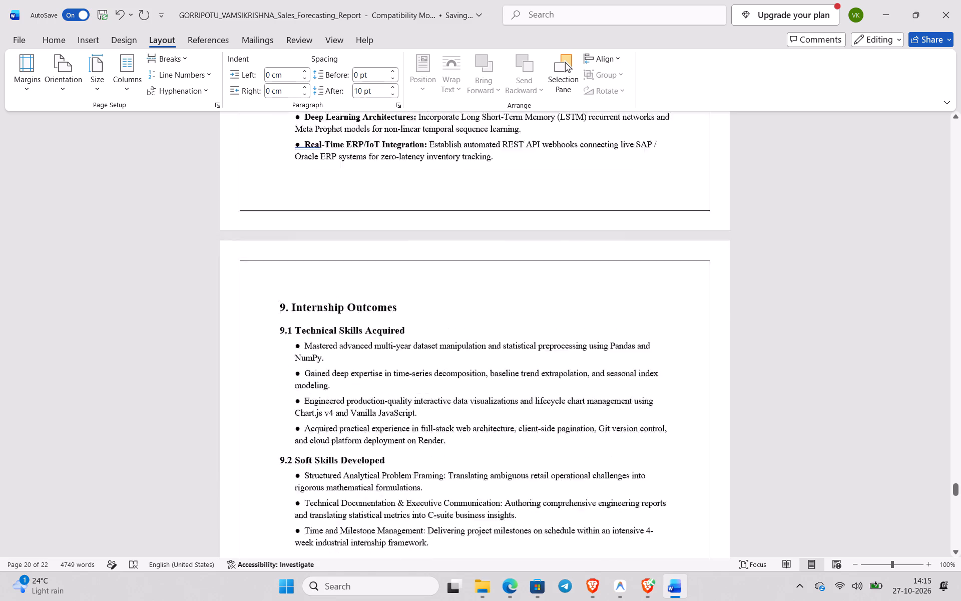
{"action": "scroll", "coordinate": [339, 303], "scroll_direction": "up", "scroll_amount": 1}
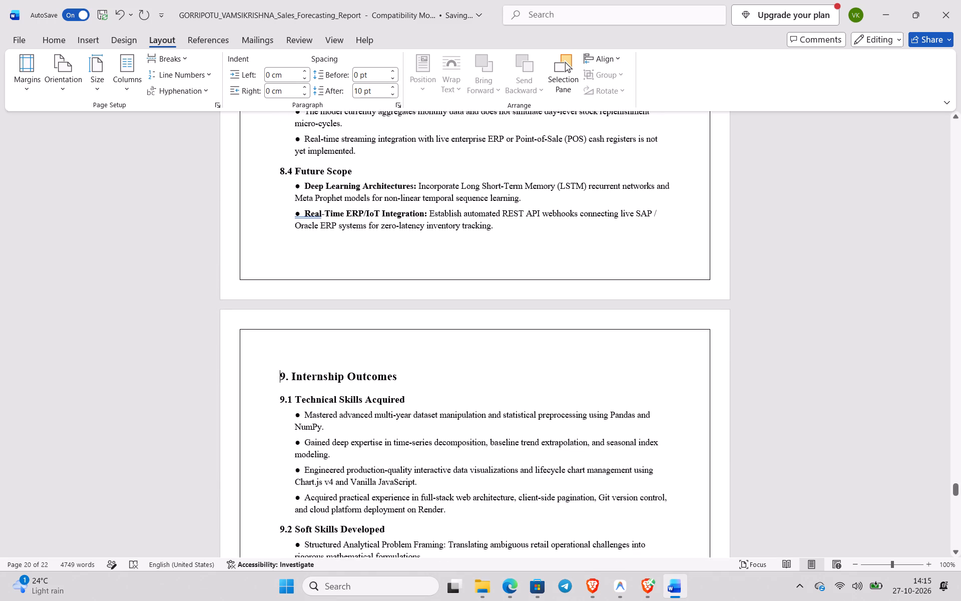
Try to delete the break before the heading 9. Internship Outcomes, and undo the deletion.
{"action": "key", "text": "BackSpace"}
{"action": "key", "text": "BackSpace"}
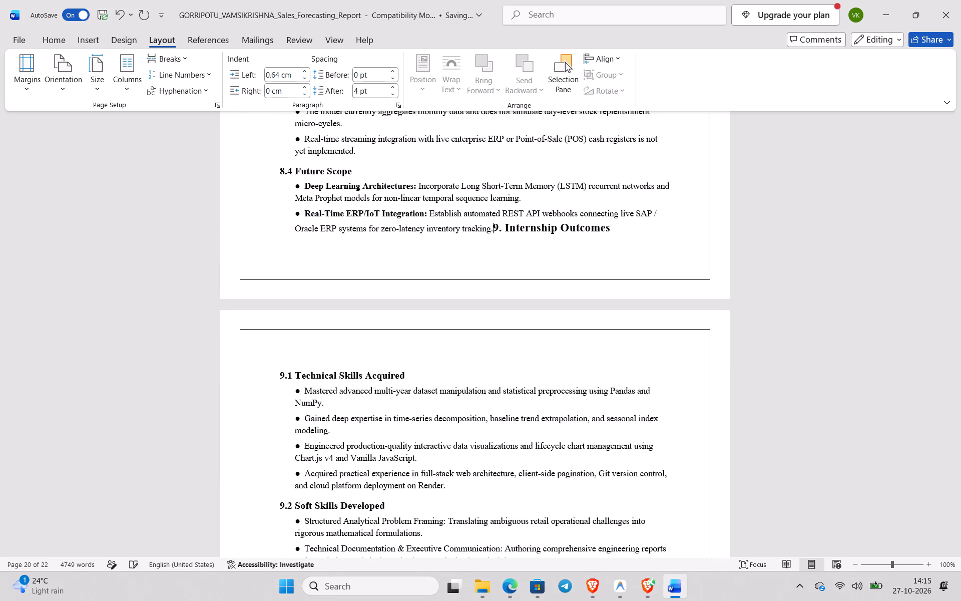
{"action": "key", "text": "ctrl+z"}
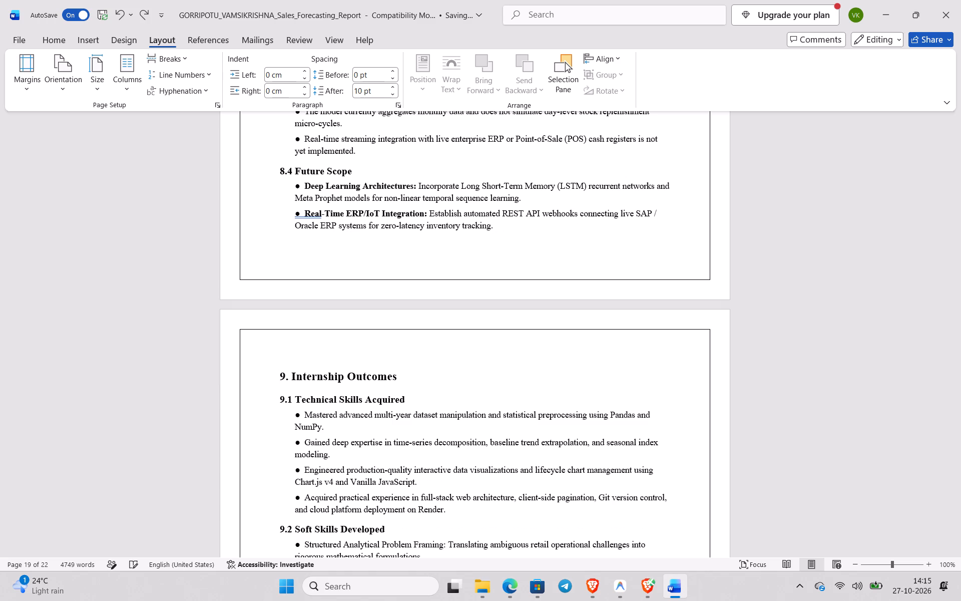
Examine the page breaks from section 7.3 down to the Appendix, and back up to section 6.2.
{"action": "scroll", "coordinate": [339, 303], "scroll_direction": "up", "scroll_amount": 5}
{"action": "scroll", "coordinate": [339, 303], "scroll_direction": "right", "scroll_amount": 1}
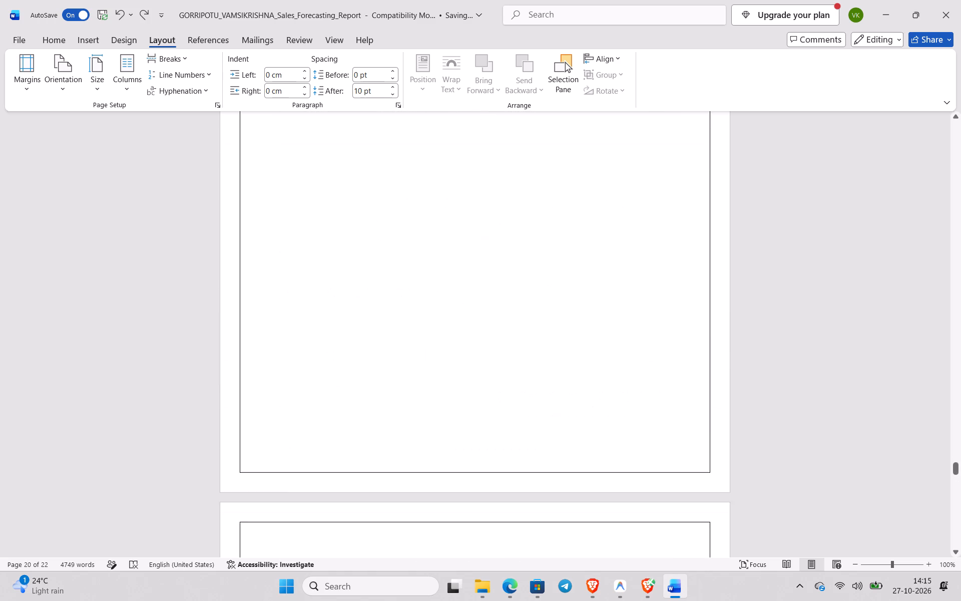
{"action": "scroll", "coordinate": [339, 303], "scroll_direction": "right", "scroll_amount": 1}
{"action": "scroll", "coordinate": [339, 303], "scroll_direction": "up", "scroll_amount": 2}
{"action": "scroll", "coordinate": [339, 303], "scroll_direction": "down", "scroll_amount": 1}
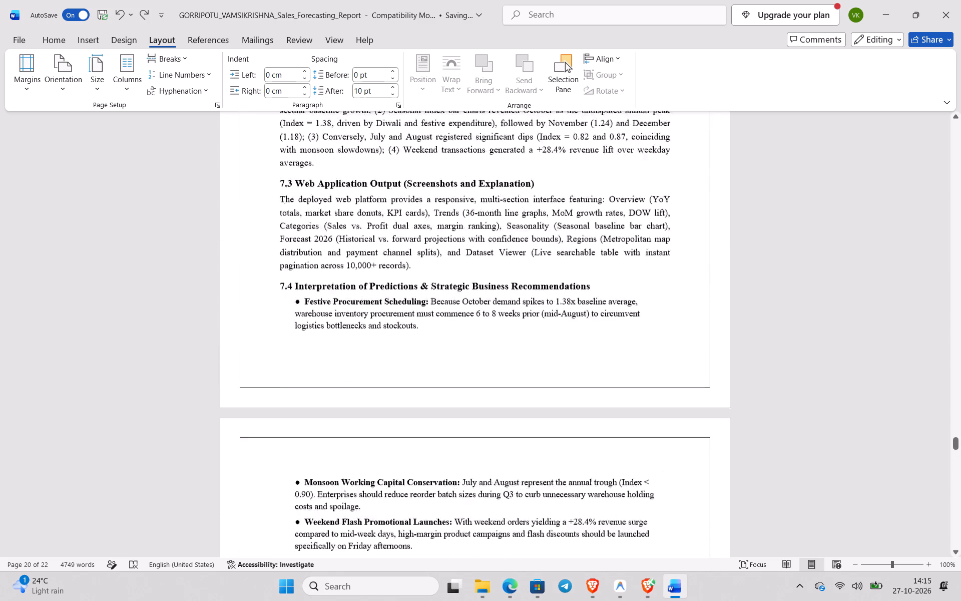
{"action": "scroll", "coordinate": [339, 303], "scroll_direction": "up", "scroll_amount": 2}
{"action": "scroll", "coordinate": [339, 303], "scroll_direction": "down", "scroll_amount": 2}
{"action": "scroll", "coordinate": [339, 303], "scroll_direction": "up", "scroll_amount": 1}
{"action": "scroll", "coordinate": [339, 303], "scroll_direction": "down", "scroll_amount": 1}
{"action": "scroll", "coordinate": [339, 303], "scroll_direction": "up", "scroll_amount": 1}
{"action": "scroll", "coordinate": [339, 303], "scroll_direction": "down", "scroll_amount": 7}
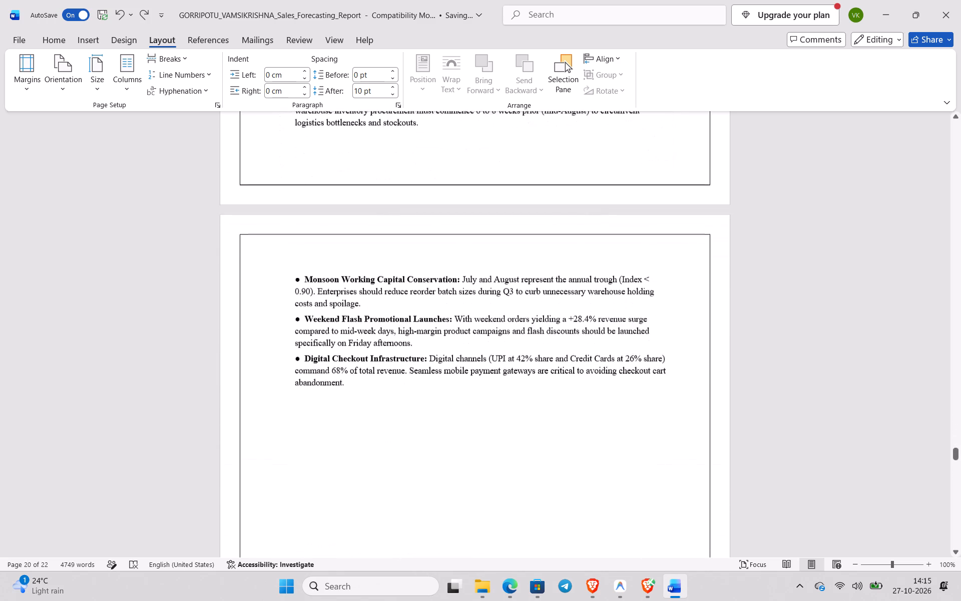
{"action": "scroll", "coordinate": [339, 303], "scroll_direction": "down", "scroll_amount": 9}
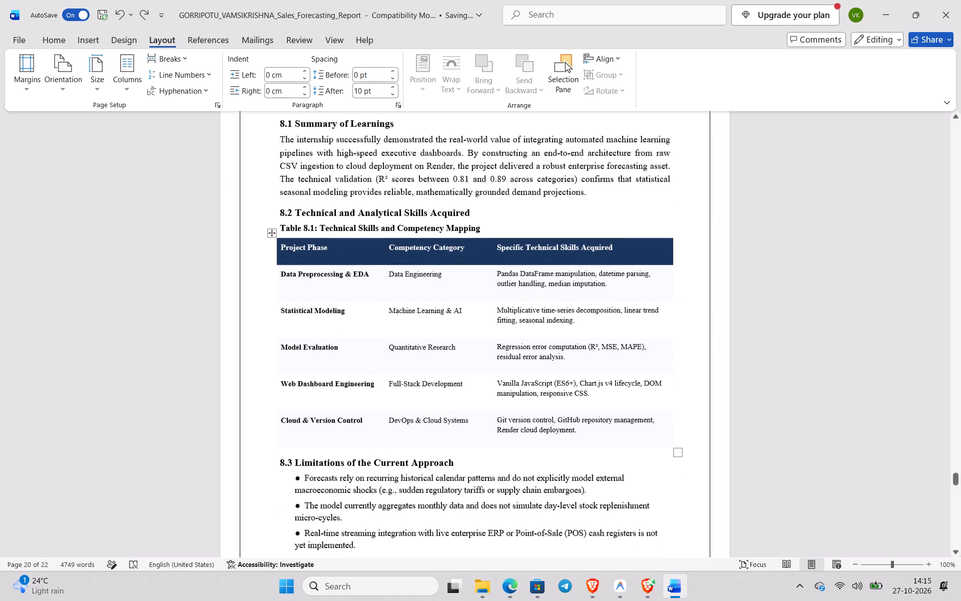
{"action": "scroll", "coordinate": [339, 303], "scroll_direction": "down", "scroll_amount": 9}
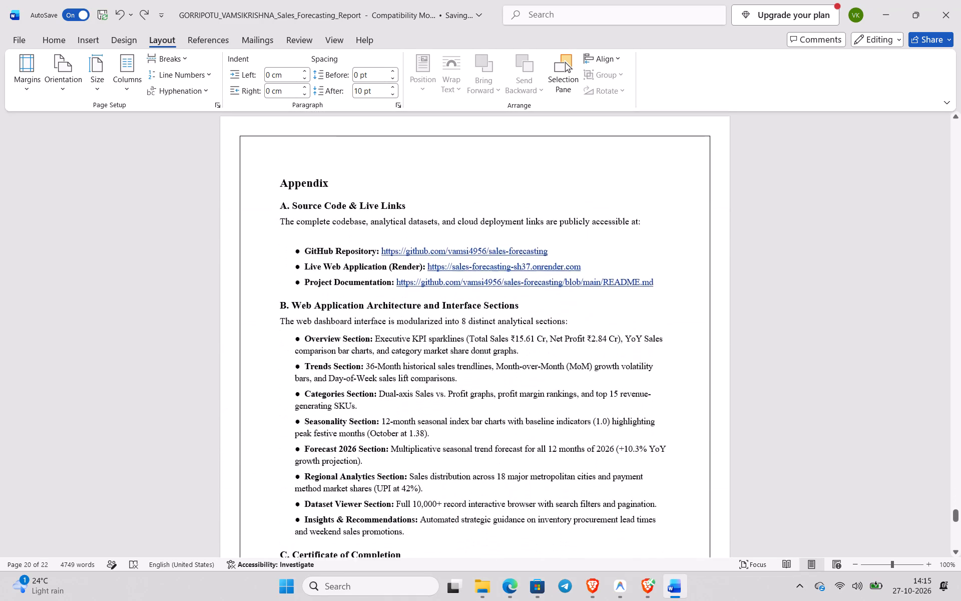
{"action": "scroll", "coordinate": [339, 303], "scroll_direction": "down", "scroll_amount": 1}
{"action": "scroll", "coordinate": [339, 303], "scroll_direction": "up", "scroll_amount": 9}
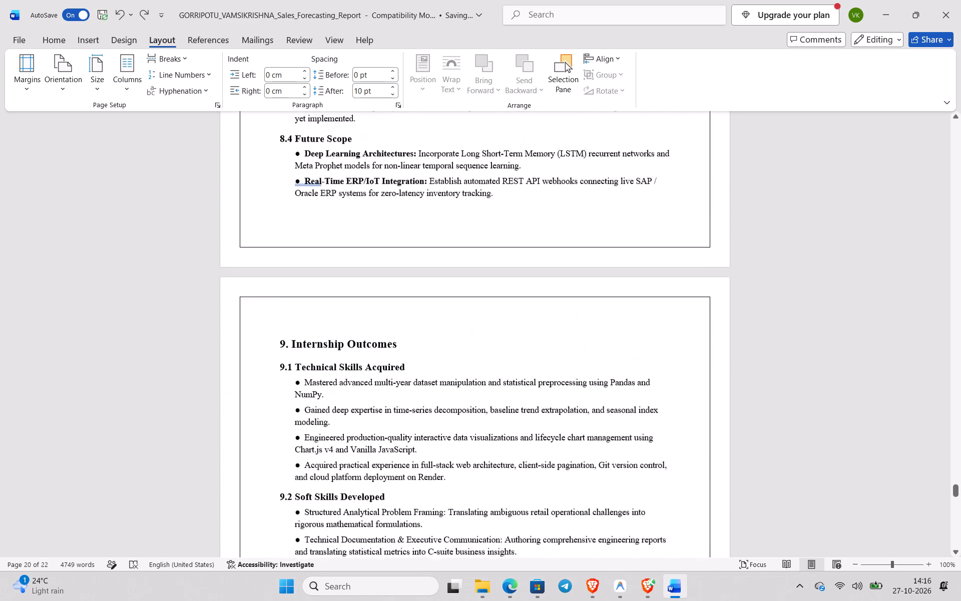
{"action": "scroll", "coordinate": [339, 303], "scroll_direction": "up", "scroll_amount": 7}
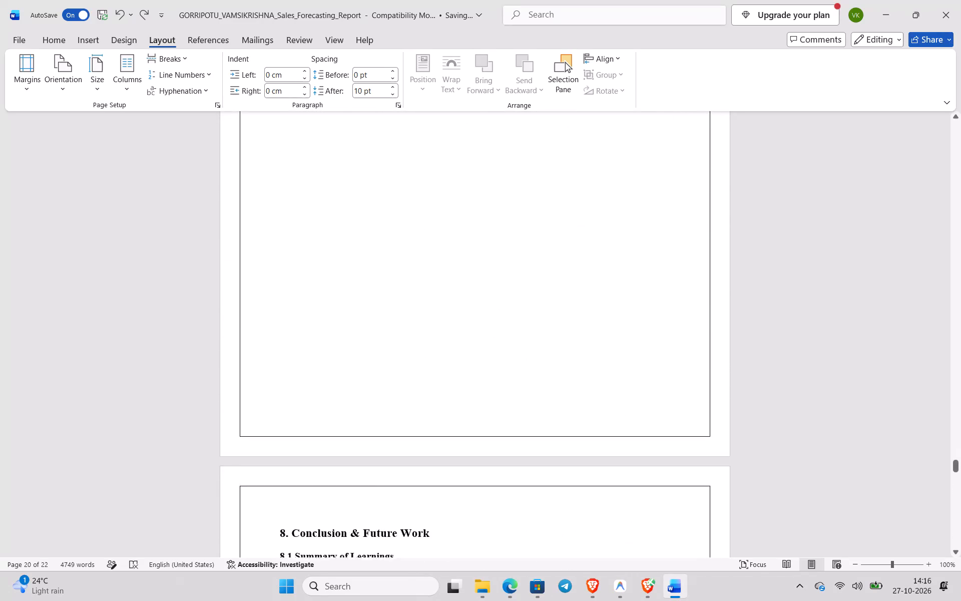
{"action": "scroll", "coordinate": [339, 303], "scroll_direction": "up", "scroll_amount": 6}
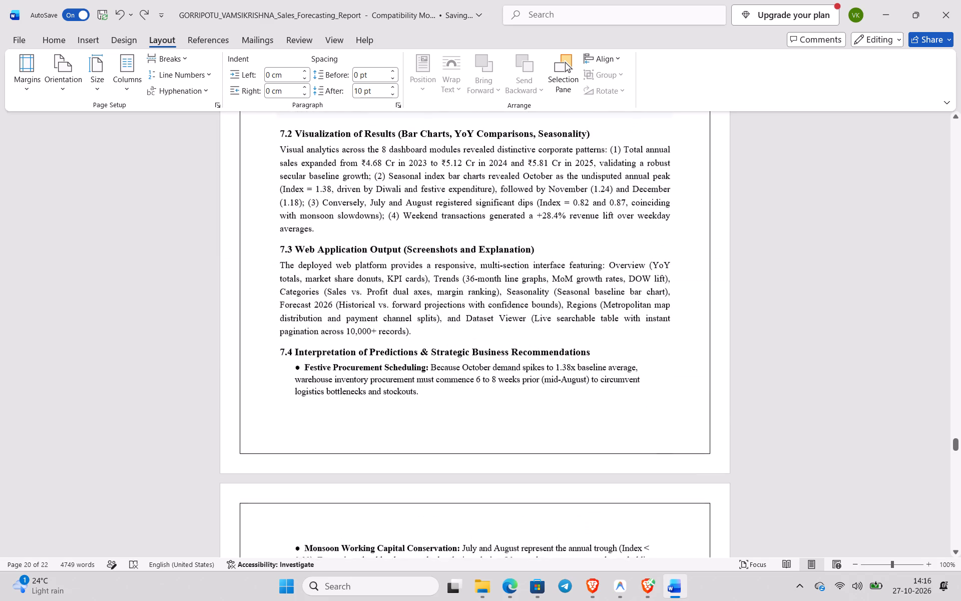
{"action": "scroll", "coordinate": [339, 303], "scroll_direction": "up", "scroll_amount": 5}
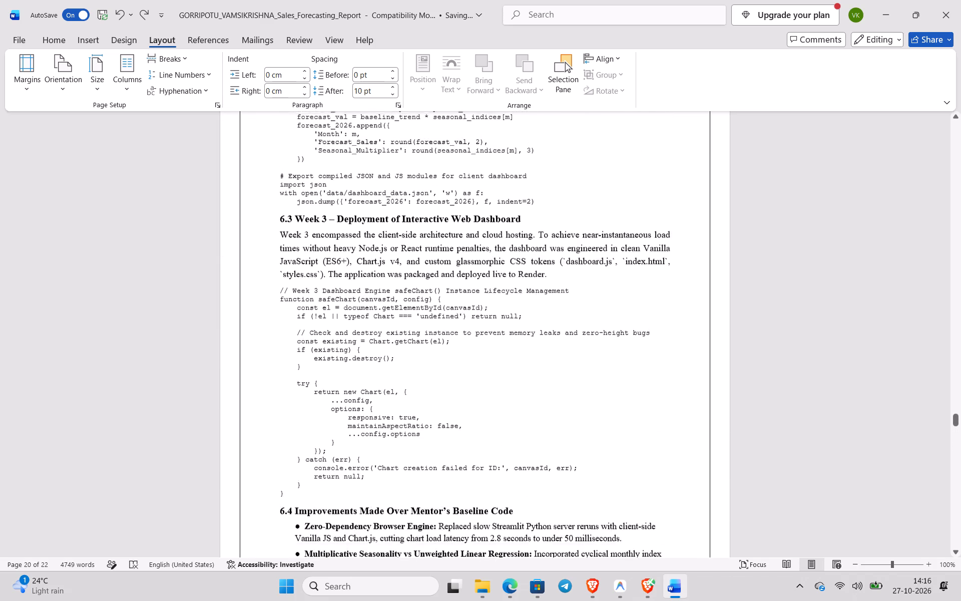
{"action": "scroll", "coordinate": [339, 303], "scroll_direction": "up", "scroll_amount": 2}
{"action": "scroll", "coordinate": [339, 303], "scroll_direction": "down", "scroll_amount": 1}
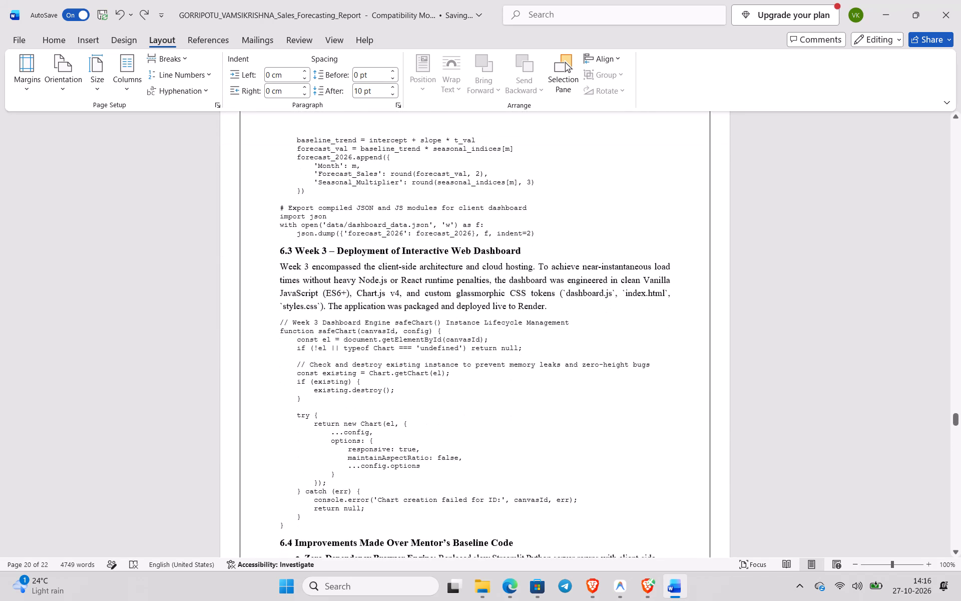
{"action": "scroll", "coordinate": [339, 303], "scroll_direction": "up", "scroll_amount": 3}
{"action": "scroll", "coordinate": [339, 303], "scroll_direction": "down", "scroll_amount": 2}
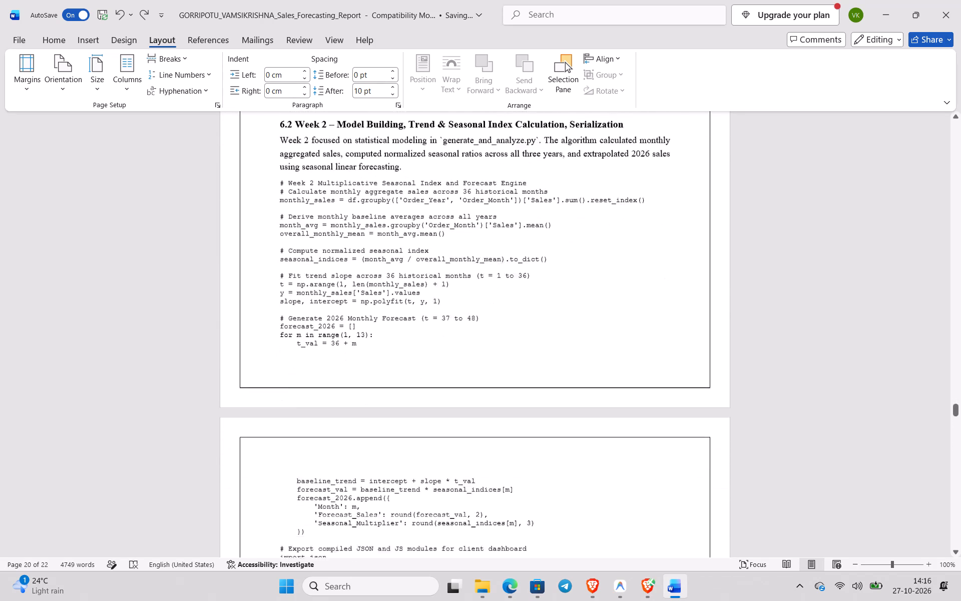
Examine how chapter 7, Results and Discussion, is laid out, especially where section 7.4 splits across two pages.
{"action": "scroll", "coordinate": [339, 303], "scroll_direction": "down", "scroll_amount": 7}
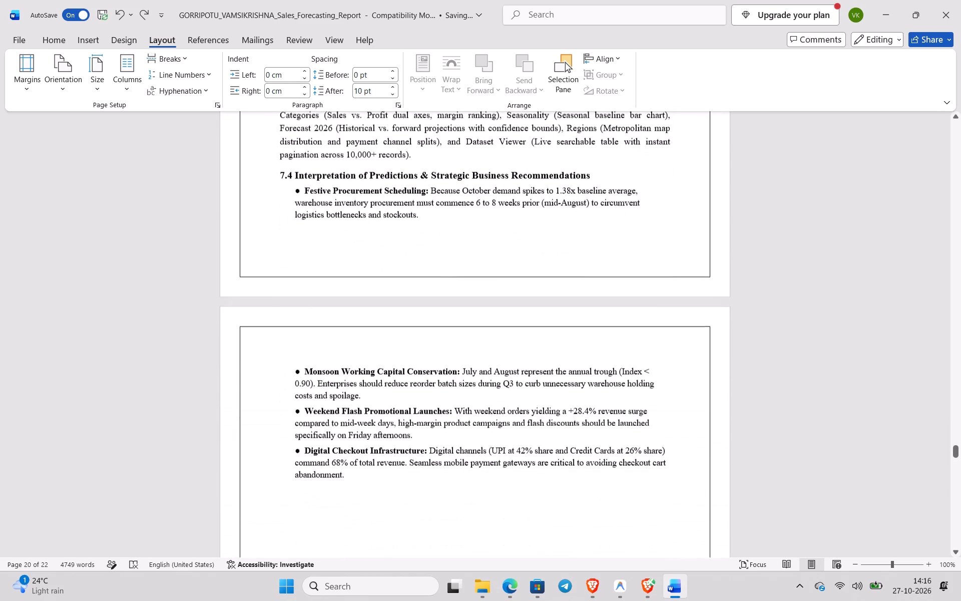
{"action": "scroll", "coordinate": [339, 303], "scroll_direction": "up", "scroll_amount": 3}
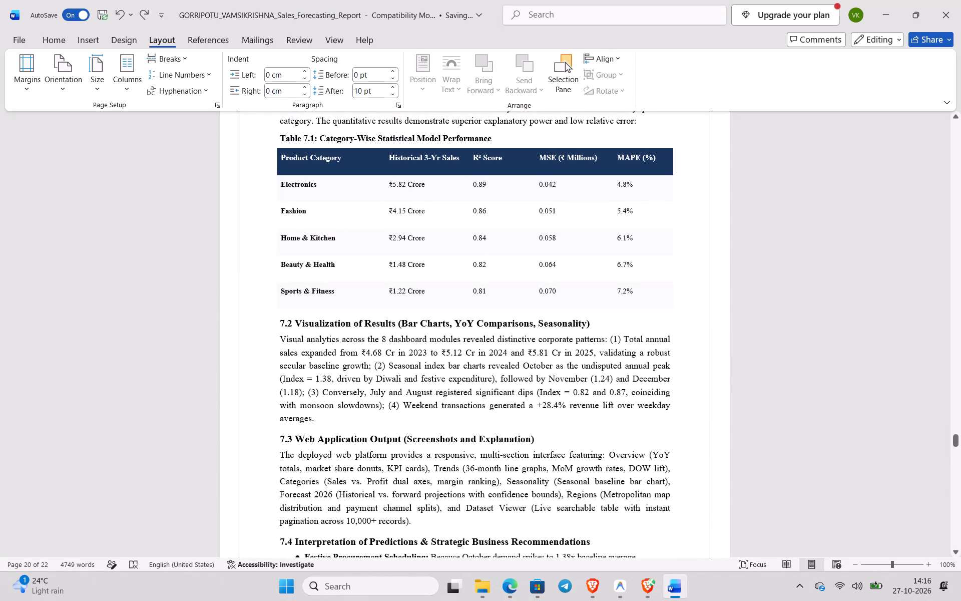
{"action": "scroll", "coordinate": [339, 303], "scroll_direction": "up", "scroll_amount": 1}
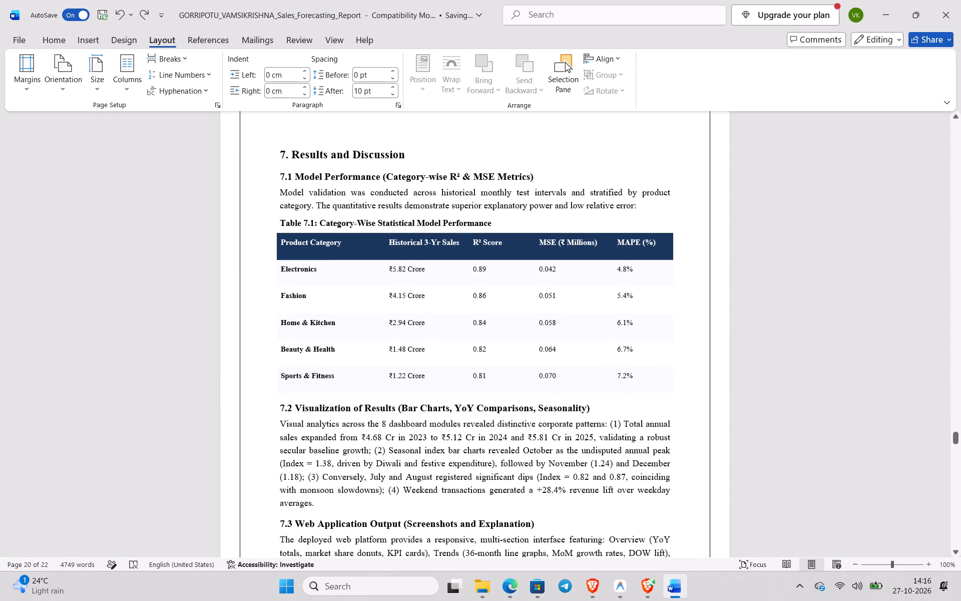
{"action": "scroll", "coordinate": [339, 303], "scroll_direction": "down", "scroll_amount": 2}
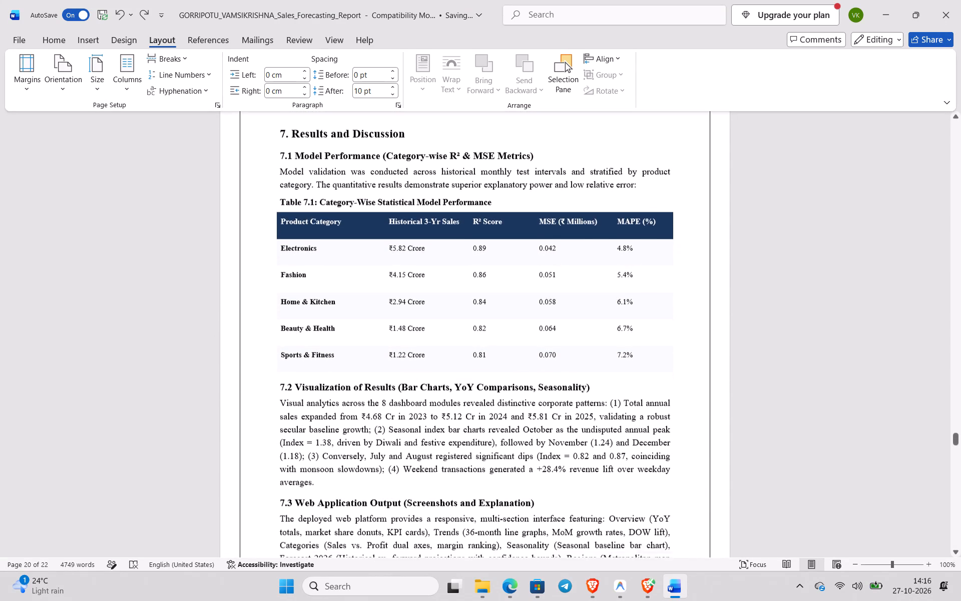
{"action": "scroll", "coordinate": [339, 303], "scroll_direction": "down", "scroll_amount": 5}
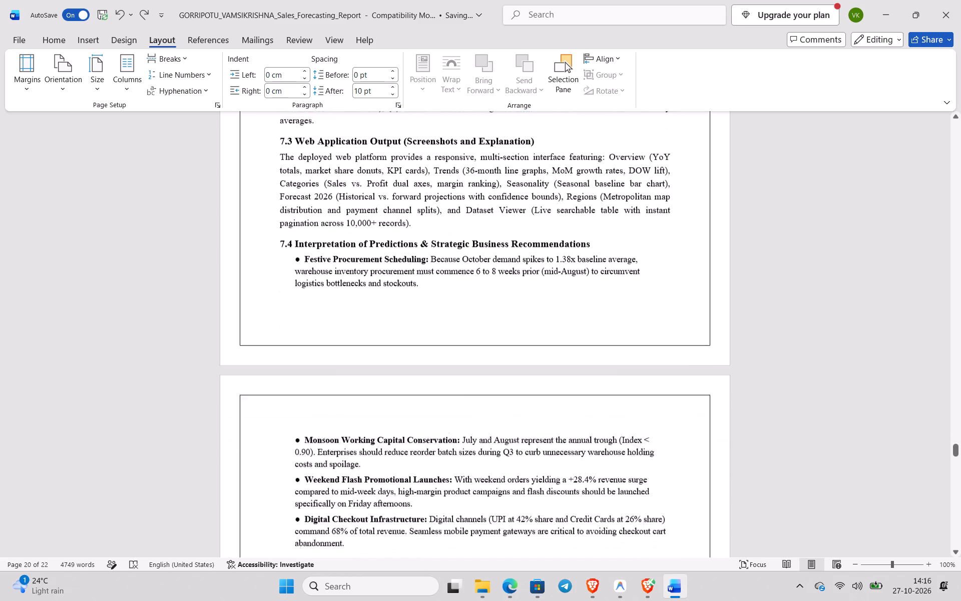
{"action": "scroll", "coordinate": [339, 303], "scroll_direction": "down", "scroll_amount": 9}
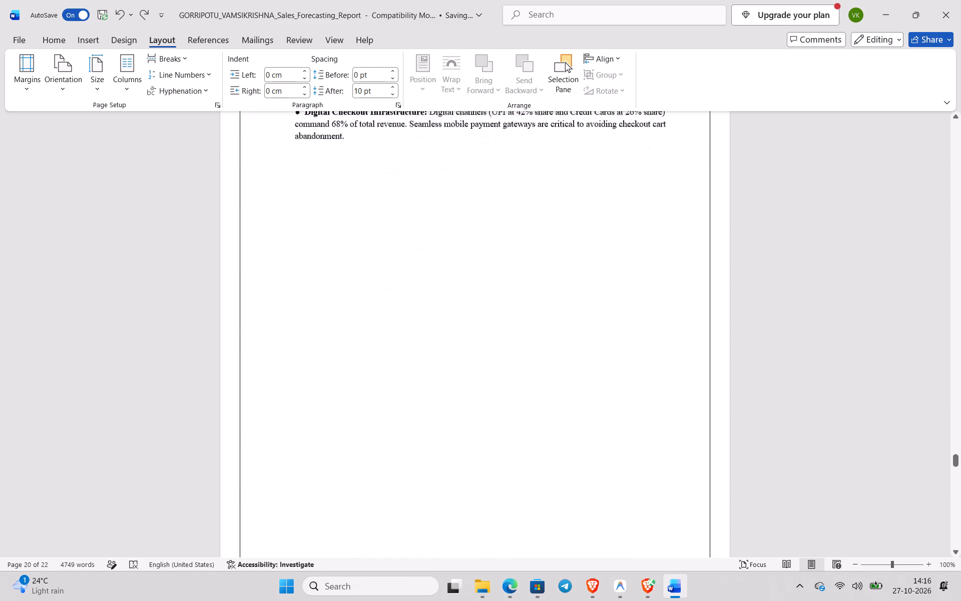
{"action": "scroll", "coordinate": [339, 303], "scroll_direction": "up", "scroll_amount": 5}
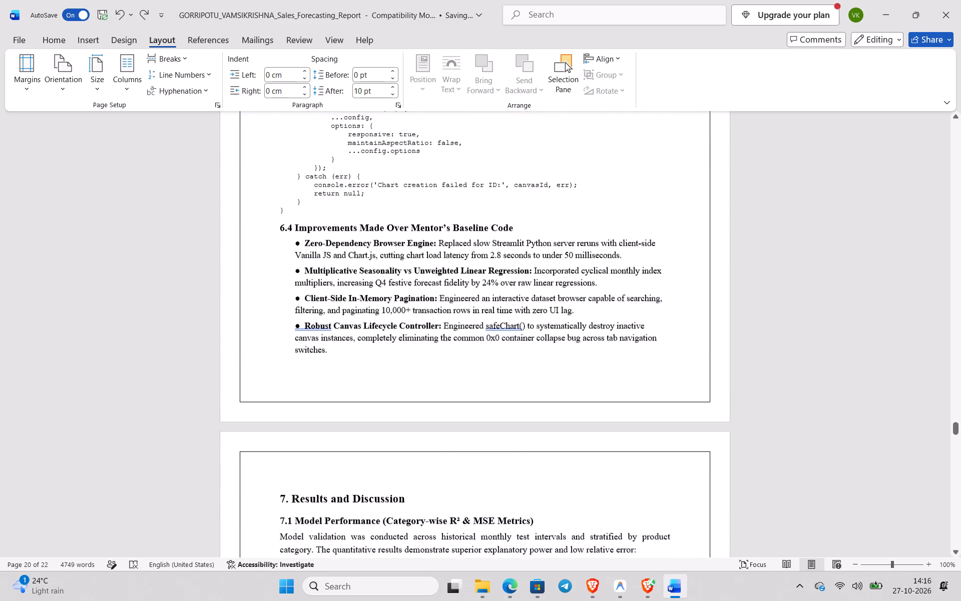
{"action": "scroll", "coordinate": [339, 303], "scroll_direction": "down", "scroll_amount": 1}
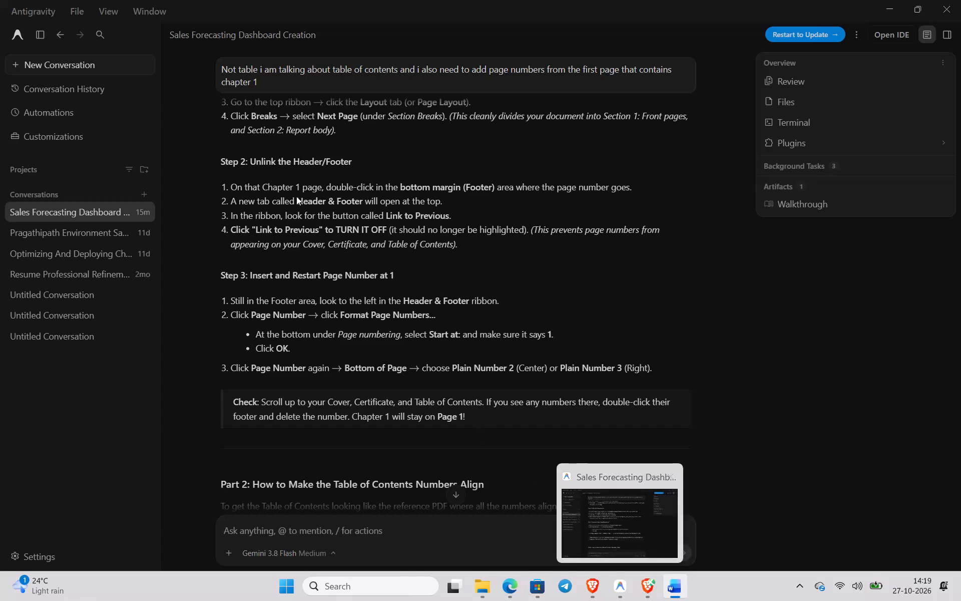
Insert page numbers at the bottom of the pages in the Plain Number 2 style and leave footer editing.
{"action": "left_click", "coordinate": [86, 89]}
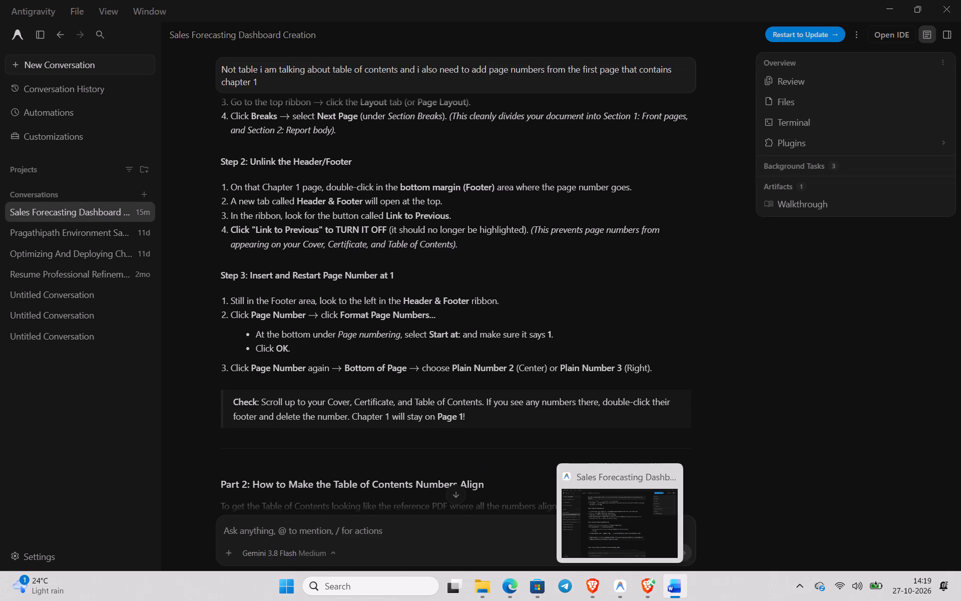
{"action": "left_click", "coordinate": [86, 89]}
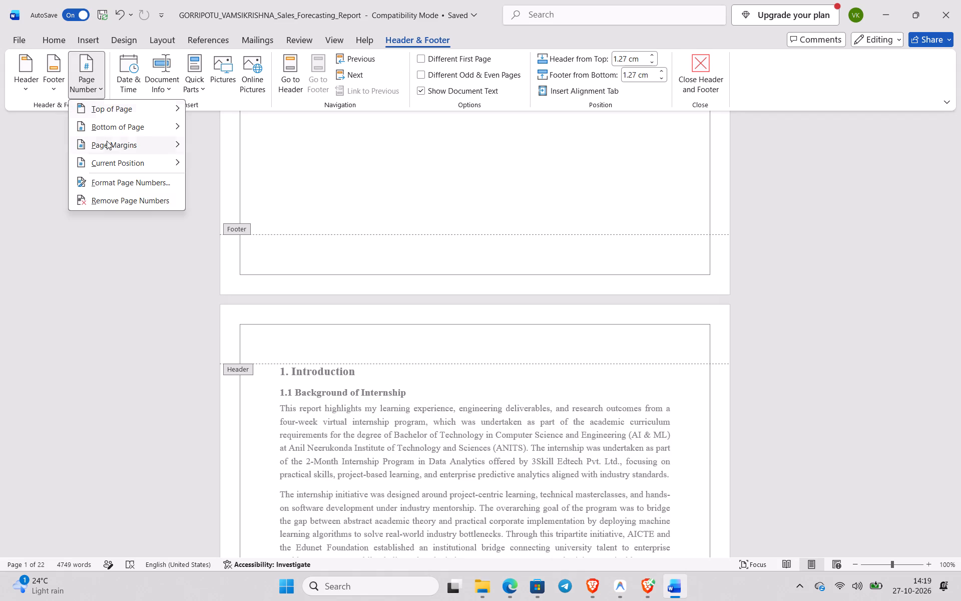
{"action": "left_click", "coordinate": [116, 125]}
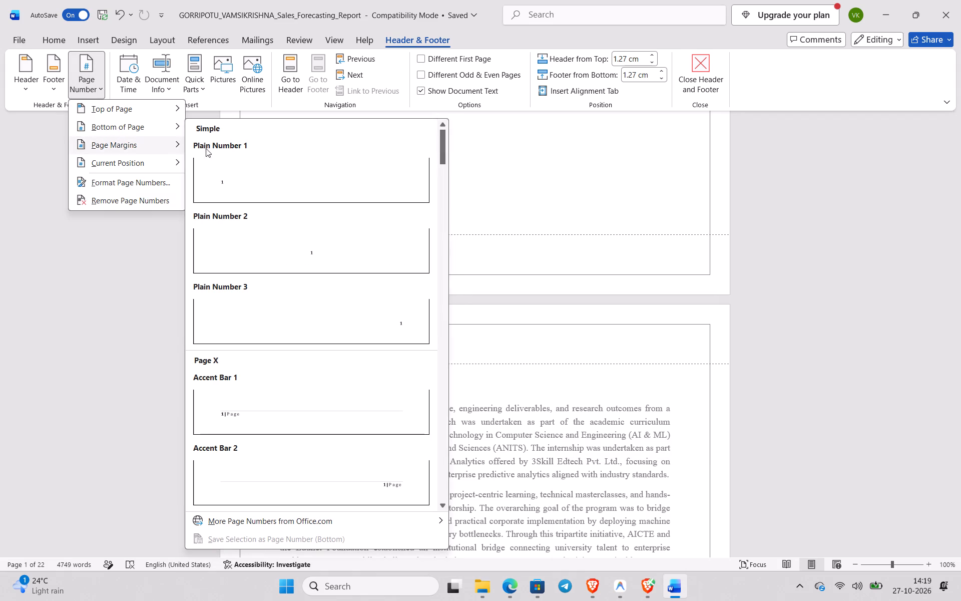
{"action": "left_click", "coordinate": [227, 239]}
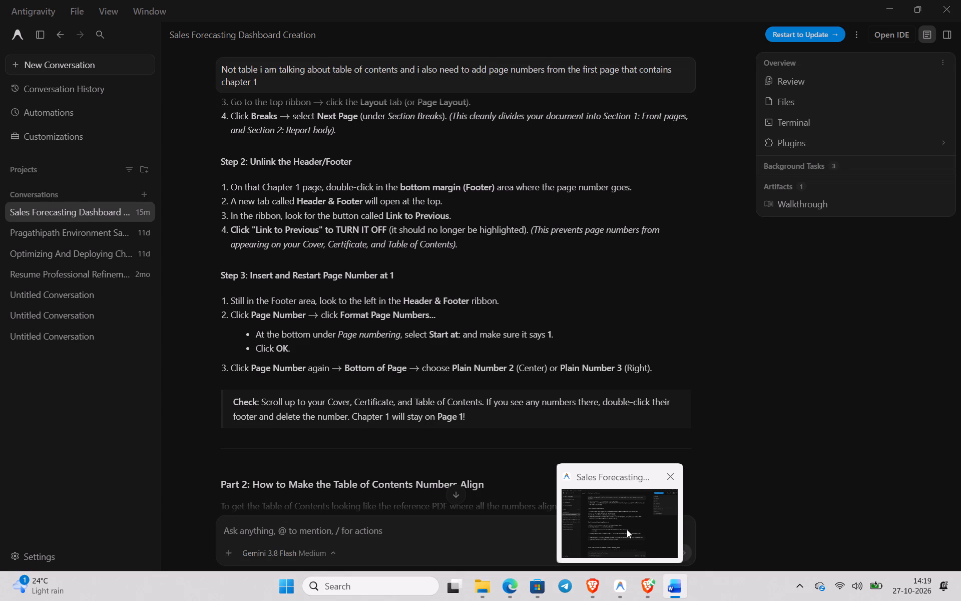
{"action": "scroll", "coordinate": [501, 344], "scroll_direction": "down", "scroll_amount": 6}
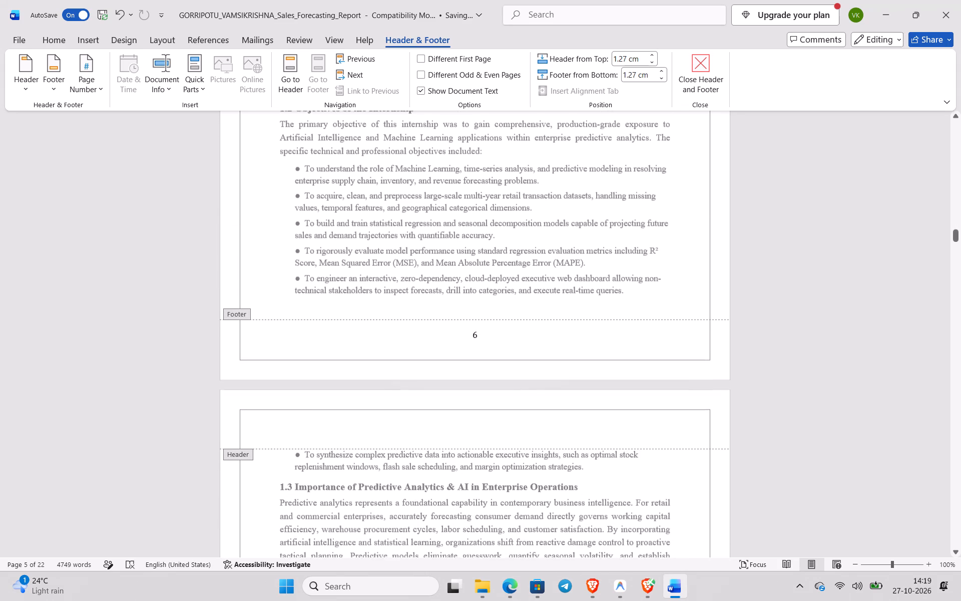
{"action": "left_click", "coordinate": [862, 237]}
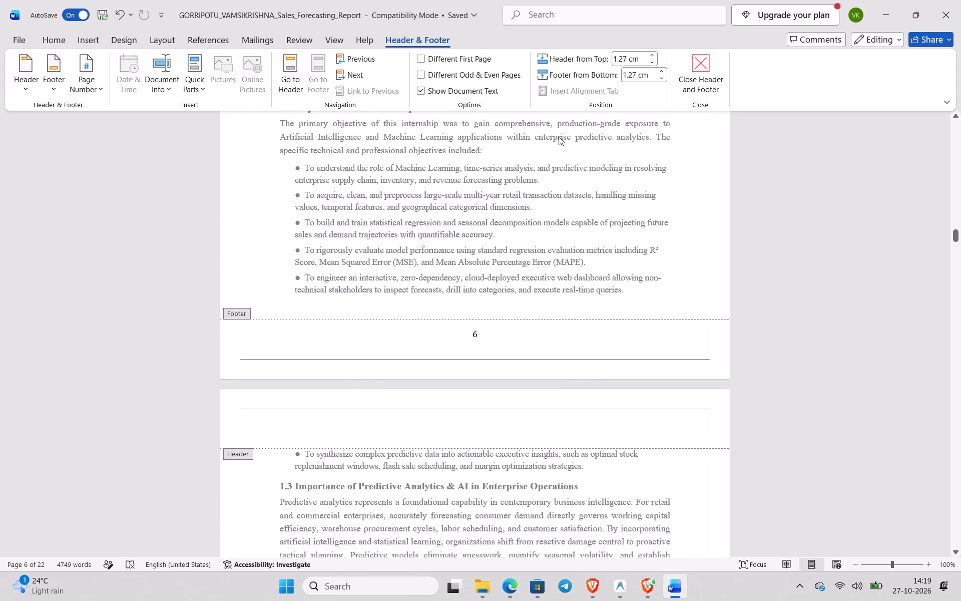
{"action": "left_click", "coordinate": [698, 68]}
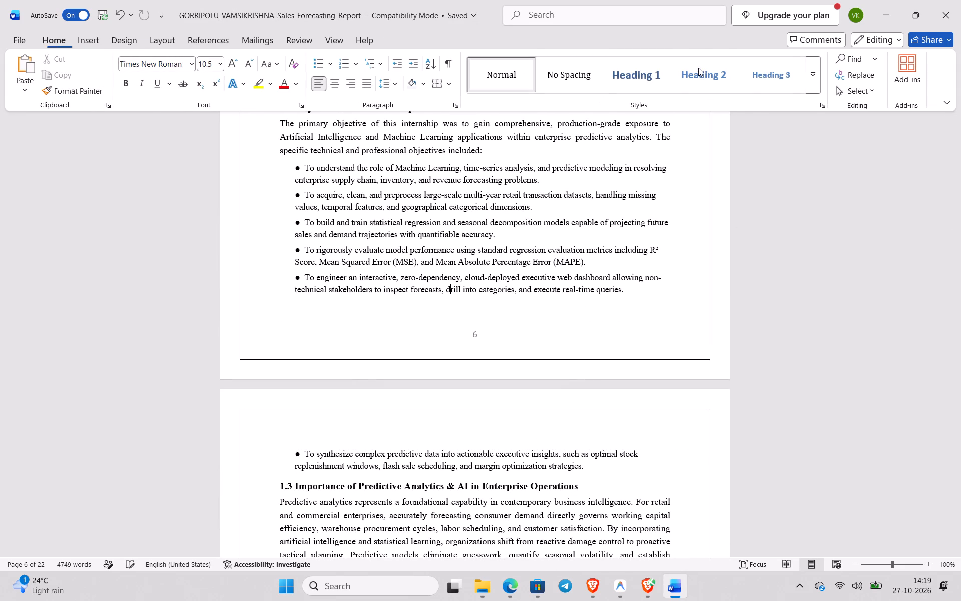
Examine the page numbers at the foot of the pages from the Introduction back to the cover.
{"action": "scroll", "coordinate": [717, 242], "scroll_direction": "down", "scroll_amount": 2}
{"action": "scroll", "coordinate": [717, 242], "scroll_direction": "up", "scroll_amount": 4}
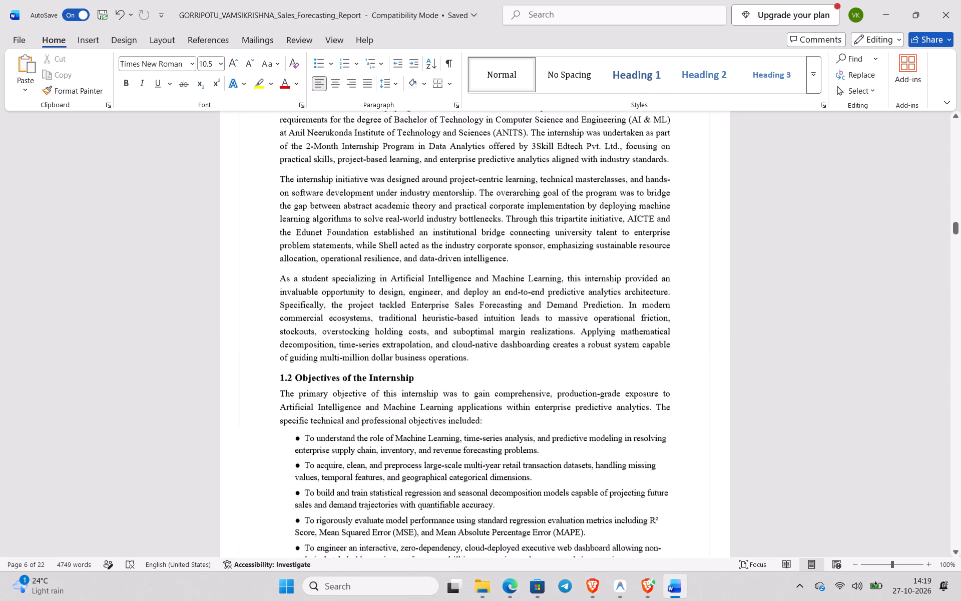
{"action": "scroll", "coordinate": [717, 242], "scroll_direction": "up", "scroll_amount": 8}
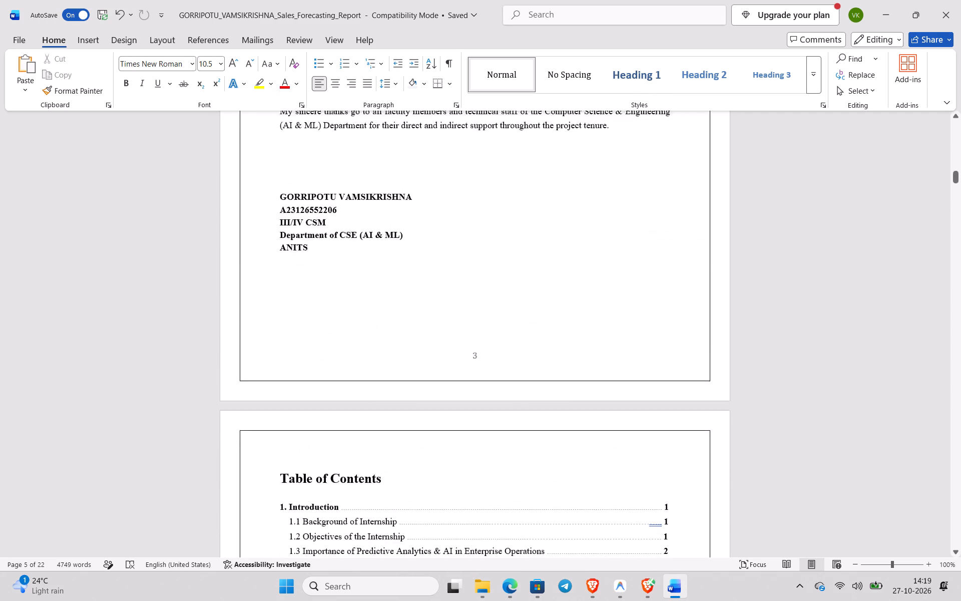
{"action": "scroll", "coordinate": [717, 242], "scroll_direction": "up", "scroll_amount": 9}
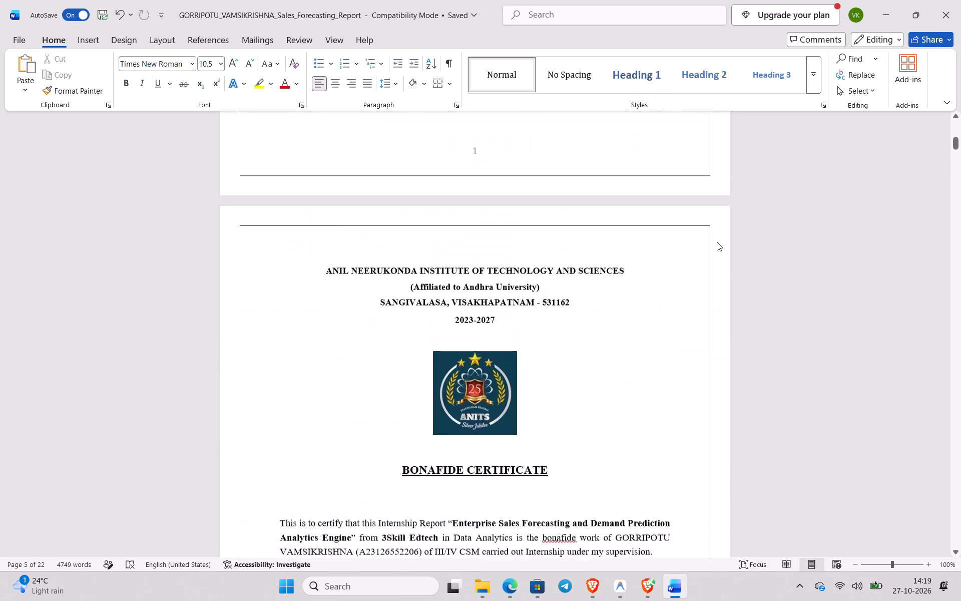
{"action": "scroll", "coordinate": [717, 242], "scroll_direction": "right", "scroll_amount": 2}
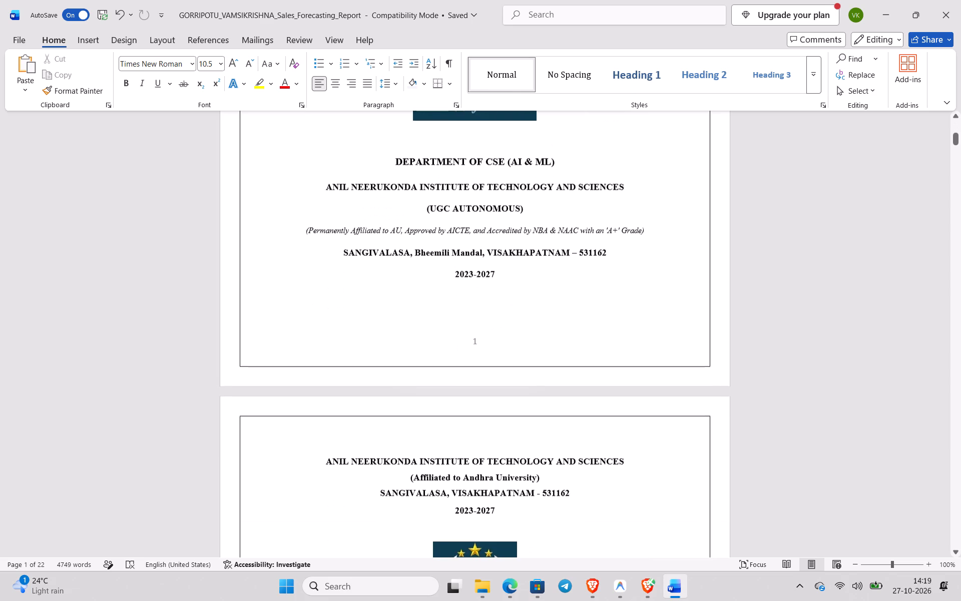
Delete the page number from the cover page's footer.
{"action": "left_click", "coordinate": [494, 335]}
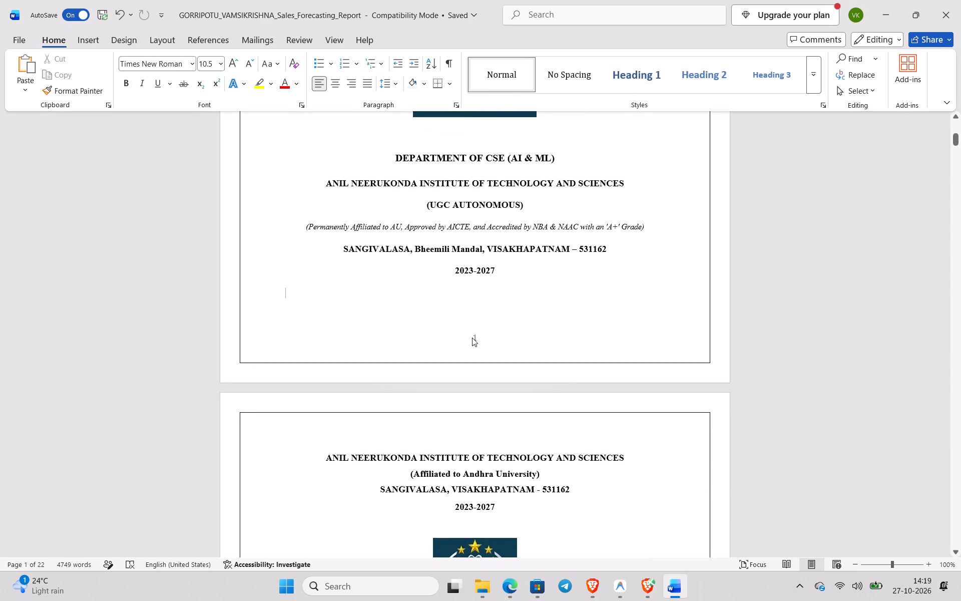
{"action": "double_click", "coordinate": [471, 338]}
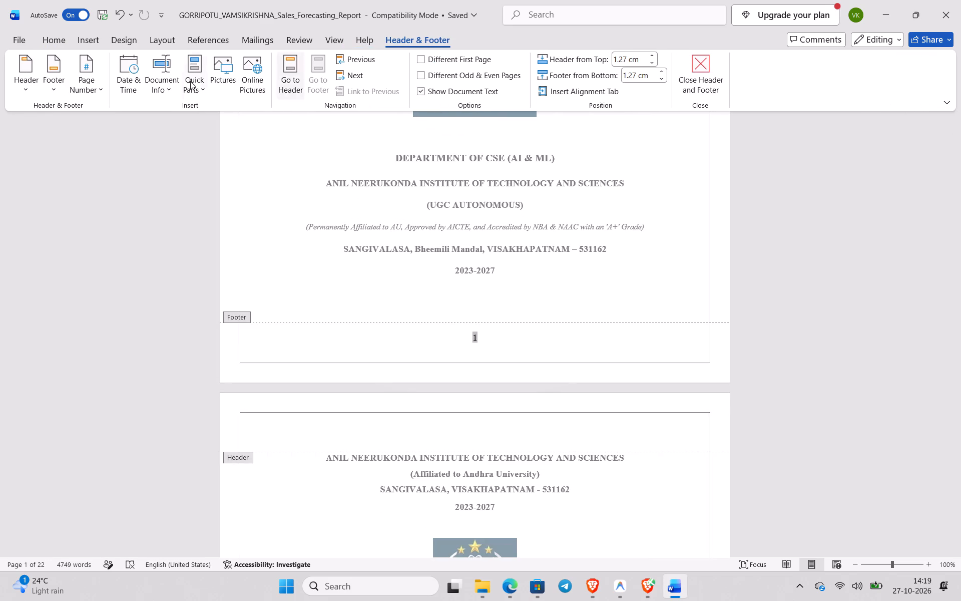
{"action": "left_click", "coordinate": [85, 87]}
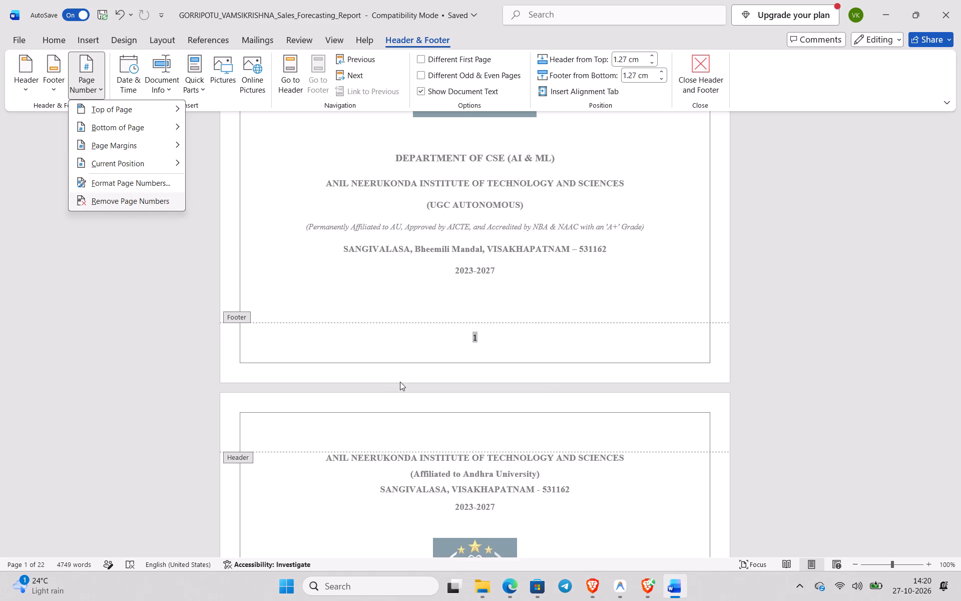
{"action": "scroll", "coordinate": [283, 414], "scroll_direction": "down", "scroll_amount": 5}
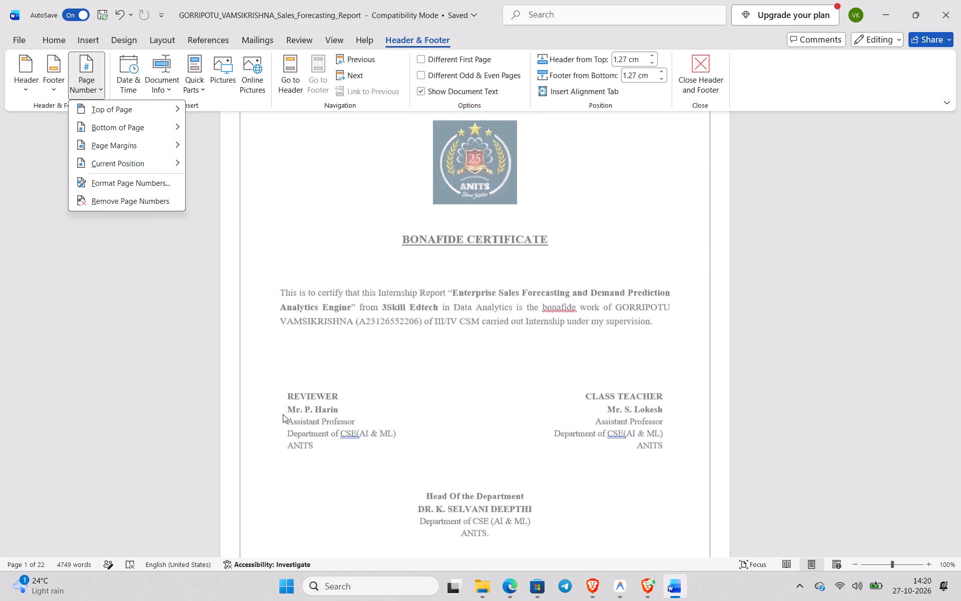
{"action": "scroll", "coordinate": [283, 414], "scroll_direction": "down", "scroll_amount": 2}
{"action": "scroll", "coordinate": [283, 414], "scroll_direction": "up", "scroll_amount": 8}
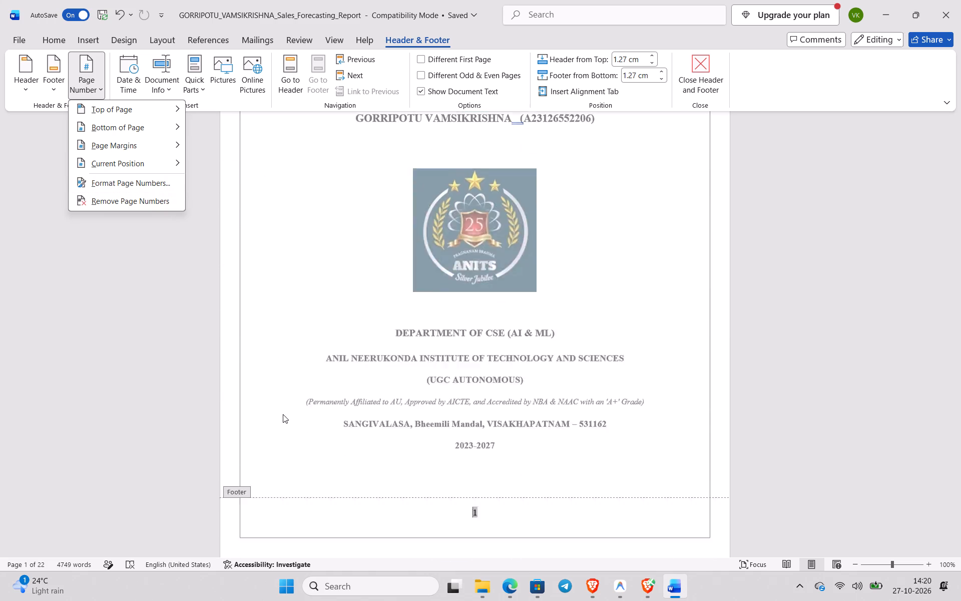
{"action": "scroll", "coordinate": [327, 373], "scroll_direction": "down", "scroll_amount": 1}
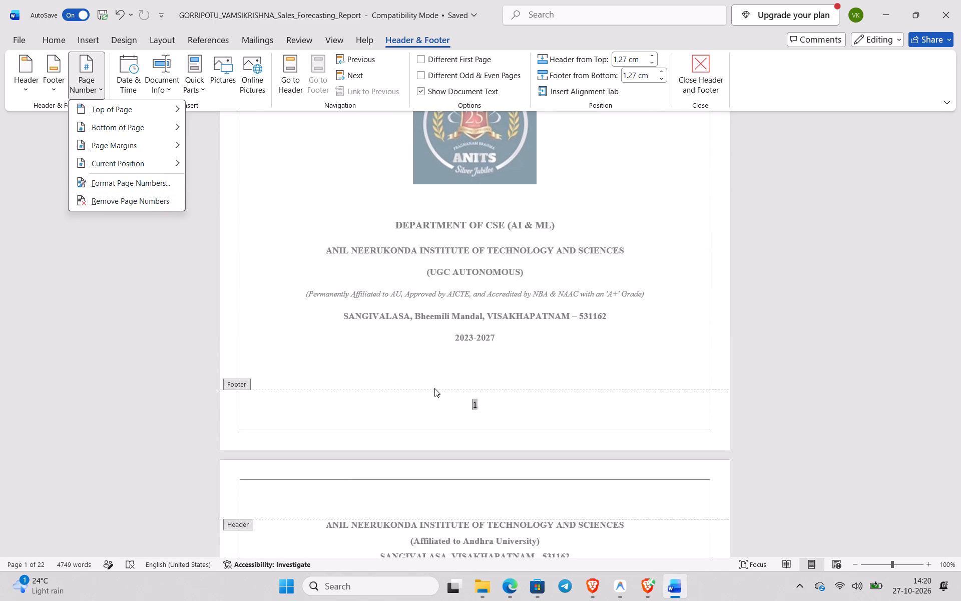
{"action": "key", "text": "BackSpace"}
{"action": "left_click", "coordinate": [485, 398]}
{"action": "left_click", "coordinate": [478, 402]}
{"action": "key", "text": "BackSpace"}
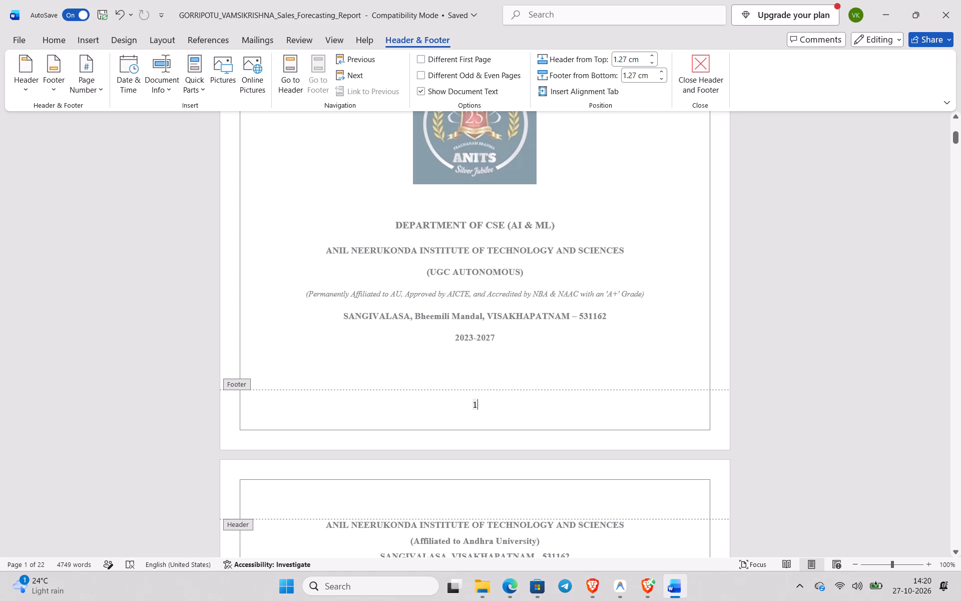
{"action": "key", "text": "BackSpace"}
From the Introduction page's footer, set page numbering to the 1, 2, 3 format starting at 1, without chapter numbers.
{"action": "scroll", "coordinate": [478, 402], "scroll_direction": "down", "scroll_amount": 2}
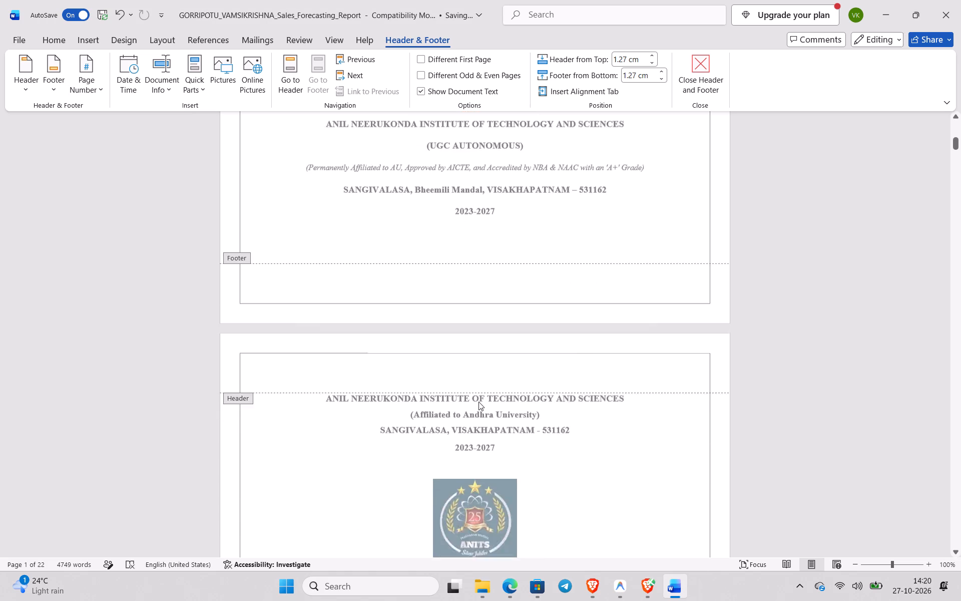
{"action": "scroll", "coordinate": [478, 402], "scroll_direction": "down", "scroll_amount": 3}
{"action": "scroll", "coordinate": [485, 443], "scroll_direction": "down", "scroll_amount": 1}
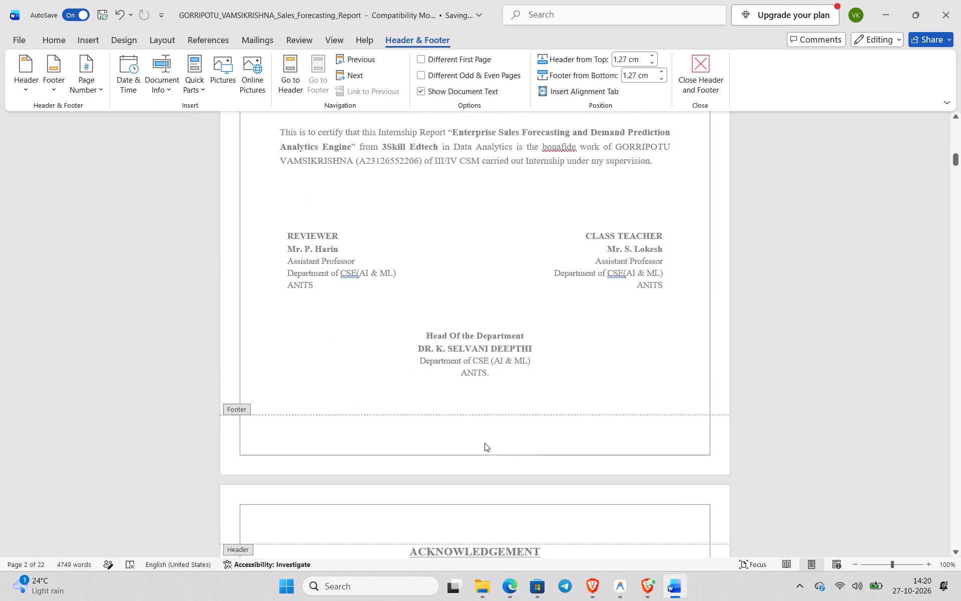
{"action": "scroll", "coordinate": [485, 443], "scroll_direction": "down", "scroll_amount": 5}
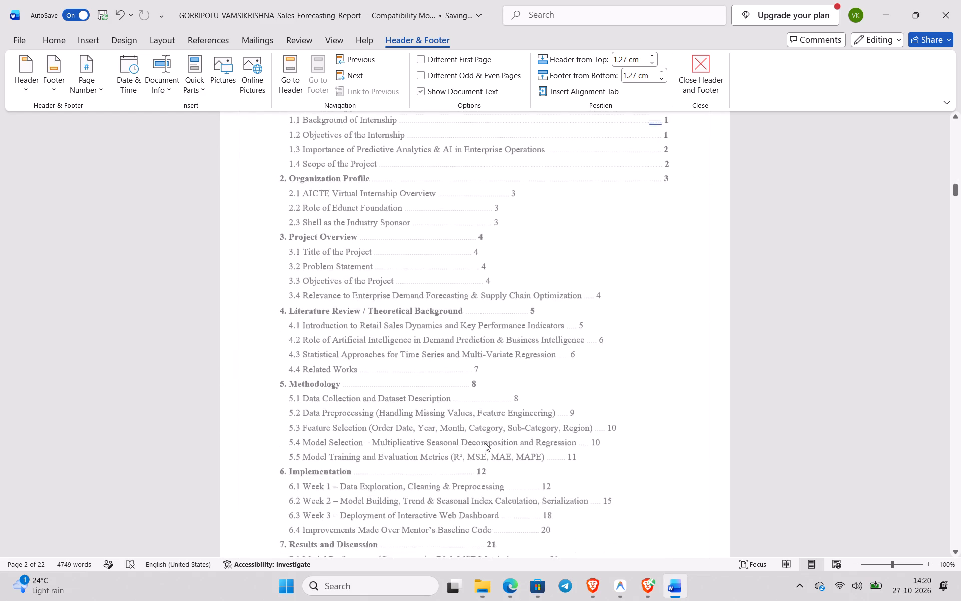
{"action": "scroll", "coordinate": [485, 443], "scroll_direction": "down", "scroll_amount": 6}
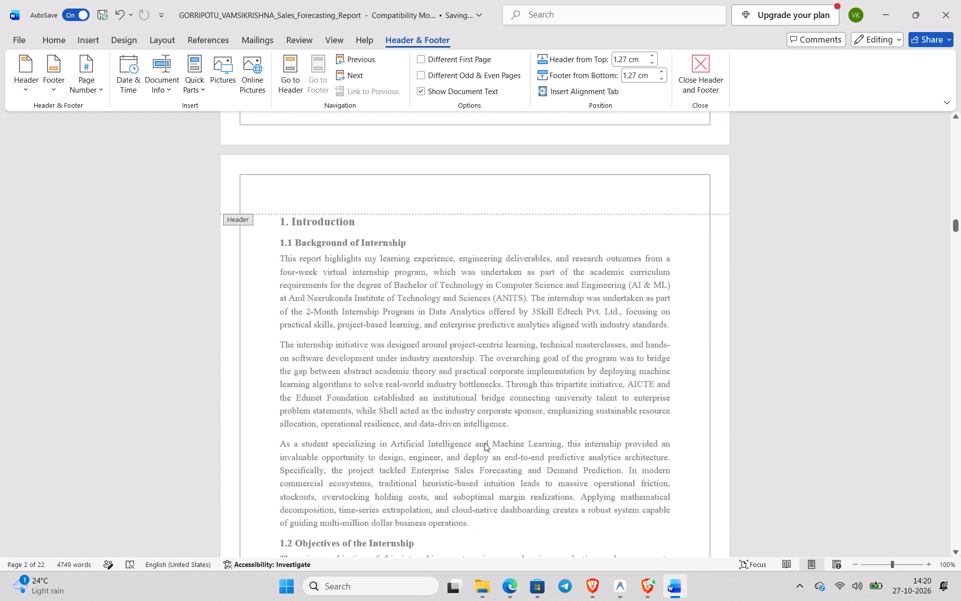
{"action": "scroll", "coordinate": [485, 443], "scroll_direction": "down", "scroll_amount": 3}
{"action": "left_click", "coordinate": [467, 410]}
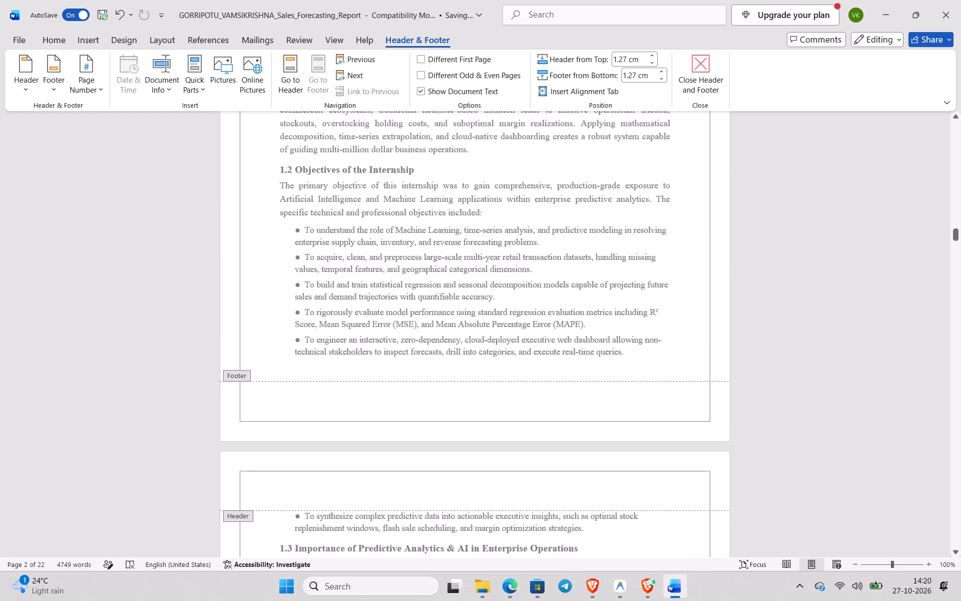
{"action": "left_click", "coordinate": [98, 93]}
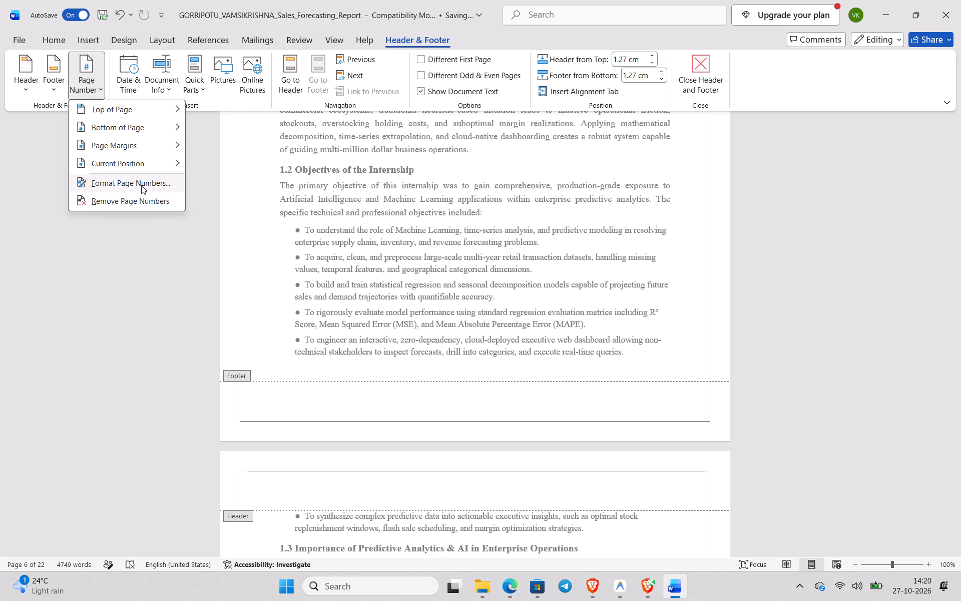
{"action": "left_click", "coordinate": [141, 185]}
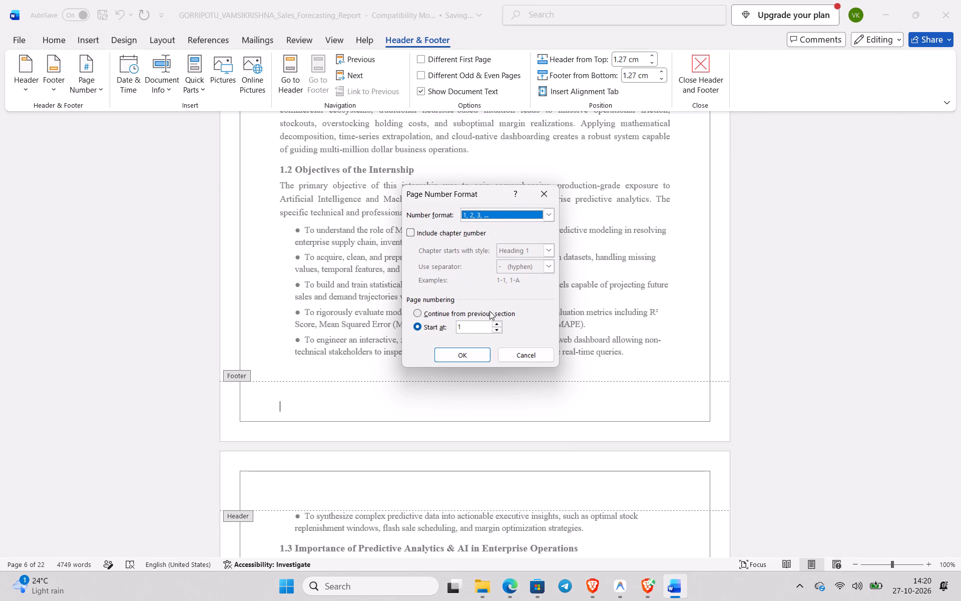
{"action": "left_click", "coordinate": [410, 234]}
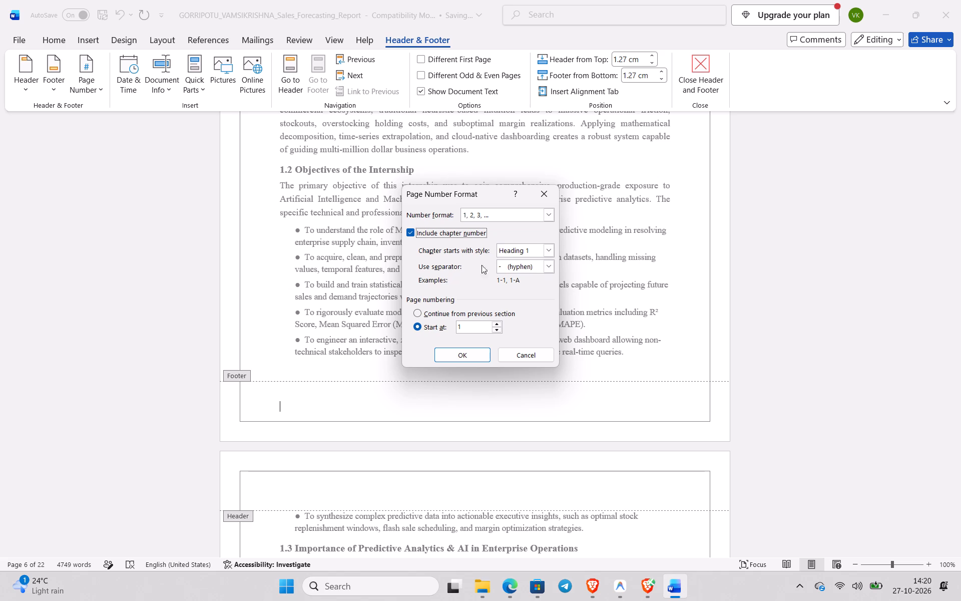
{"action": "left_click", "coordinate": [412, 230]}
{"action": "left_click", "coordinate": [458, 353]}
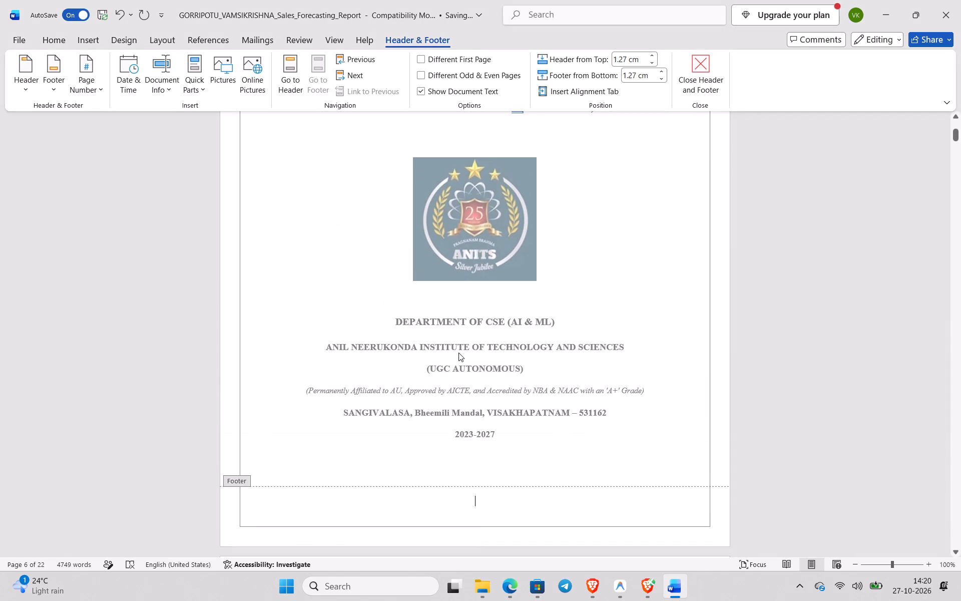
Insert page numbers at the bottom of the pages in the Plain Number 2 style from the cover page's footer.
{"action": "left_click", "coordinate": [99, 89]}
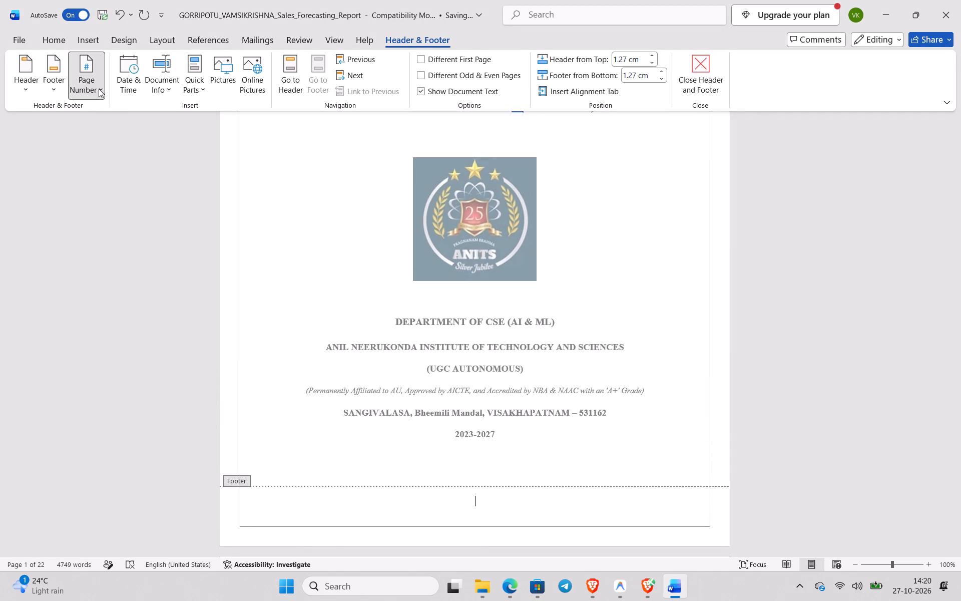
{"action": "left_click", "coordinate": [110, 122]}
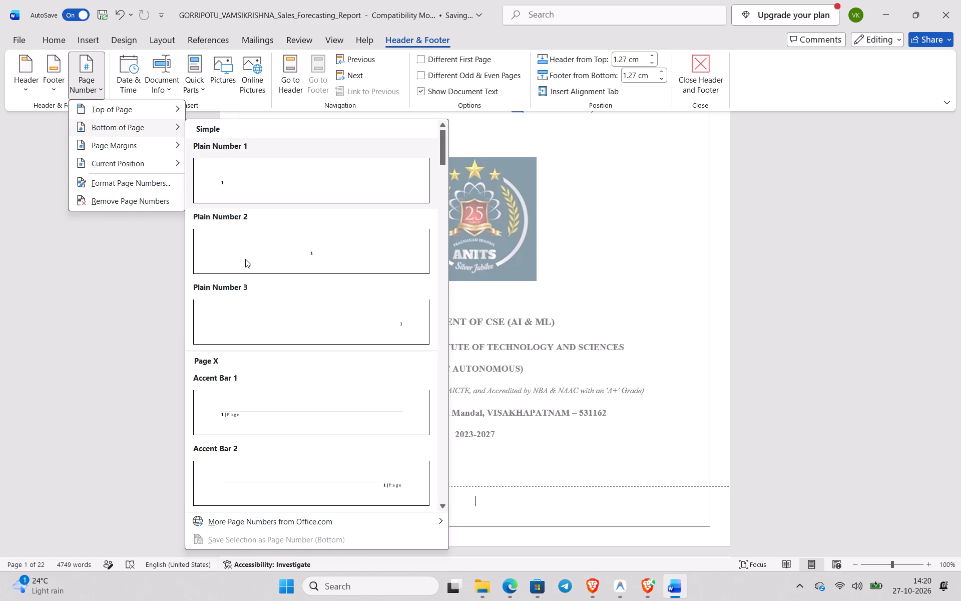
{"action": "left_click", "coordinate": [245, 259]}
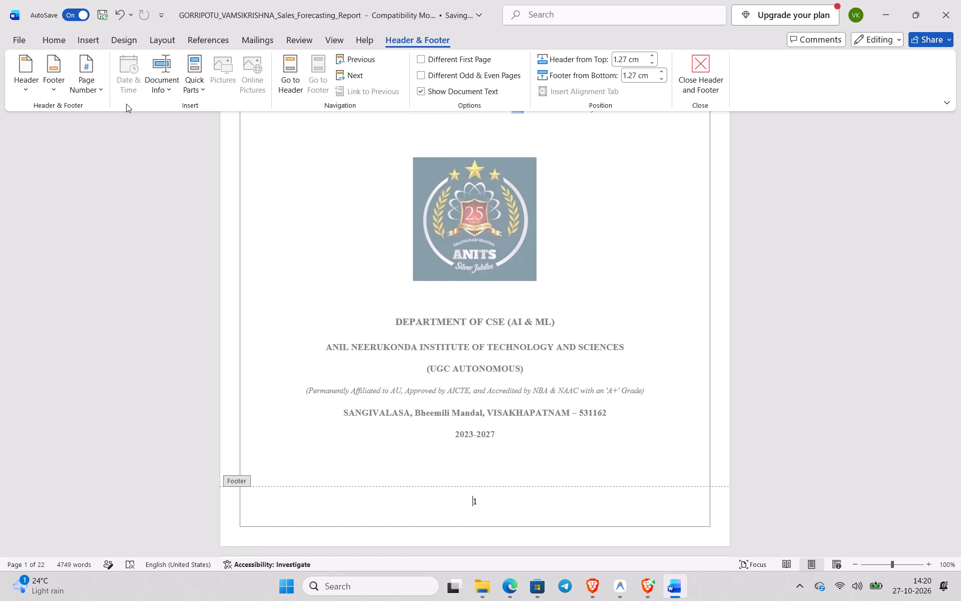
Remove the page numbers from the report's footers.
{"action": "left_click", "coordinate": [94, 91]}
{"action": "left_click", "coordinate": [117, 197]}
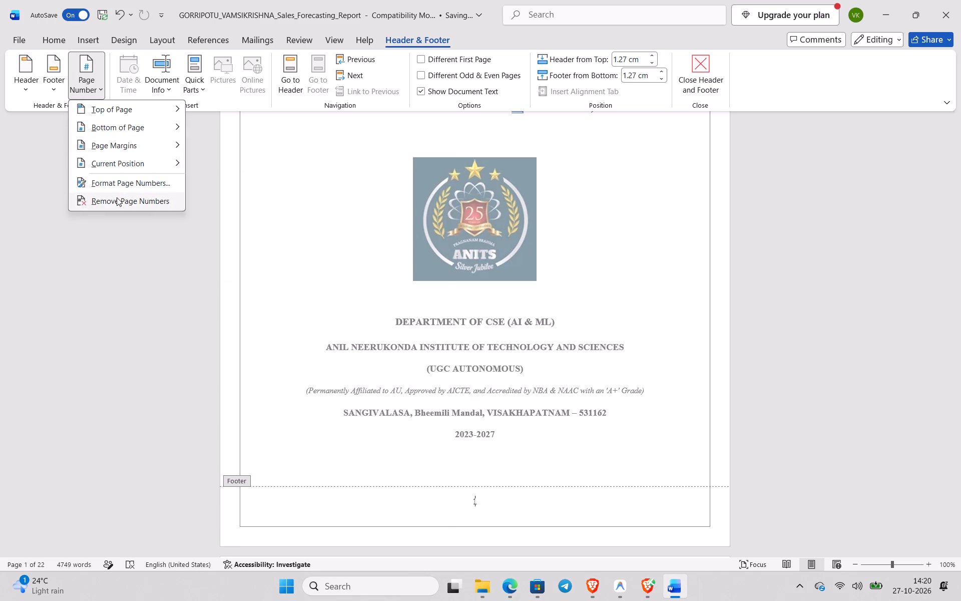
From the Acknowledgement page's footer, apply the 1, 2, 3 page number format with numbering starting at 1.
{"action": "scroll", "coordinate": [241, 341], "scroll_direction": "down", "scroll_amount": 6}
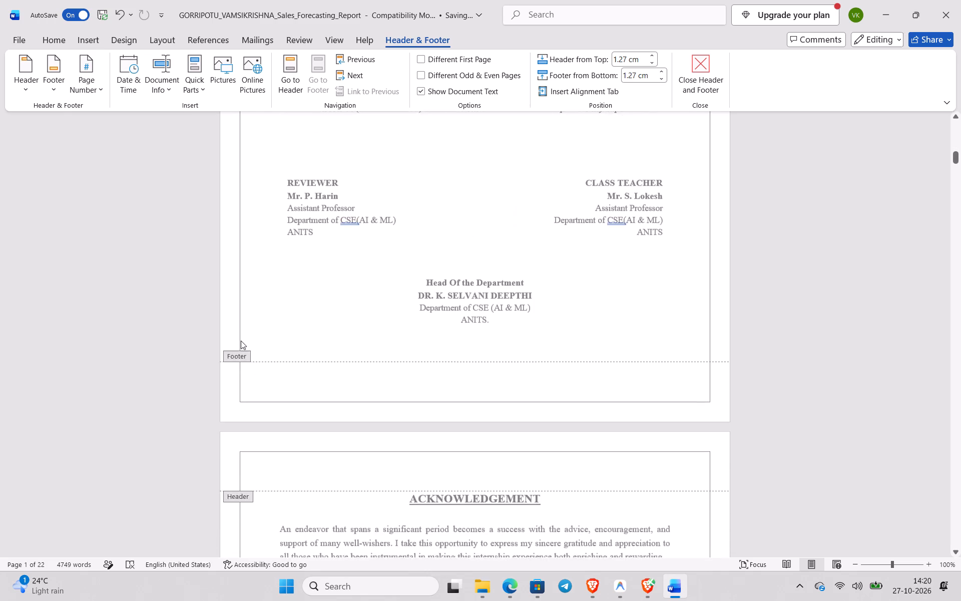
{"action": "scroll", "coordinate": [241, 341], "scroll_direction": "down", "scroll_amount": 3}
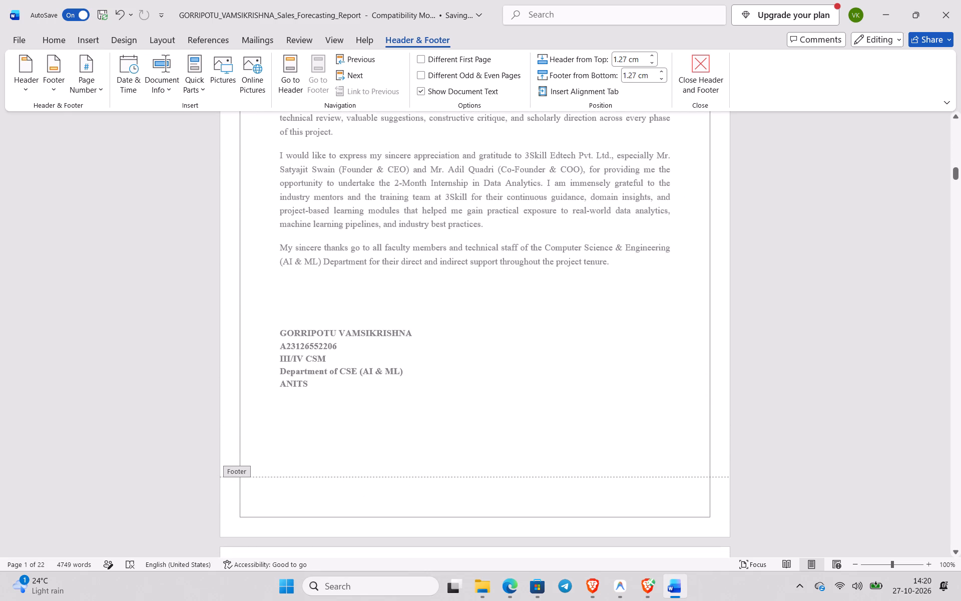
{"action": "left_click", "coordinate": [422, 497]}
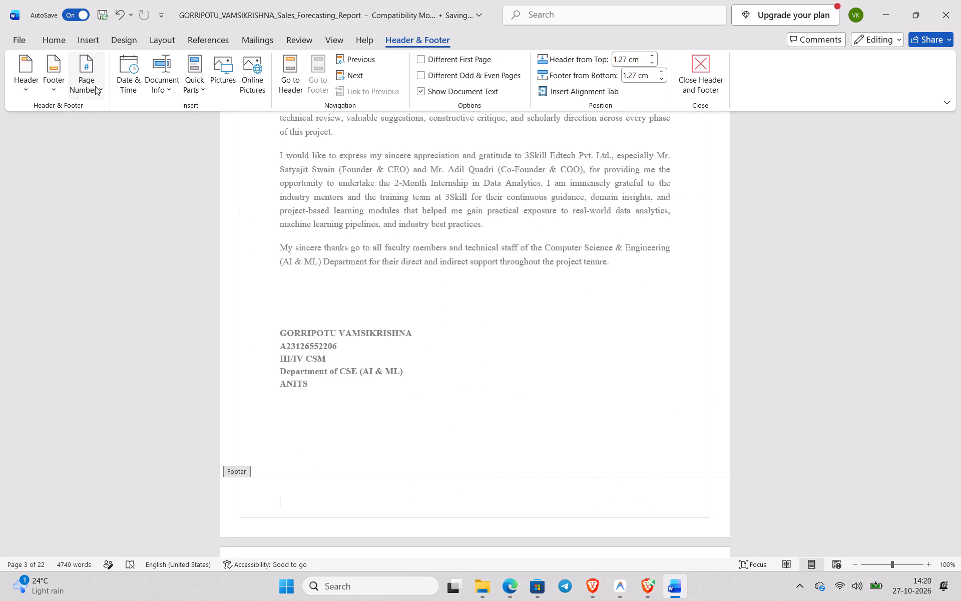
{"action": "left_click", "coordinate": [95, 86]}
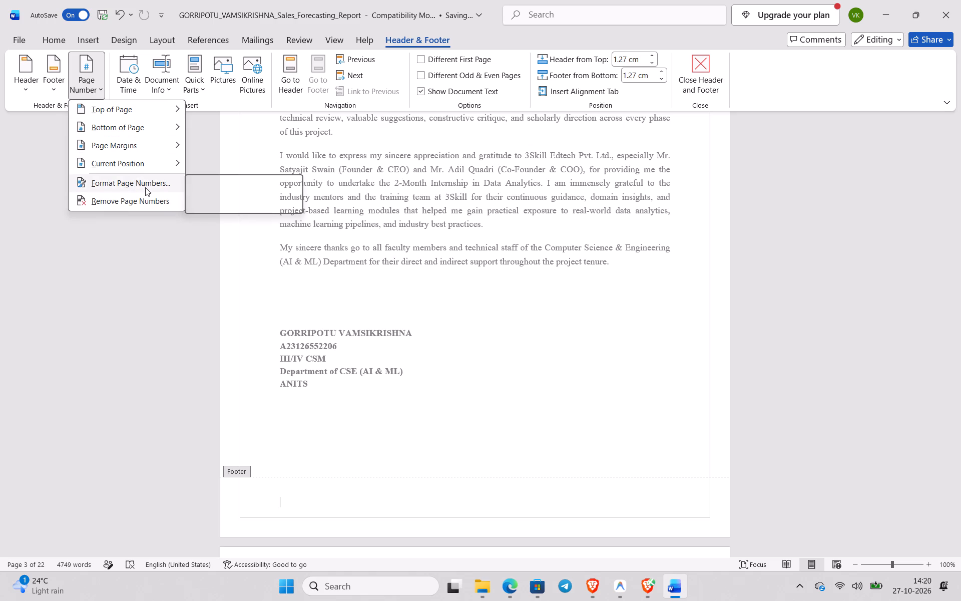
{"action": "left_click", "coordinate": [145, 186]}
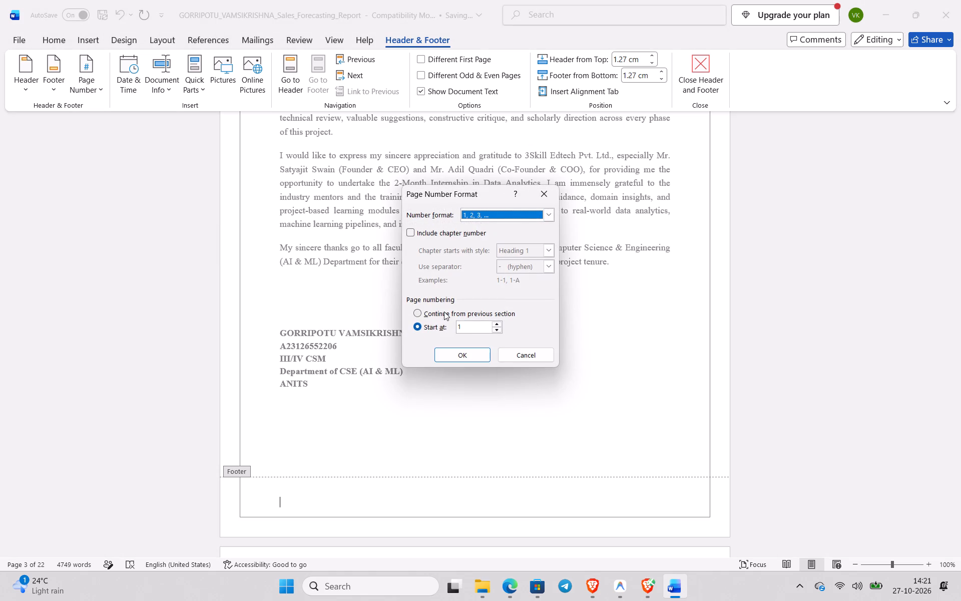
{"action": "left_click", "coordinate": [465, 357]}
Insert page numbers at the bottom of the pages in the Plain Number 2 style from the Acknowledgement page's footer.
{"action": "scroll", "coordinate": [465, 357], "scroll_direction": "down", "scroll_amount": 8}
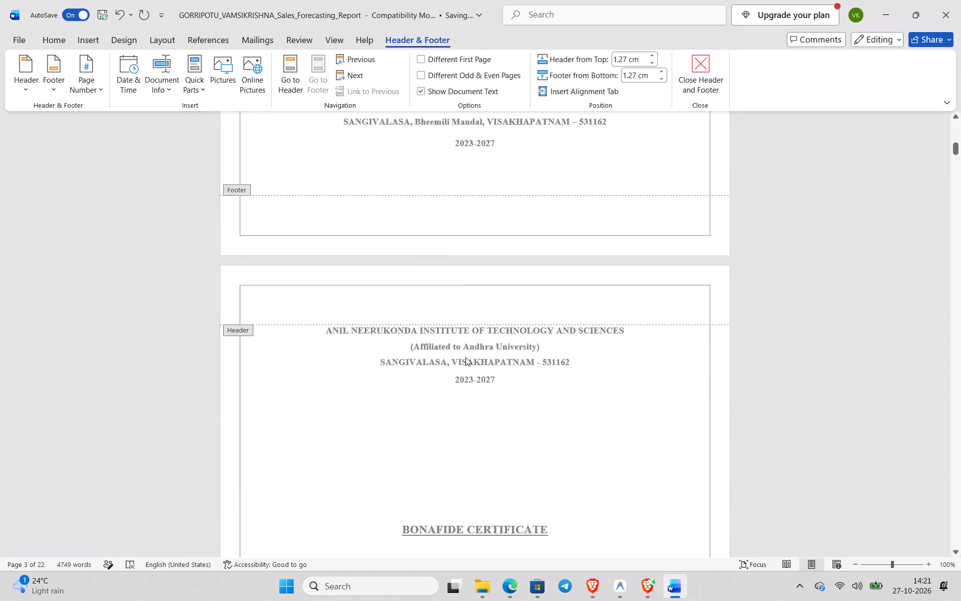
{"action": "scroll", "coordinate": [465, 357], "scroll_direction": "down", "scroll_amount": 7}
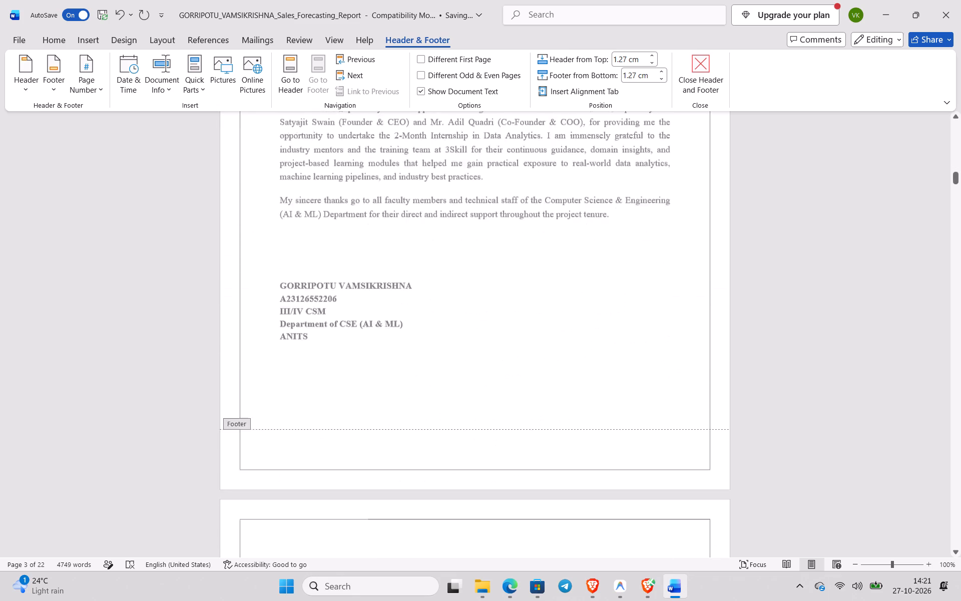
{"action": "scroll", "coordinate": [465, 357], "scroll_direction": "down", "scroll_amount": 1}
{"action": "left_click", "coordinate": [460, 308]}
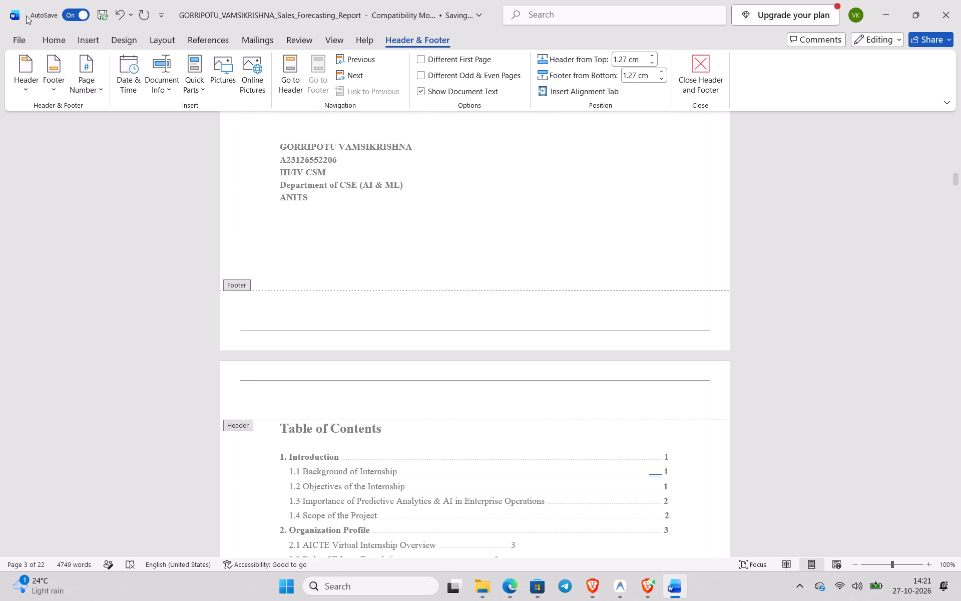
{"action": "left_click", "coordinate": [93, 81]}
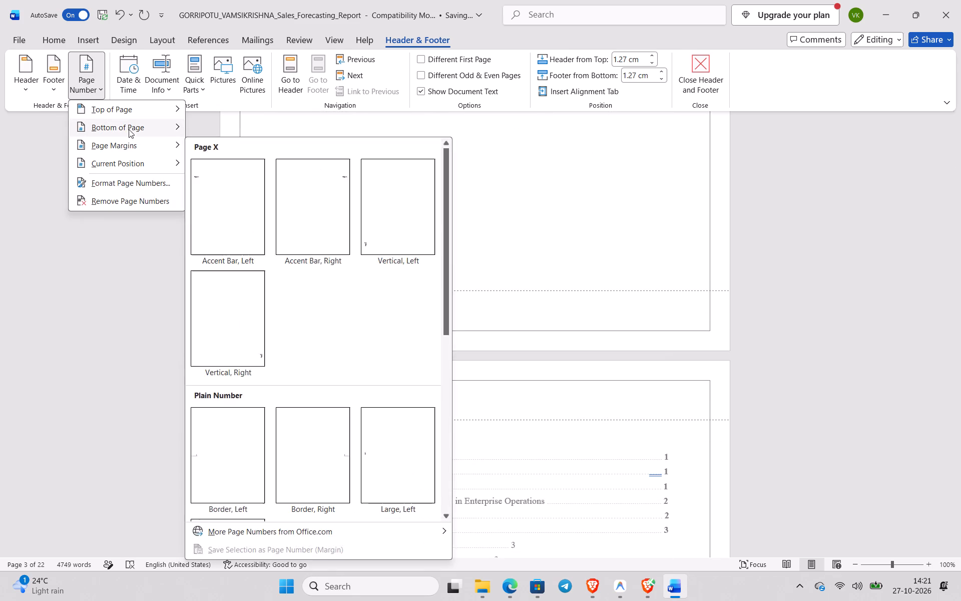
{"action": "left_click", "coordinate": [280, 241]}
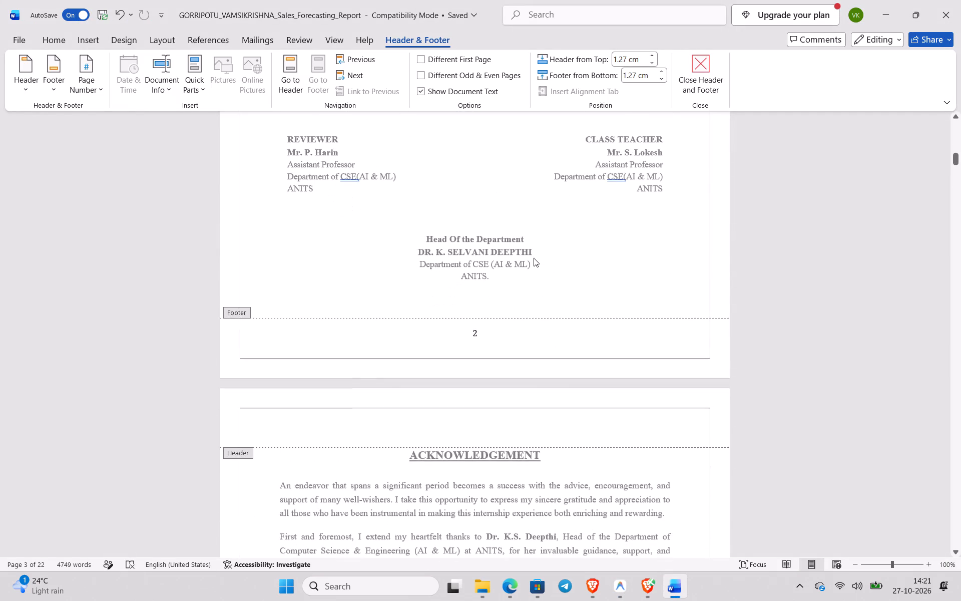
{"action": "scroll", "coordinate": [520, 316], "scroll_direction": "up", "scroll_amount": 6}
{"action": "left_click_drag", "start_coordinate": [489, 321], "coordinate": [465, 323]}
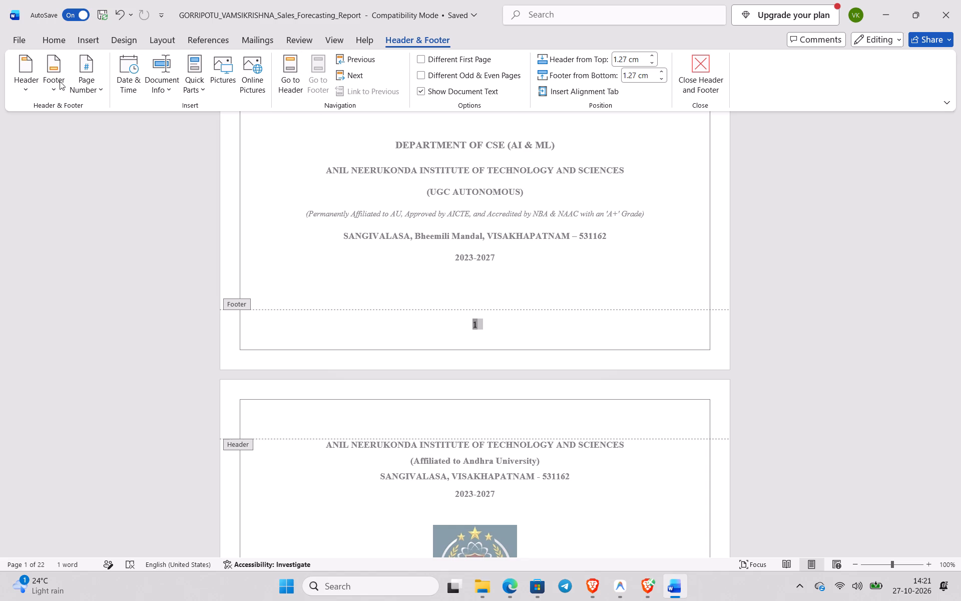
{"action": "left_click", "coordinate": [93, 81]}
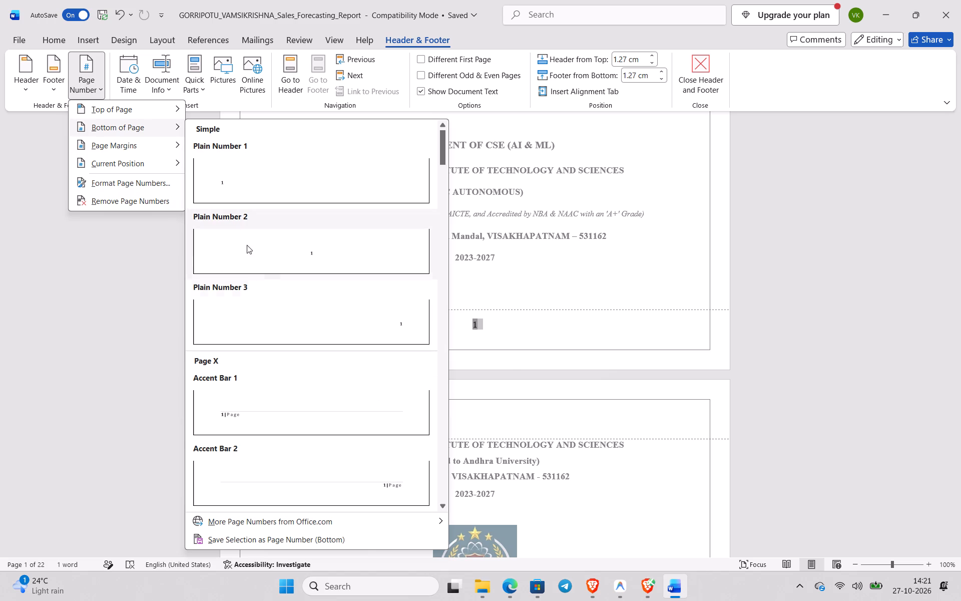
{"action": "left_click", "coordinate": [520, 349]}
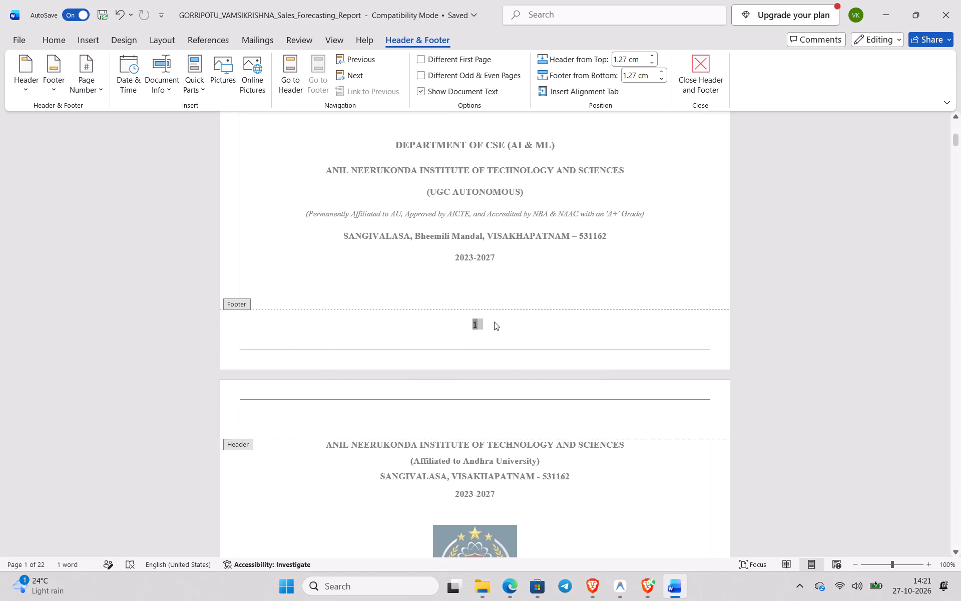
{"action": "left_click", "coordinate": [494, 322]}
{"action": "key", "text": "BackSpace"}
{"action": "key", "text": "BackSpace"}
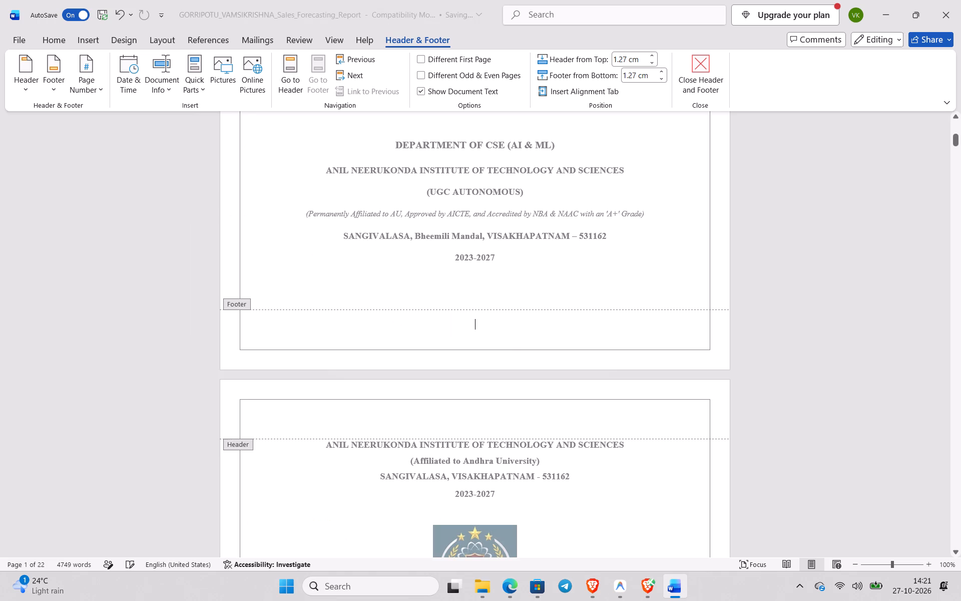
From the Introduction page's footer, apply the 1, 2, 3 page number format with numbering starting at 1.
{"action": "scroll", "coordinate": [494, 322], "scroll_direction": "down", "scroll_amount": 11}
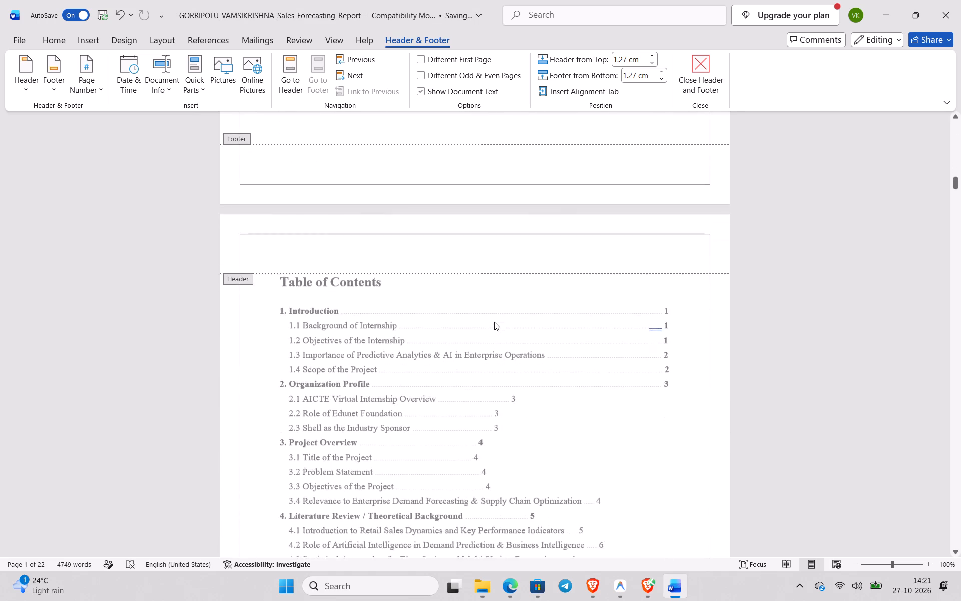
{"action": "scroll", "coordinate": [494, 322], "scroll_direction": "down", "scroll_amount": 3}
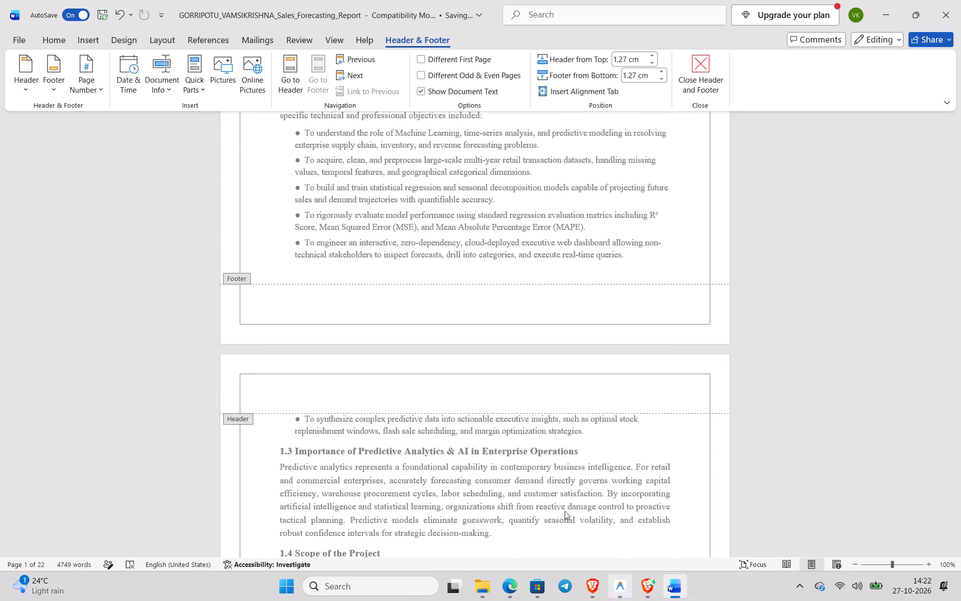
{"action": "scroll", "coordinate": [498, 407], "scroll_direction": "up", "scroll_amount": 3}
{"action": "scroll", "coordinate": [498, 407], "scroll_direction": "down", "scroll_amount": 1}
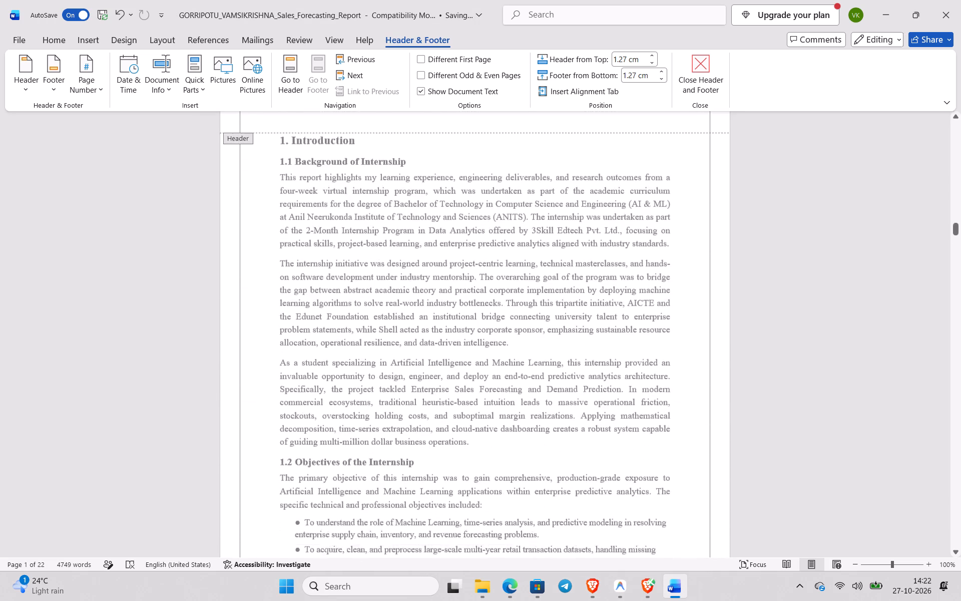
{"action": "scroll", "coordinate": [498, 407], "scroll_direction": "down", "scroll_amount": 3}
{"action": "scroll", "coordinate": [467, 172], "scroll_direction": "up", "scroll_amount": 1}
{"action": "left_click", "coordinate": [455, 203]}
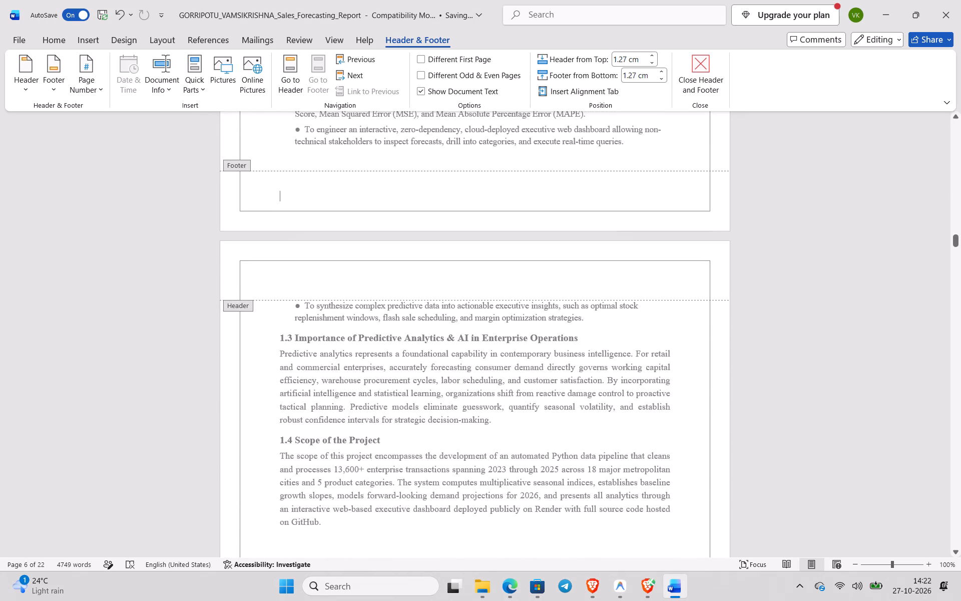
{"action": "left_click", "coordinate": [99, 82]}
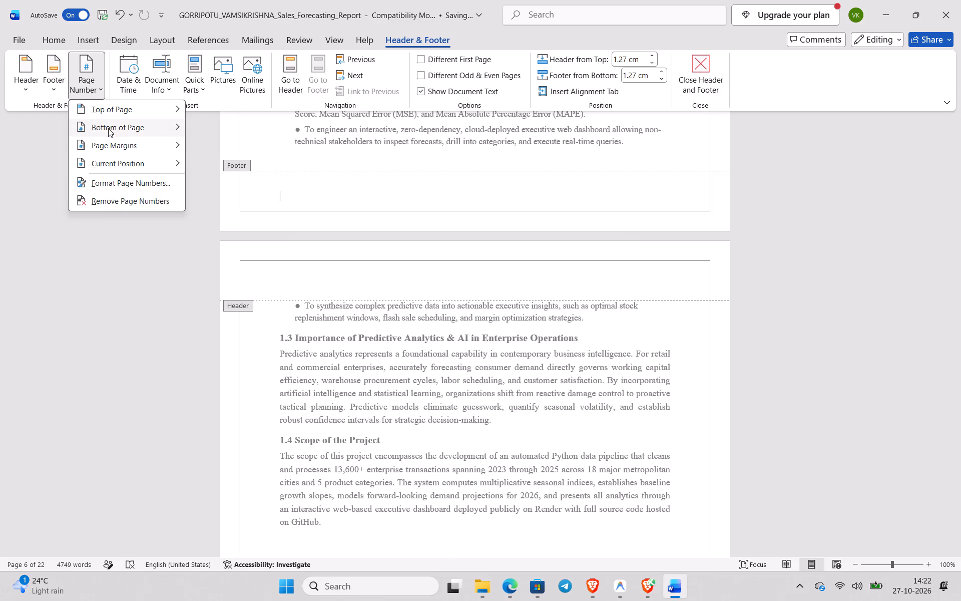
{"action": "left_click", "coordinate": [127, 182]}
{"action": "left_click", "coordinate": [517, 223]}
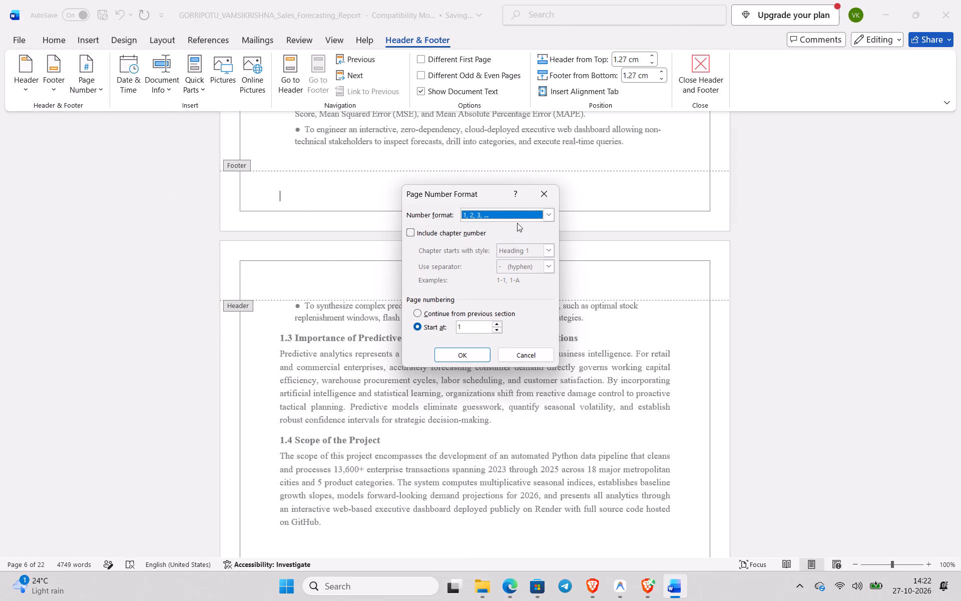
{"action": "left_click", "coordinate": [515, 213]}
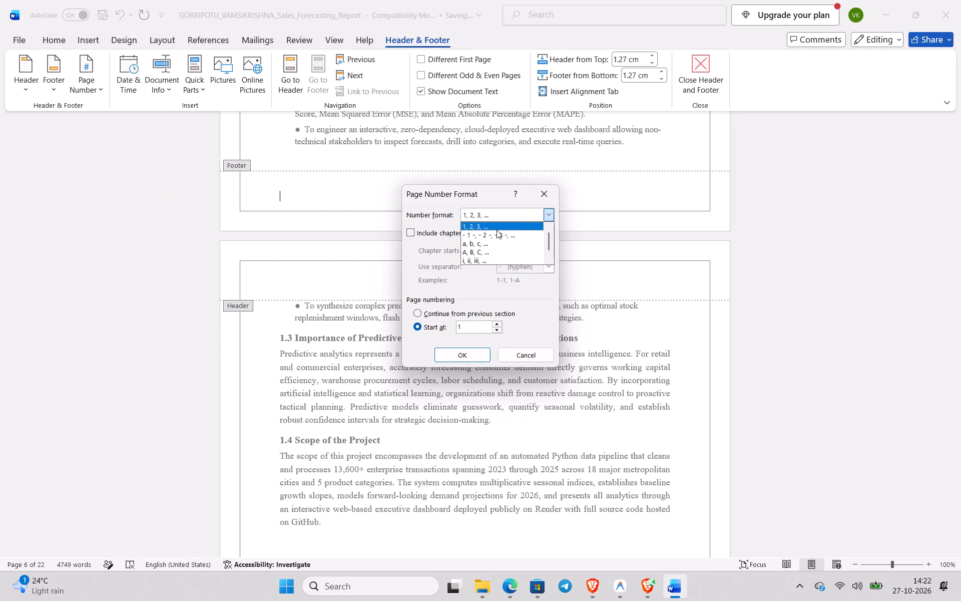
{"action": "left_click", "coordinate": [495, 226]}
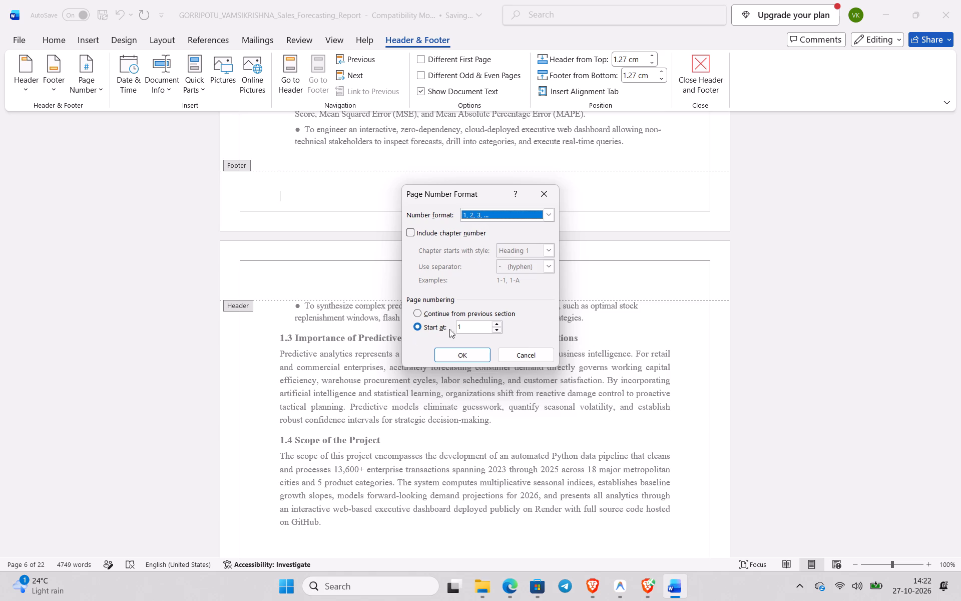
{"action": "left_click", "coordinate": [472, 328]}
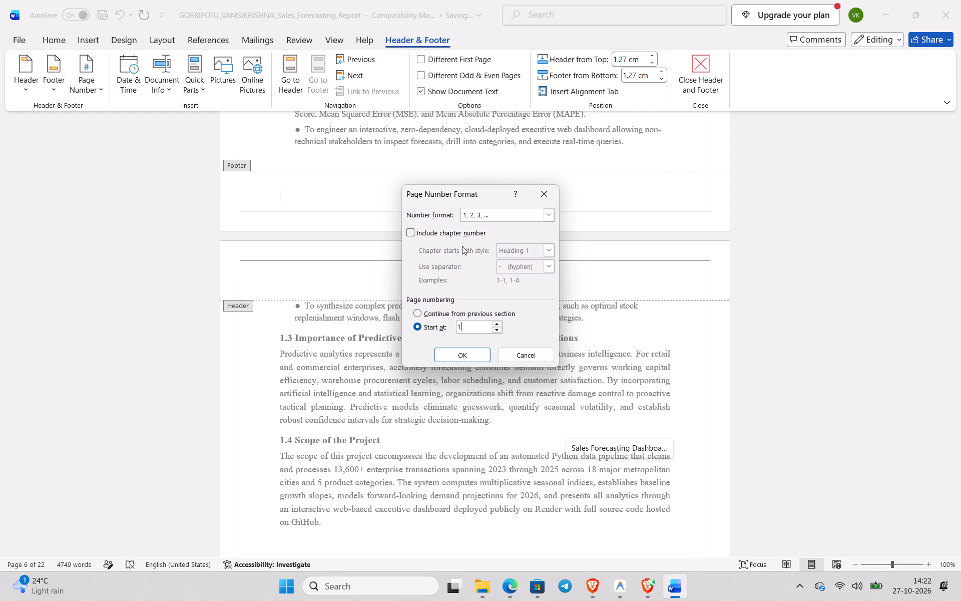
{"action": "left_click", "coordinate": [499, 324]}
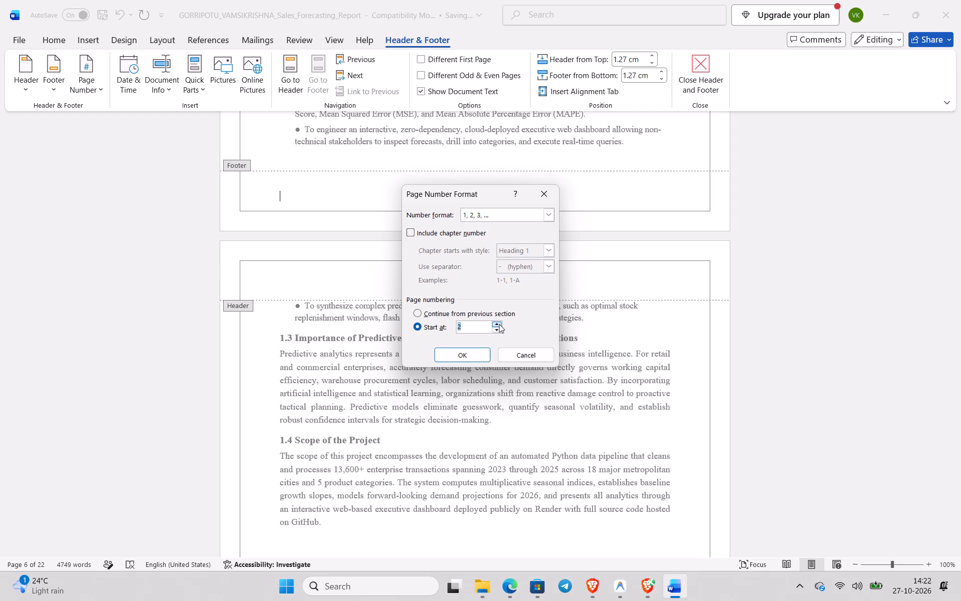
{"action": "double_click", "coordinate": [496, 329]}
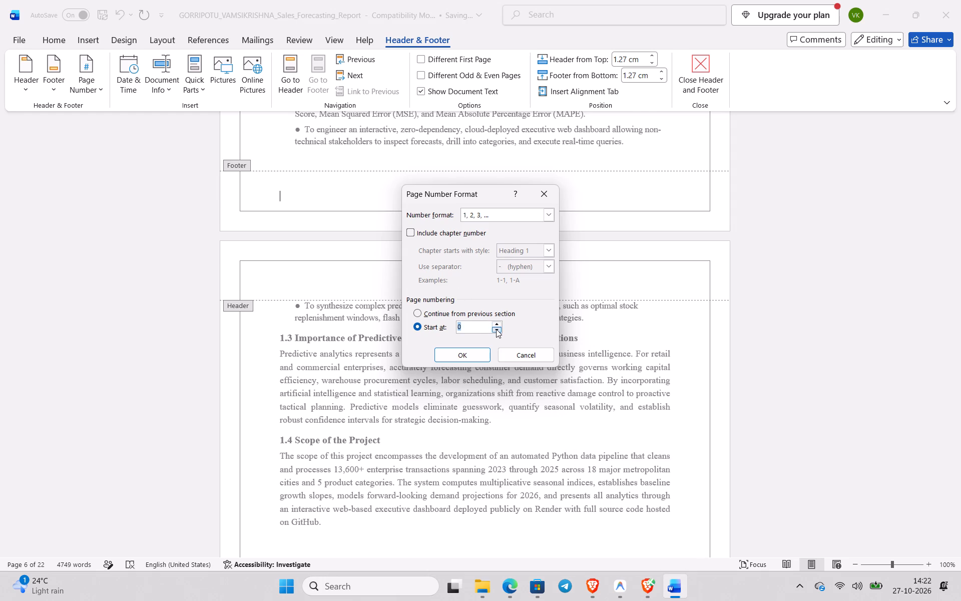
{"action": "left_click", "coordinate": [497, 324]}
{"action": "left_click", "coordinate": [464, 356]}
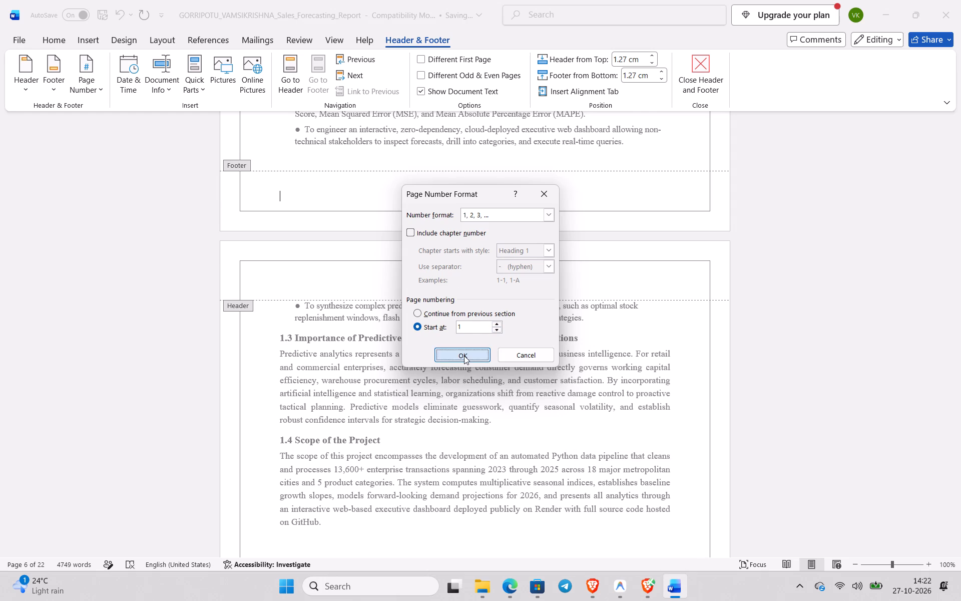
Insert page numbers at the bottom of the pages in the Plain Number 2 style.
{"action": "scroll", "coordinate": [464, 356], "scroll_direction": "down", "scroll_amount": 8}
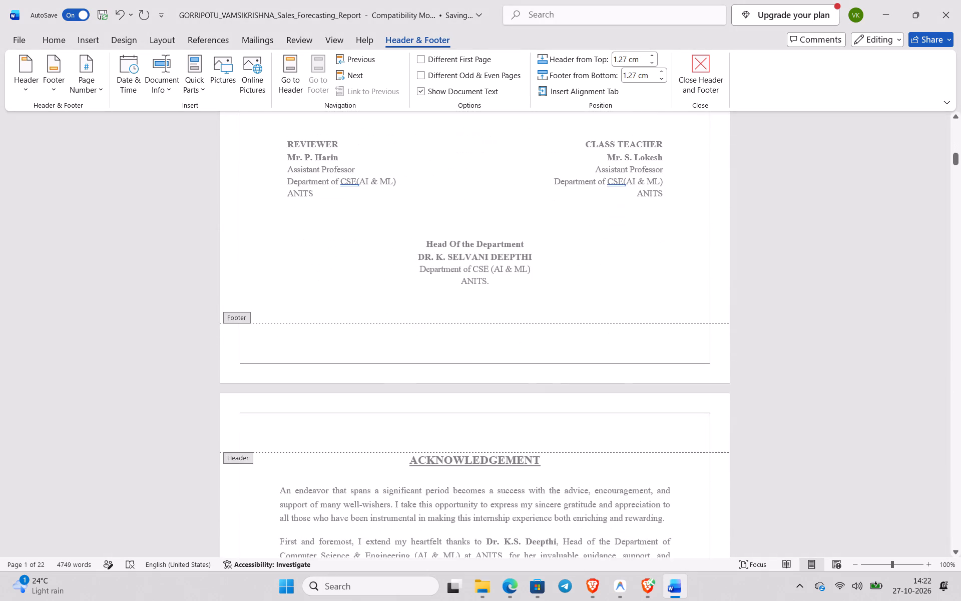
{"action": "scroll", "coordinate": [464, 356], "scroll_direction": "down", "scroll_amount": 2}
{"action": "left_click", "coordinate": [96, 91]}
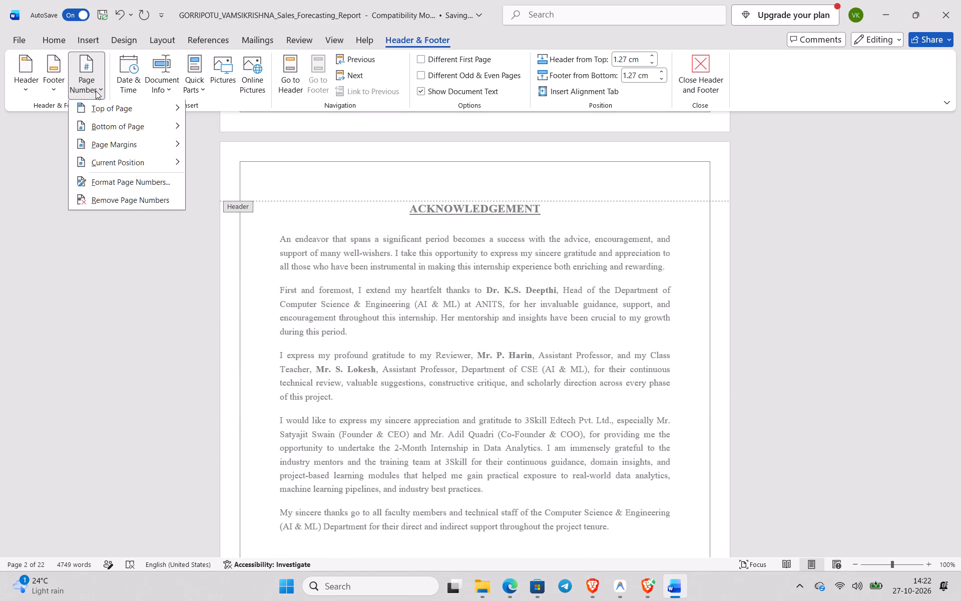
{"action": "left_click", "coordinate": [104, 119]}
{"action": "left_click", "coordinate": [230, 243]}
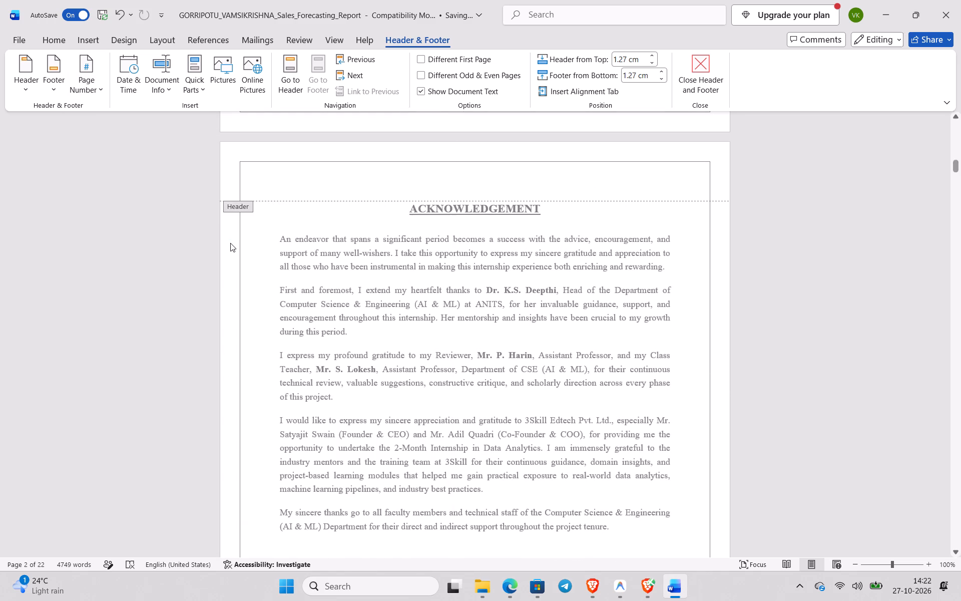
{"action": "scroll", "coordinate": [258, 289], "scroll_direction": "up", "scroll_amount": 5}
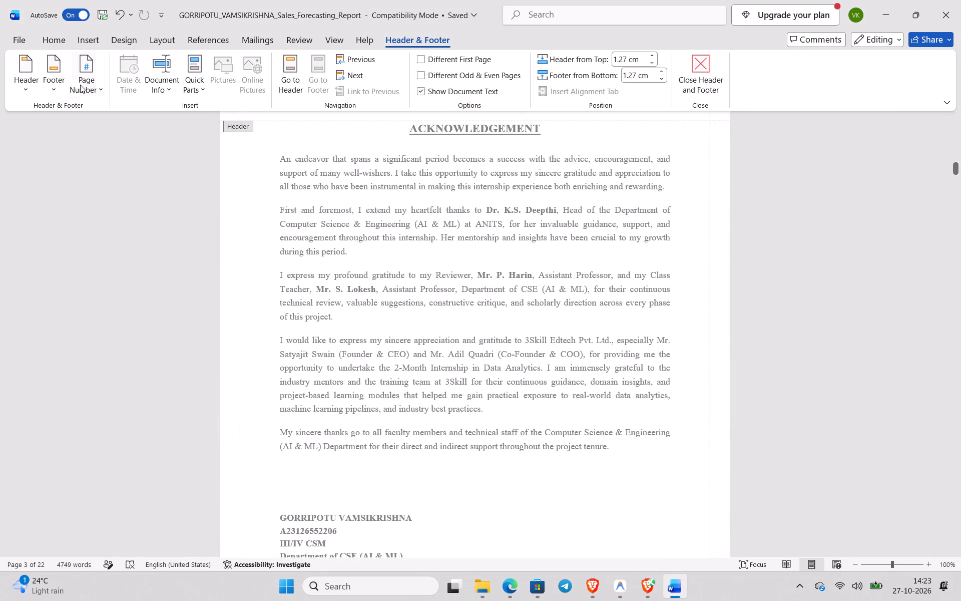
{"action": "left_click", "coordinate": [97, 95]}
{"action": "left_click", "coordinate": [88, 196]}
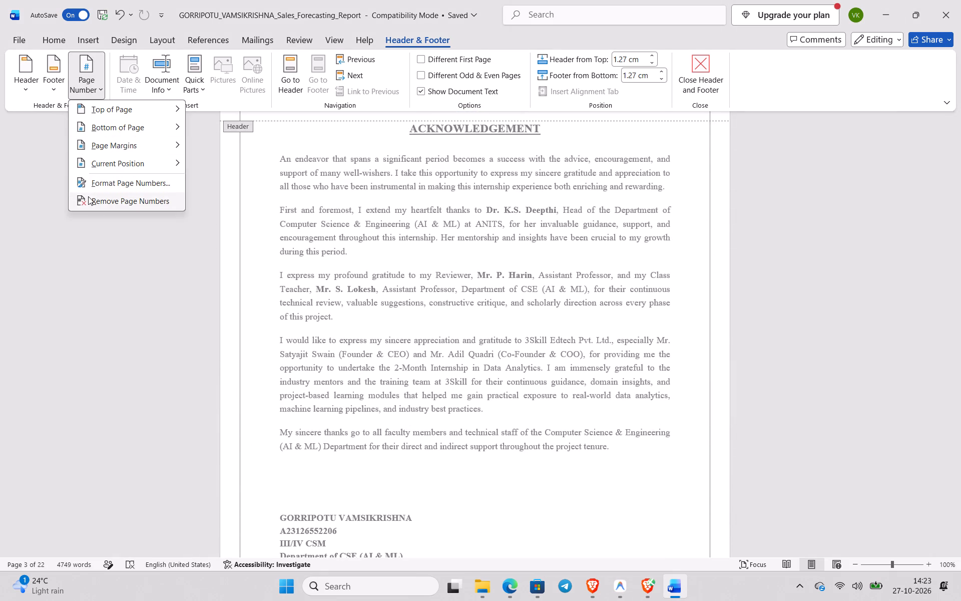
{"action": "left_click", "coordinate": [194, 330]}
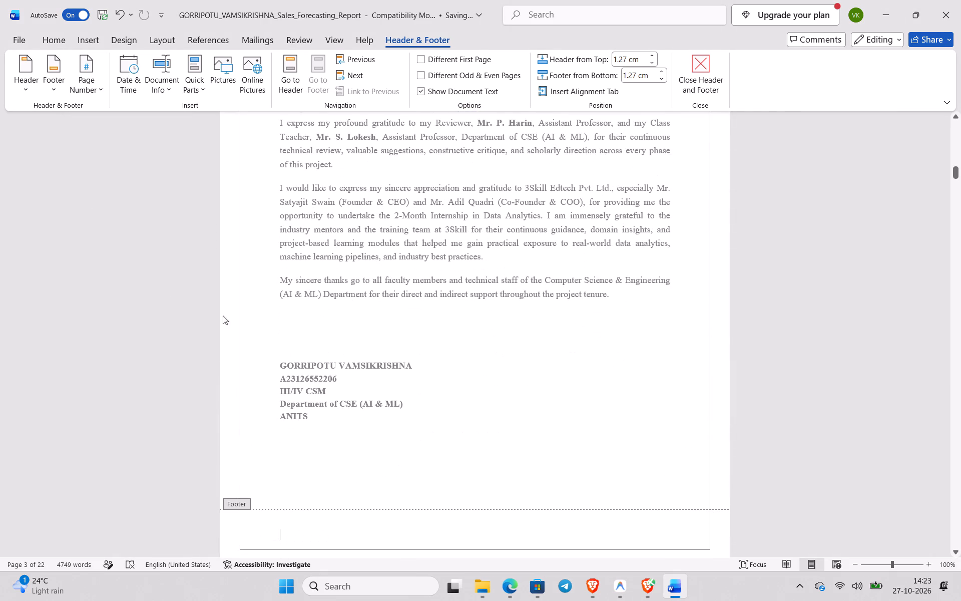
{"action": "left_click", "coordinate": [703, 62]}
Insert a Next Page section break right before the "1. Introduction" heading.
{"action": "scroll", "coordinate": [492, 272], "scroll_direction": "down", "scroll_amount": 6}
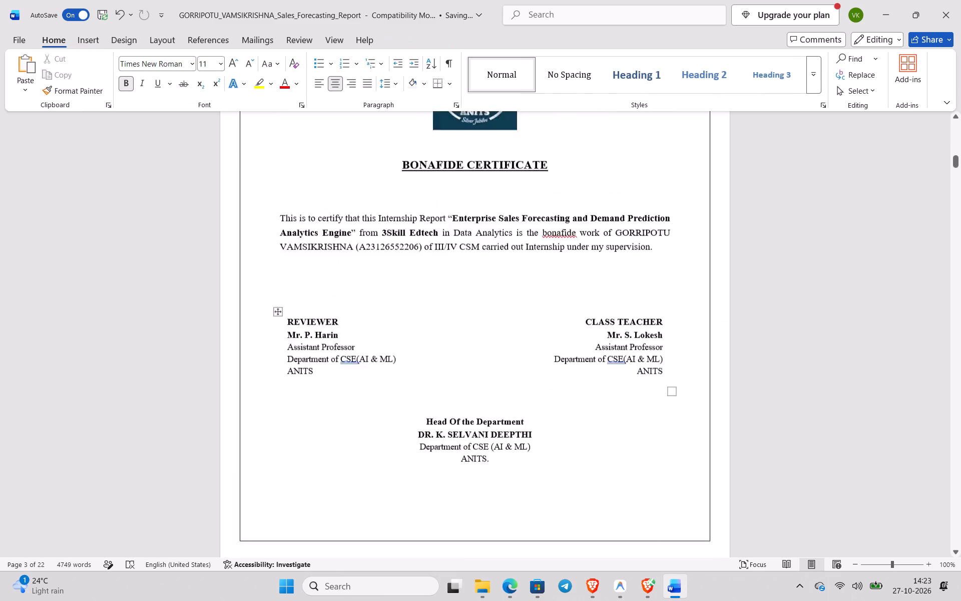
{"action": "scroll", "coordinate": [492, 272], "scroll_direction": "down", "scroll_amount": 5}
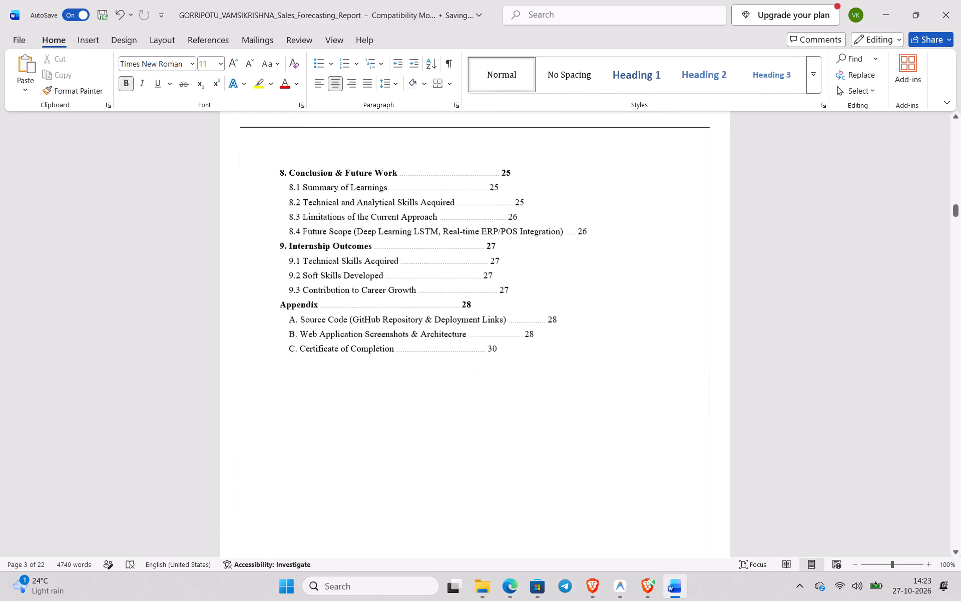
{"action": "scroll", "coordinate": [360, 369], "scroll_direction": "down", "scroll_amount": 3}
{"action": "scroll", "coordinate": [303, 206], "scroll_direction": "up", "scroll_amount": 2}
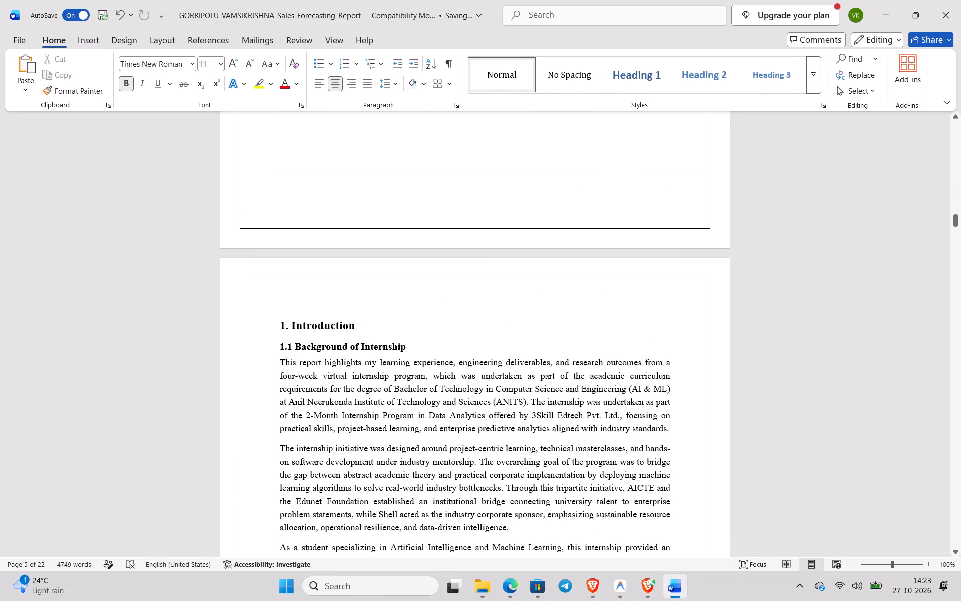
{"action": "left_click", "coordinate": [280, 319]}
{"action": "left_click", "coordinate": [161, 42]}
{"action": "left_click", "coordinate": [186, 64]}
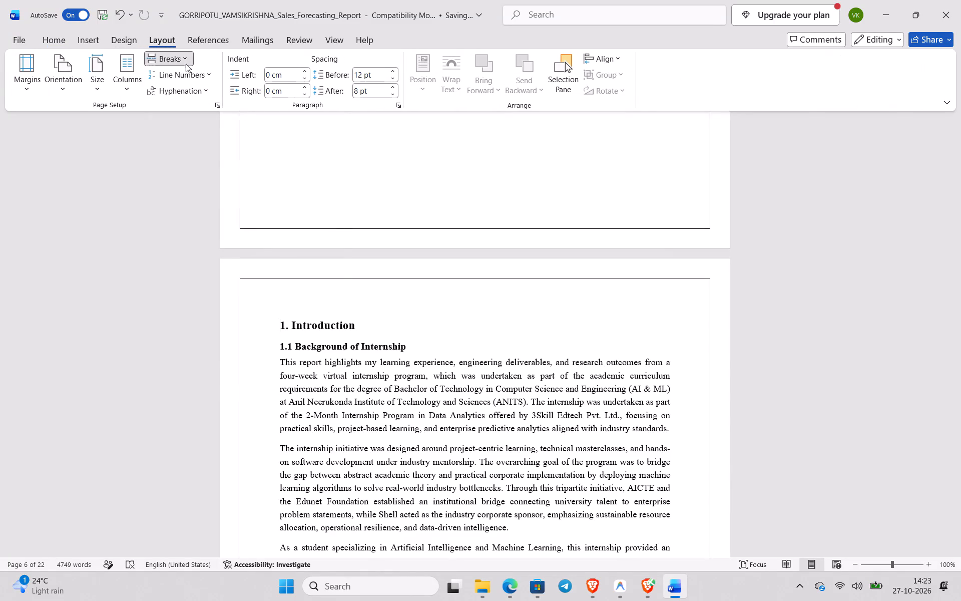
{"action": "left_click", "coordinate": [183, 97]}
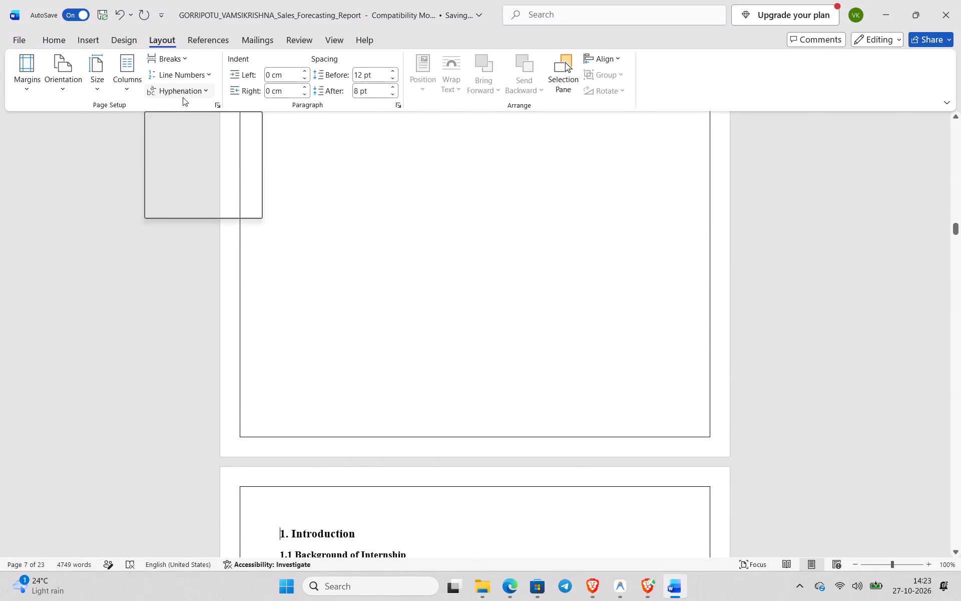
{"action": "key", "text": "ctrl+z"}
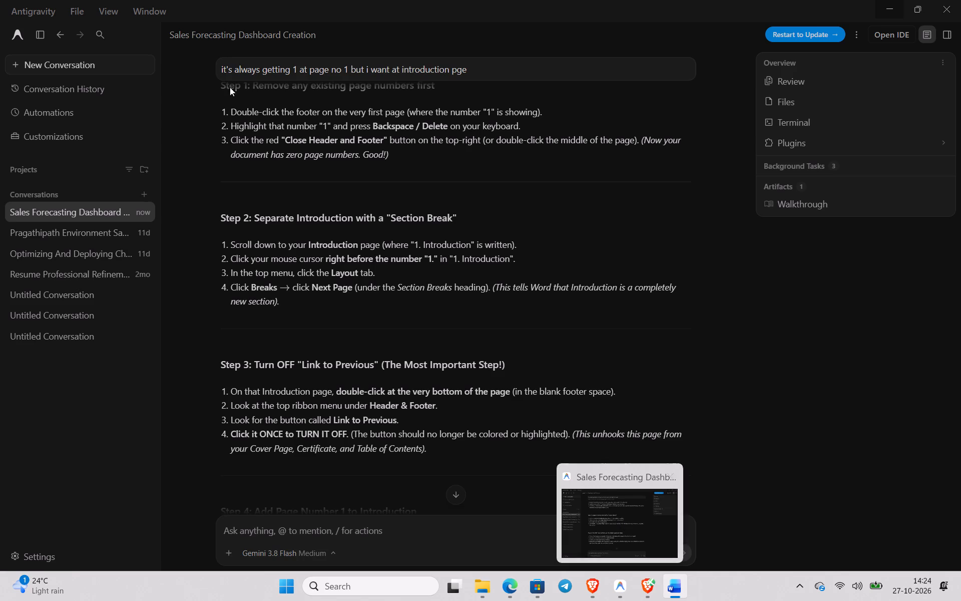
{"action": "left_click", "coordinate": [184, 61]}
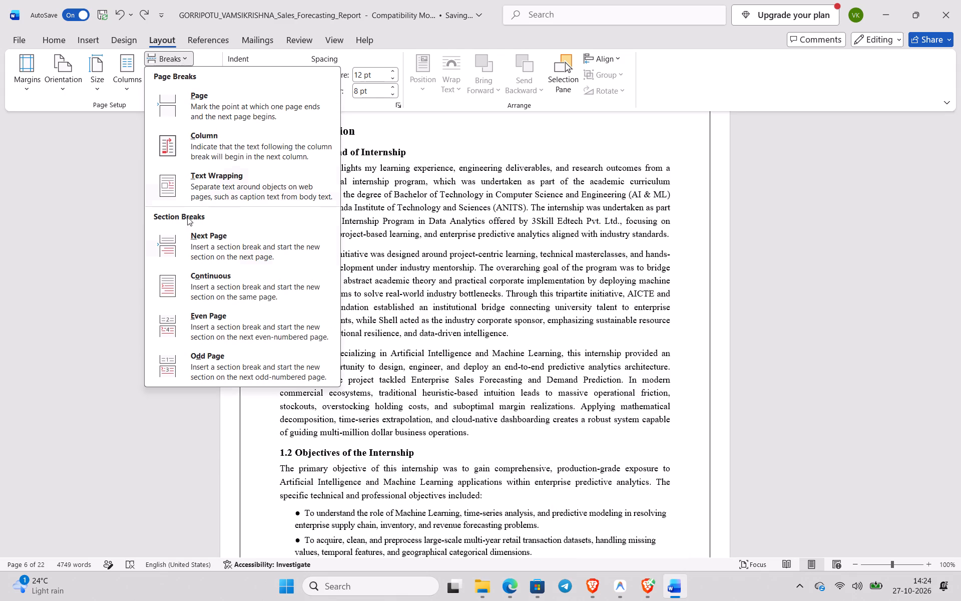
{"action": "left_click", "coordinate": [190, 265]}
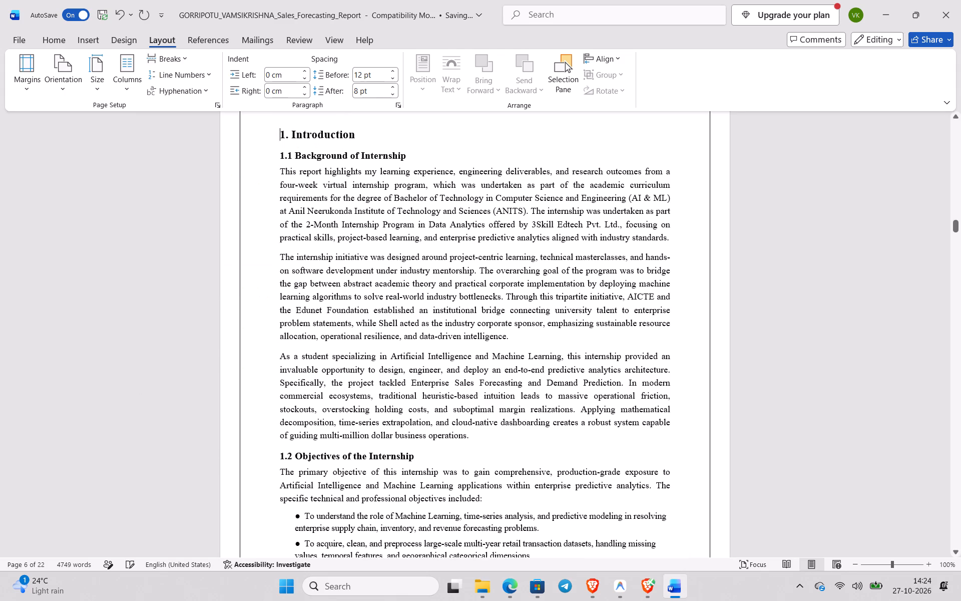
In the Introduction page's footer, turn off Link to Previous so Section 2 is separate from Section 1.
{"action": "scroll", "coordinate": [190, 265], "scroll_direction": "down", "scroll_amount": 3}
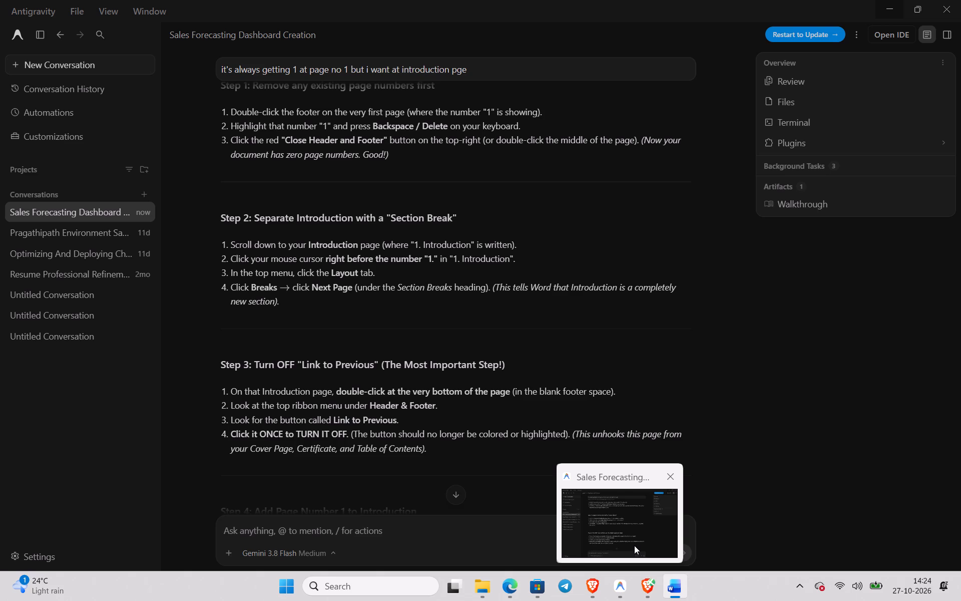
{"action": "scroll", "coordinate": [486, 400], "scroll_direction": "up", "scroll_amount": 7}
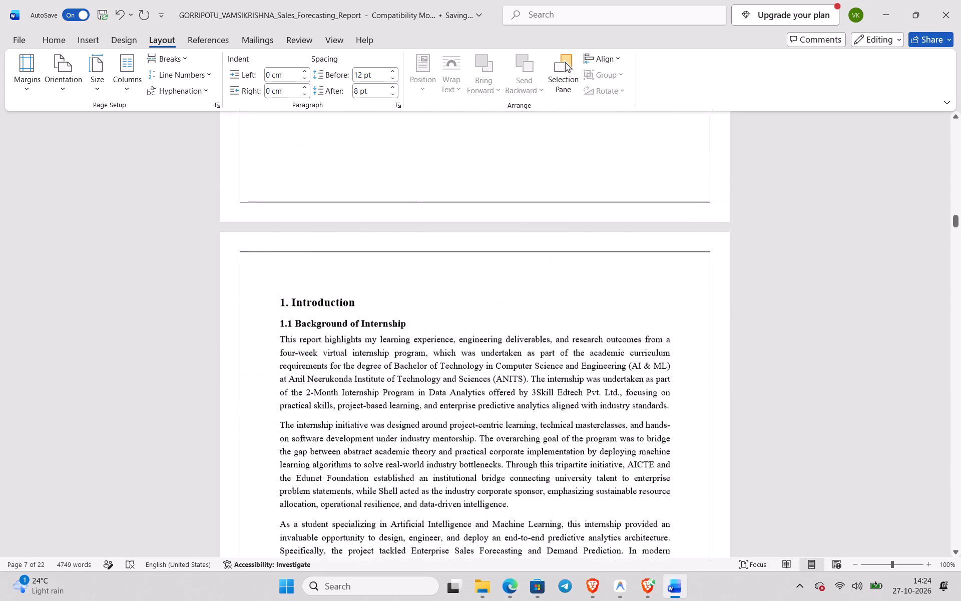
{"action": "scroll", "coordinate": [315, 299], "scroll_direction": "down", "scroll_amount": 3}
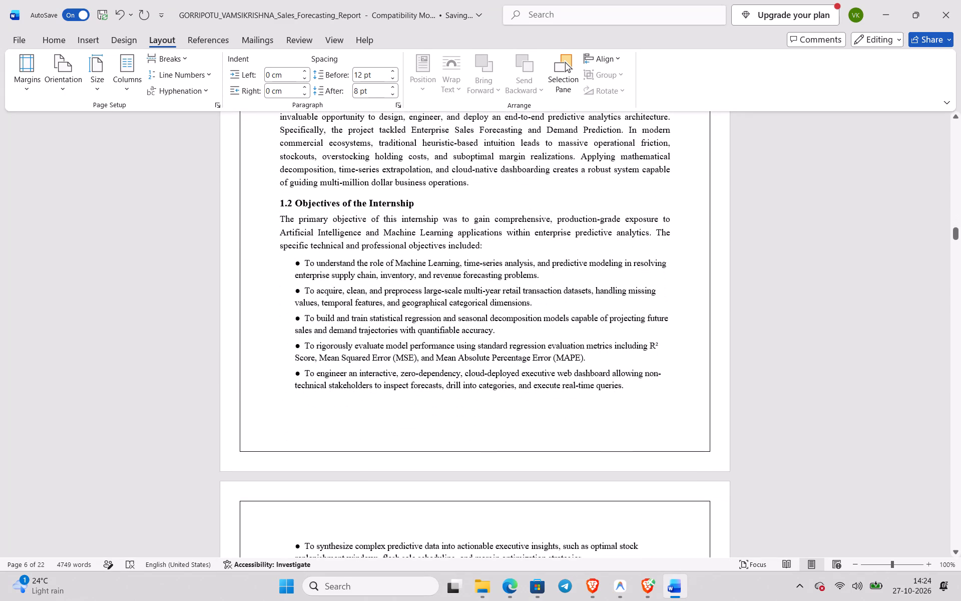
{"action": "double_click", "coordinate": [454, 416]}
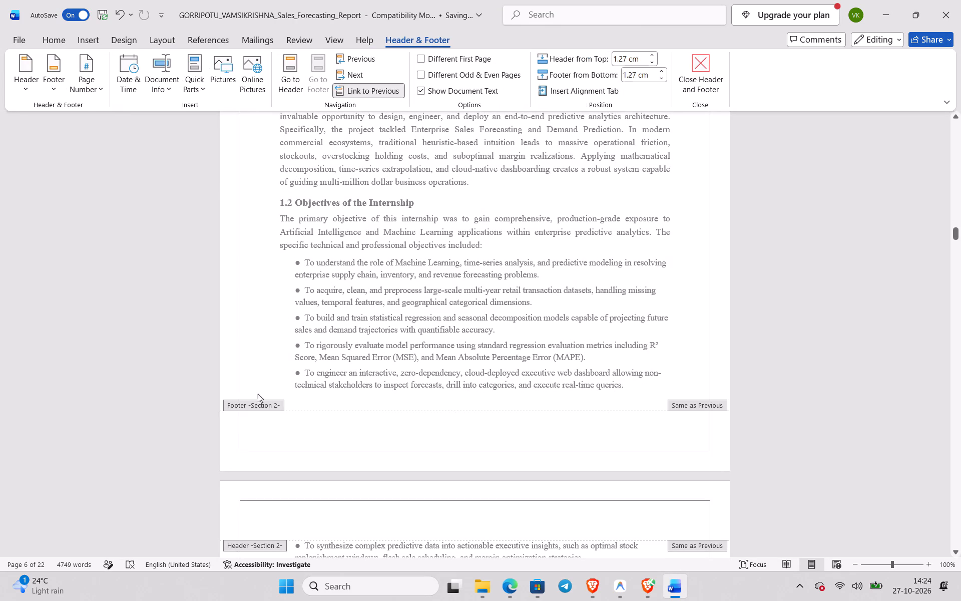
{"action": "scroll", "coordinate": [665, 398], "scroll_direction": "up", "scroll_amount": 3}
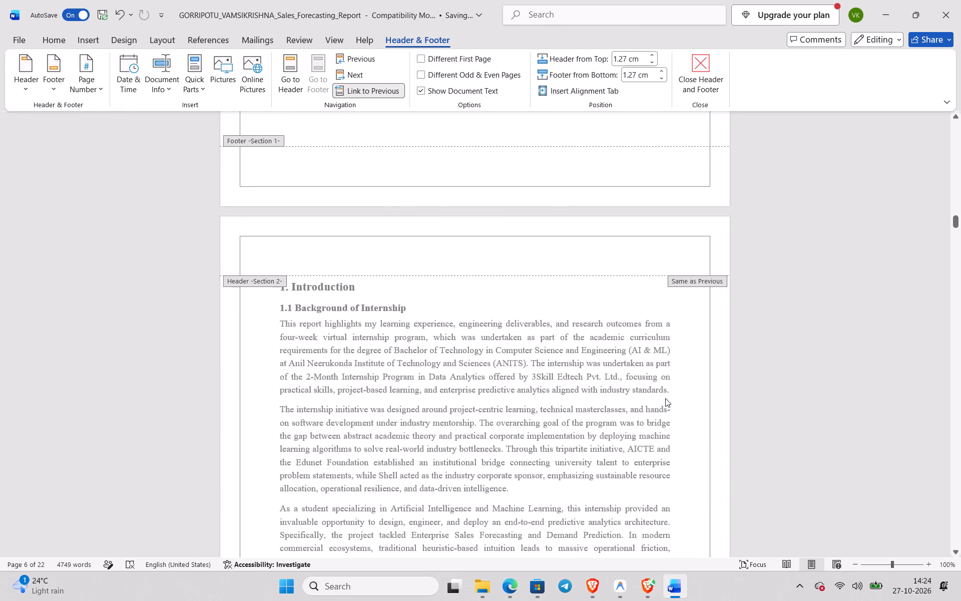
{"action": "scroll", "coordinate": [717, 222], "scroll_direction": "down", "scroll_amount": 4}
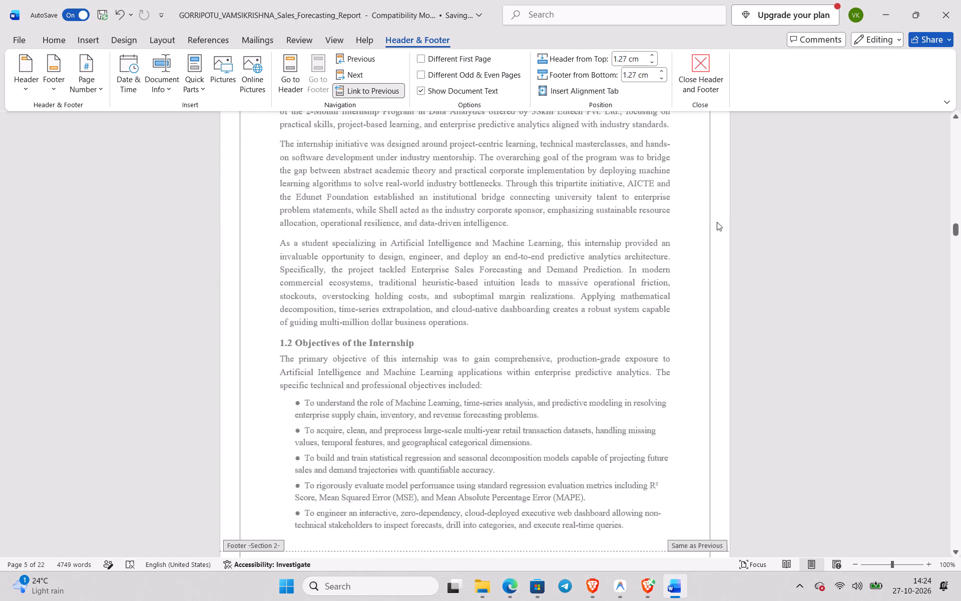
{"action": "scroll", "coordinate": [717, 222], "scroll_direction": "down", "scroll_amount": 1}
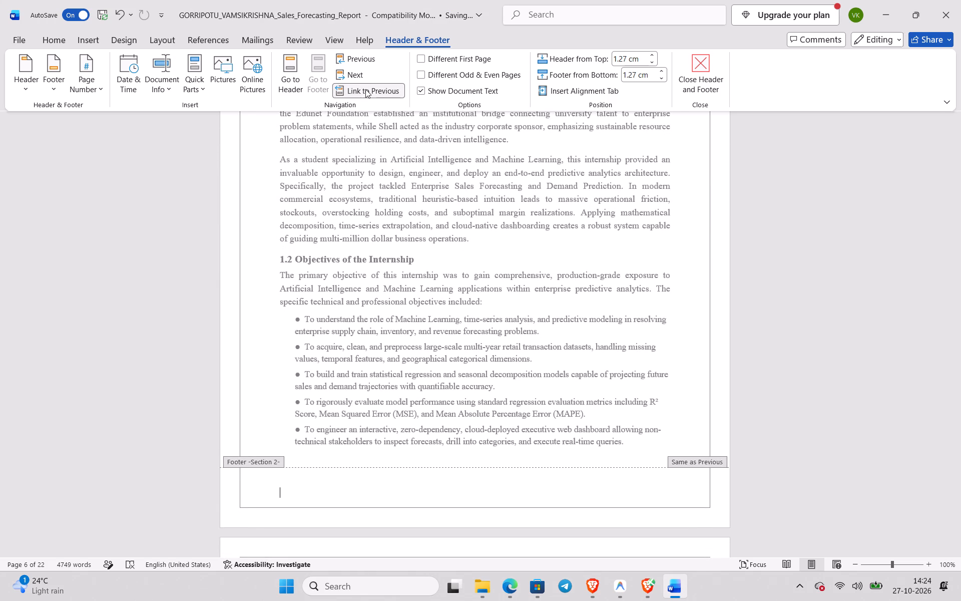
{"action": "left_click", "coordinate": [365, 89]}
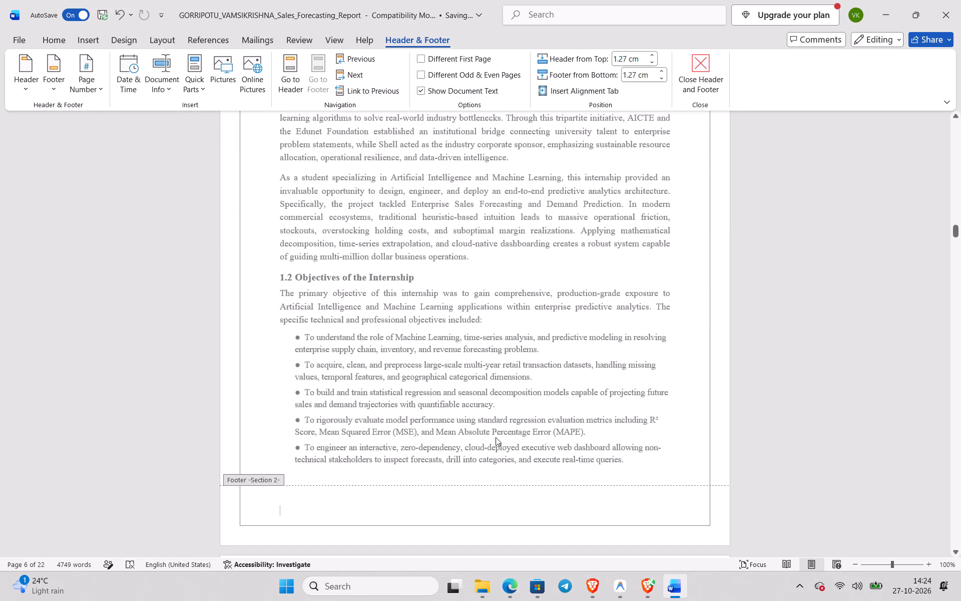
Apply the 1, 2, 3 page number format to the Introduction's section, with numbering starting at 1.
{"action": "left_click", "coordinate": [75, 90]}
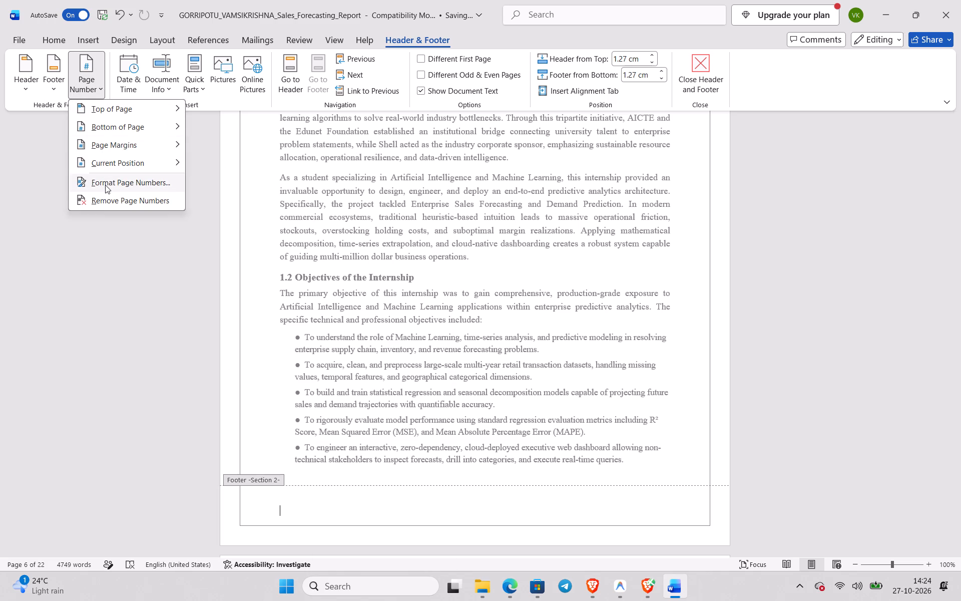
{"action": "left_click", "coordinate": [105, 185]}
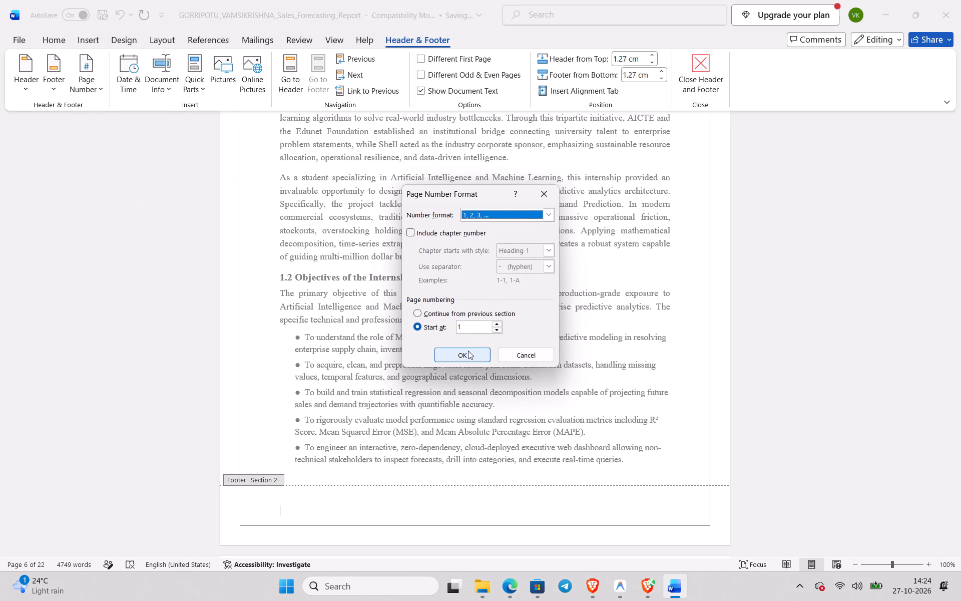
{"action": "left_click", "coordinate": [468, 351]}
Insert a centred page number at the bottom of the pages in the Introduction's section and leave the footer.
{"action": "left_click", "coordinate": [90, 86]}
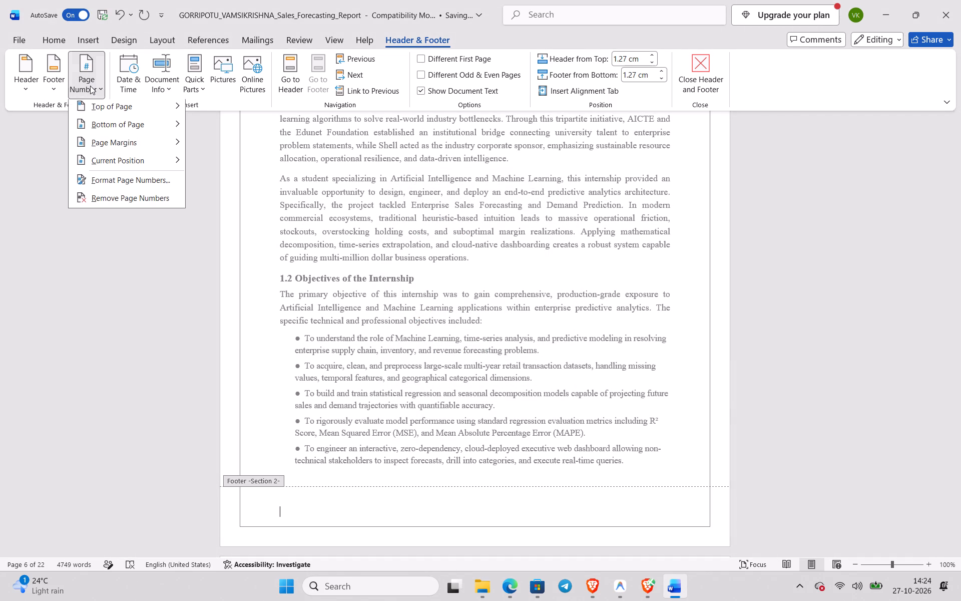
{"action": "left_click", "coordinate": [242, 224]}
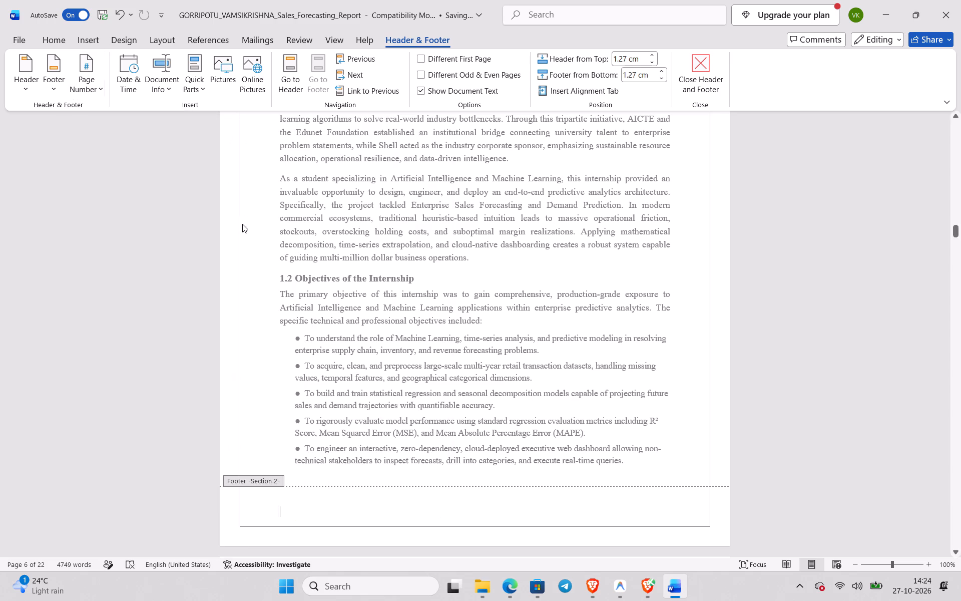
{"action": "left_click", "coordinate": [698, 57]}
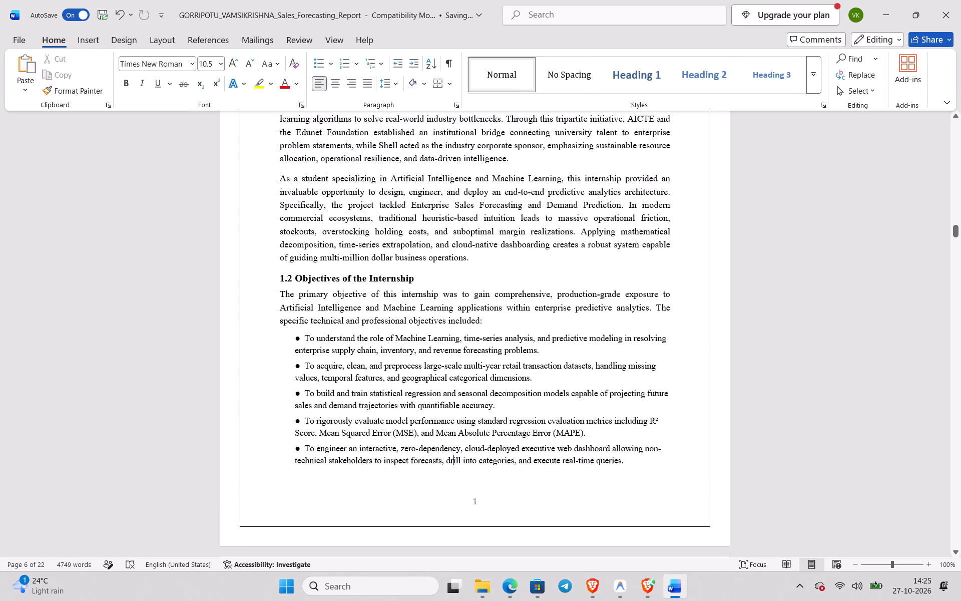
Check the page numbers in the footers from the Introduction through the following chapters.
{"action": "scroll", "coordinate": [221, 343], "scroll_direction": "up", "scroll_amount": 3}
{"action": "scroll", "coordinate": [221, 343], "scroll_direction": "down", "scroll_amount": 9}
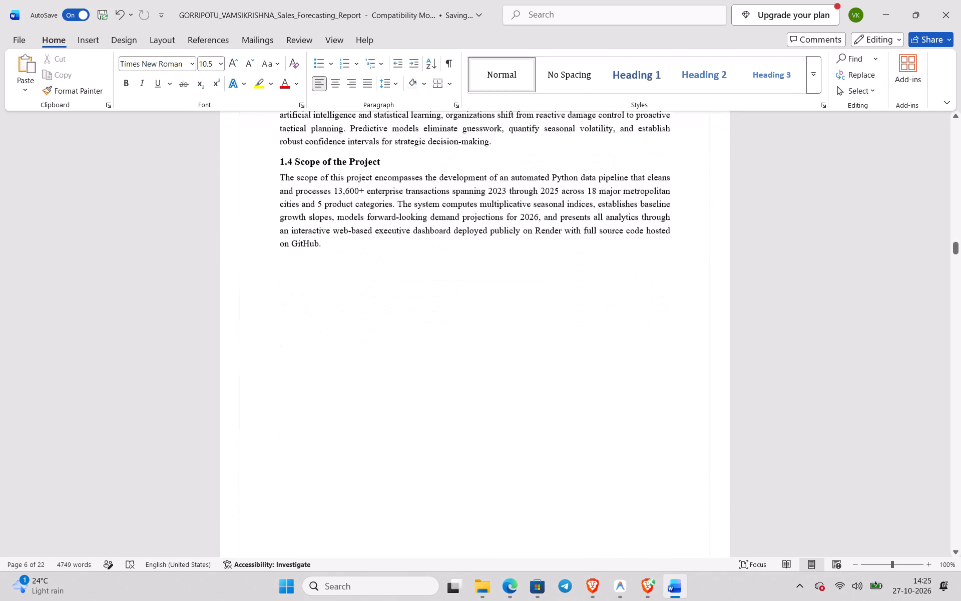
{"action": "scroll", "coordinate": [221, 343], "scroll_direction": "down", "scroll_amount": 8}
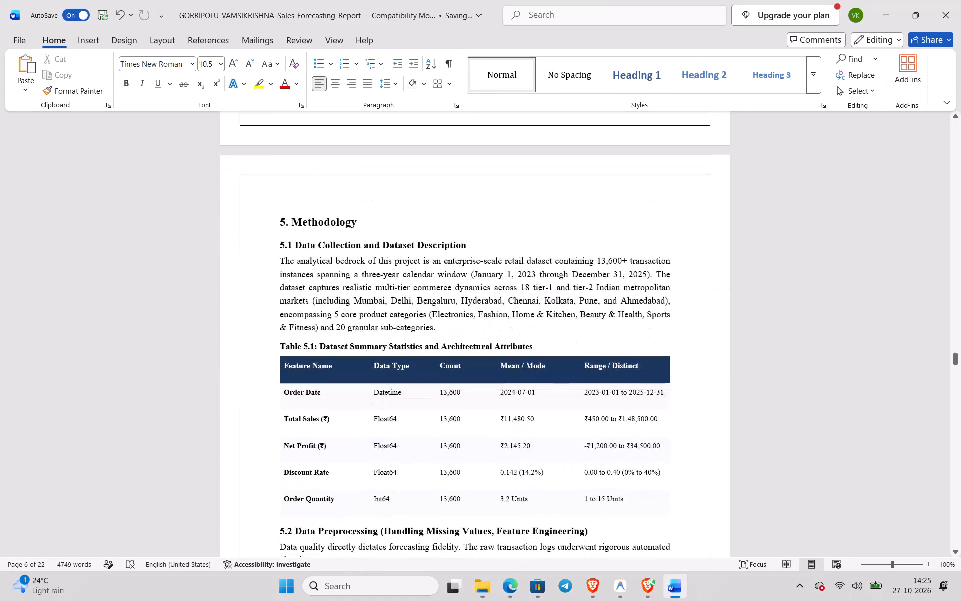
{"action": "scroll", "coordinate": [221, 343], "scroll_direction": "down", "scroll_amount": 11}
{"action": "scroll", "coordinate": [221, 343], "scroll_direction": "up", "scroll_amount": 4}
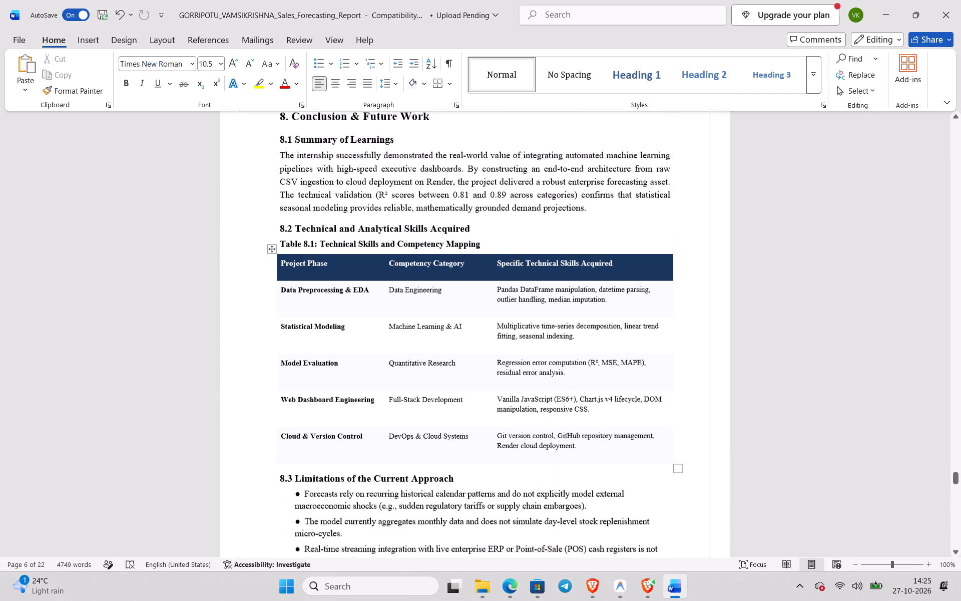
{"action": "scroll", "coordinate": [571, 334], "scroll_direction": "up", "scroll_amount": 5}
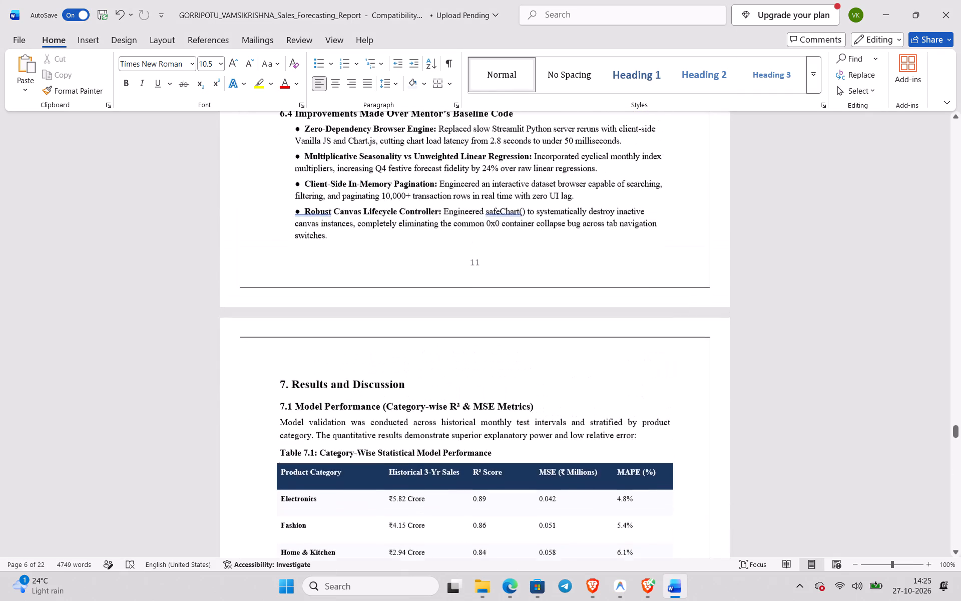
{"action": "scroll", "coordinate": [571, 334], "scroll_direction": "up", "scroll_amount": 3}
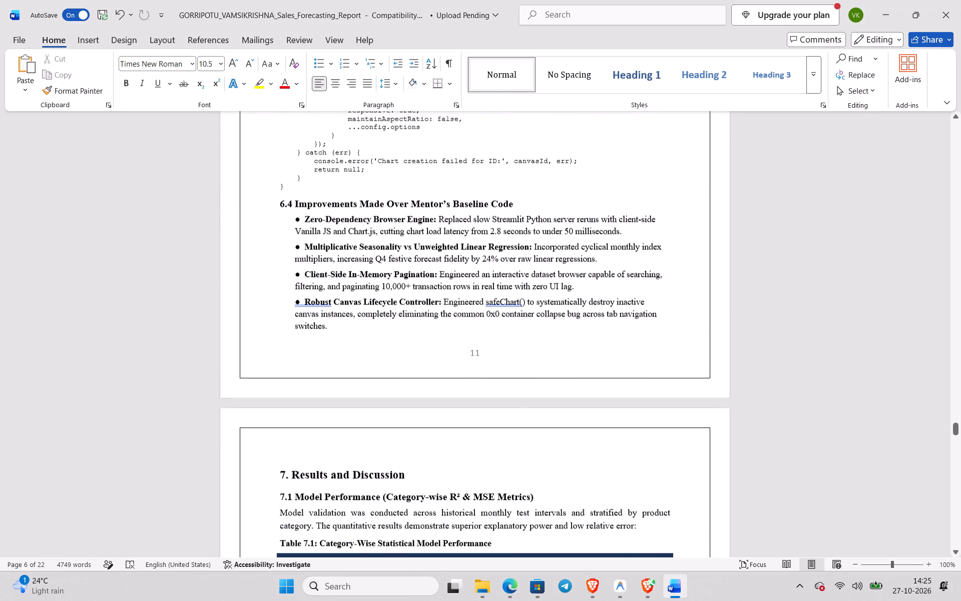
{"action": "scroll", "coordinate": [571, 334], "scroll_direction": "up", "scroll_amount": 6}
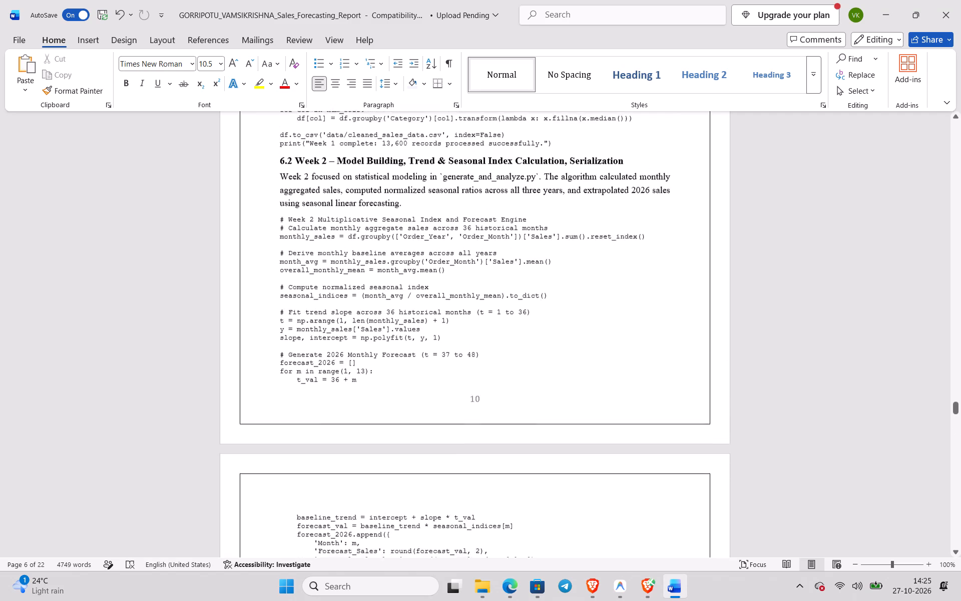
{"action": "scroll", "coordinate": [571, 334], "scroll_direction": "up", "scroll_amount": 7}
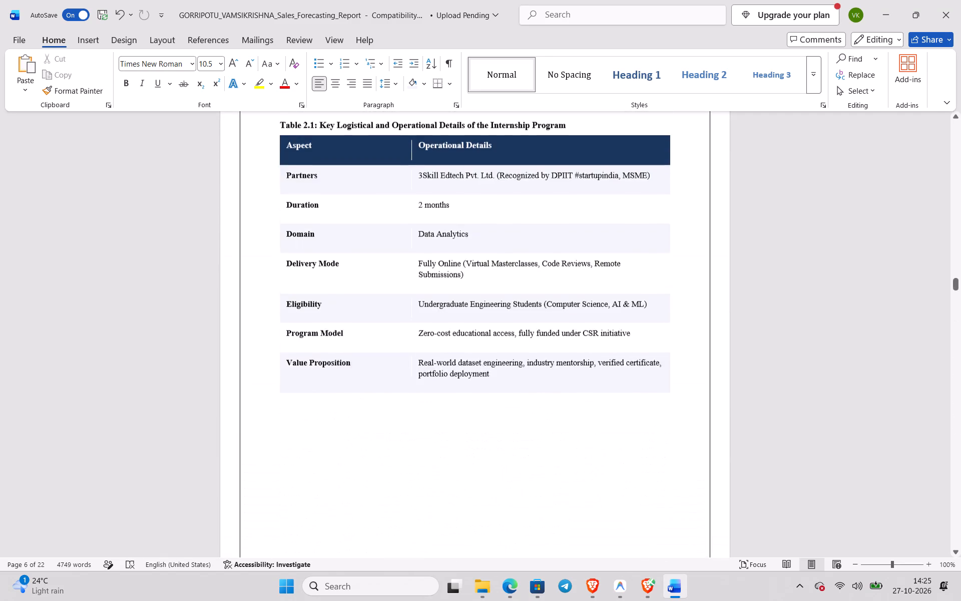
{"action": "scroll", "coordinate": [571, 334], "scroll_direction": "up", "scroll_amount": 11}
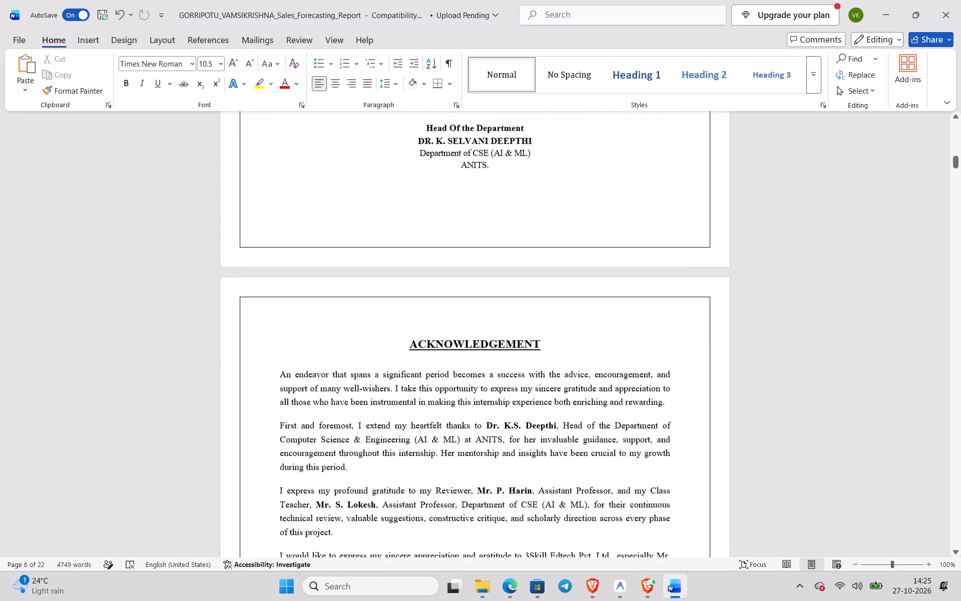
{"action": "scroll", "coordinate": [571, 334], "scroll_direction": "up", "scroll_amount": 6}
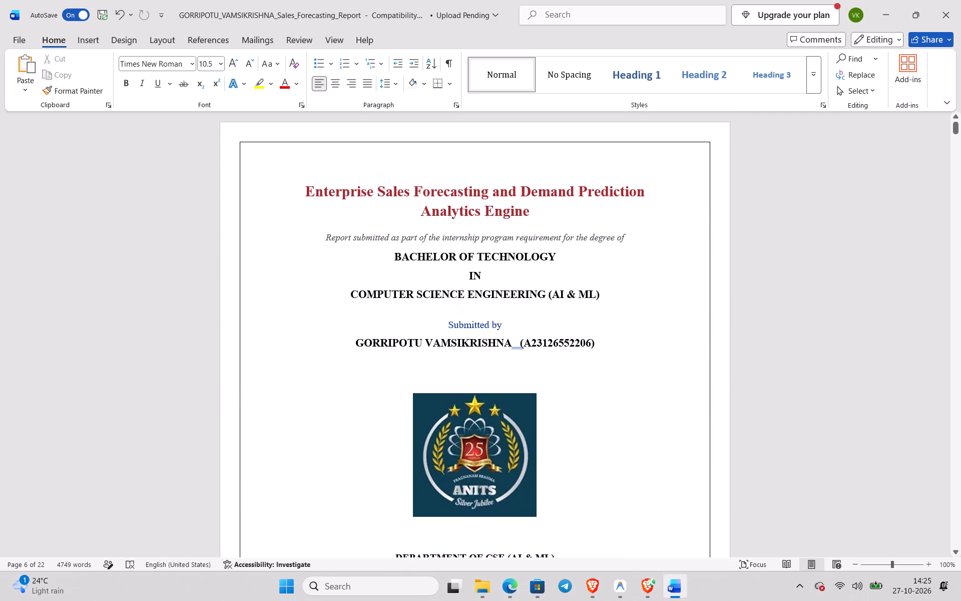
{"action": "scroll", "coordinate": [571, 334], "scroll_direction": "down", "scroll_amount": 5}
{"action": "left_click", "coordinate": [871, 4]}
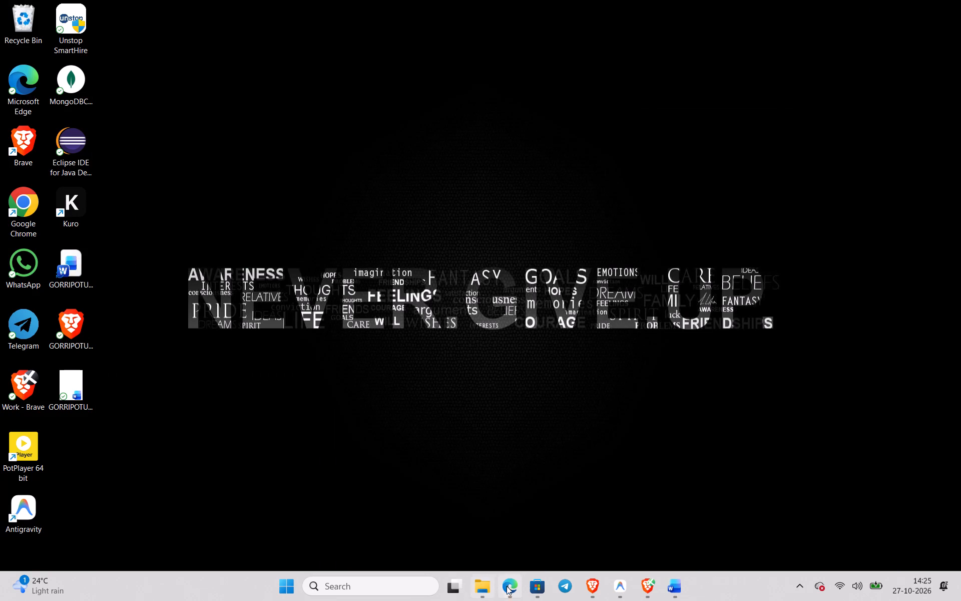
Switch to Microsoft Store, launch Power BI Desktop from its store page and close the store.
{"action": "left_click", "coordinate": [526, 580]}
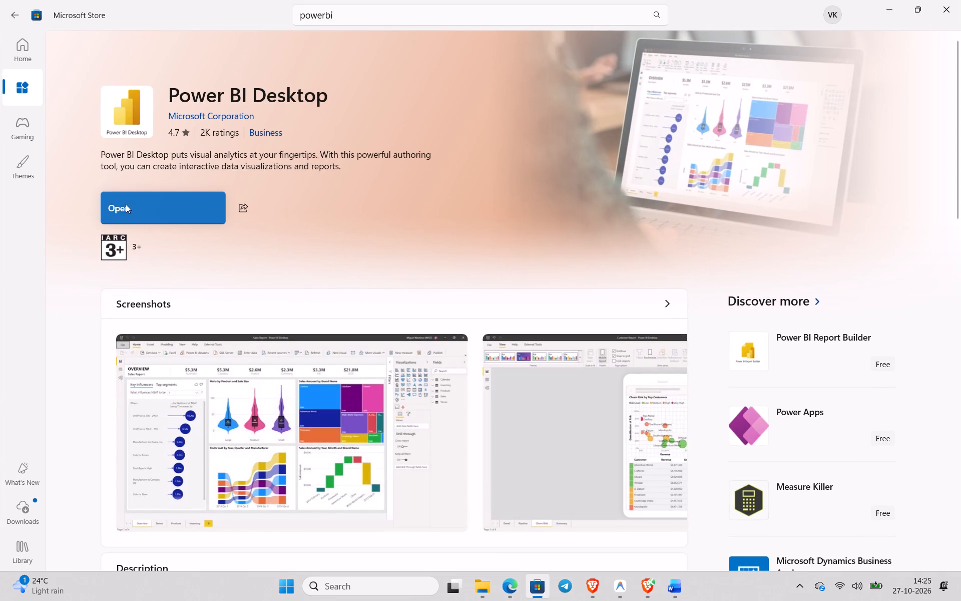
{"action": "left_click", "coordinate": [126, 204]}
{"action": "left_click", "coordinate": [960, 0]}
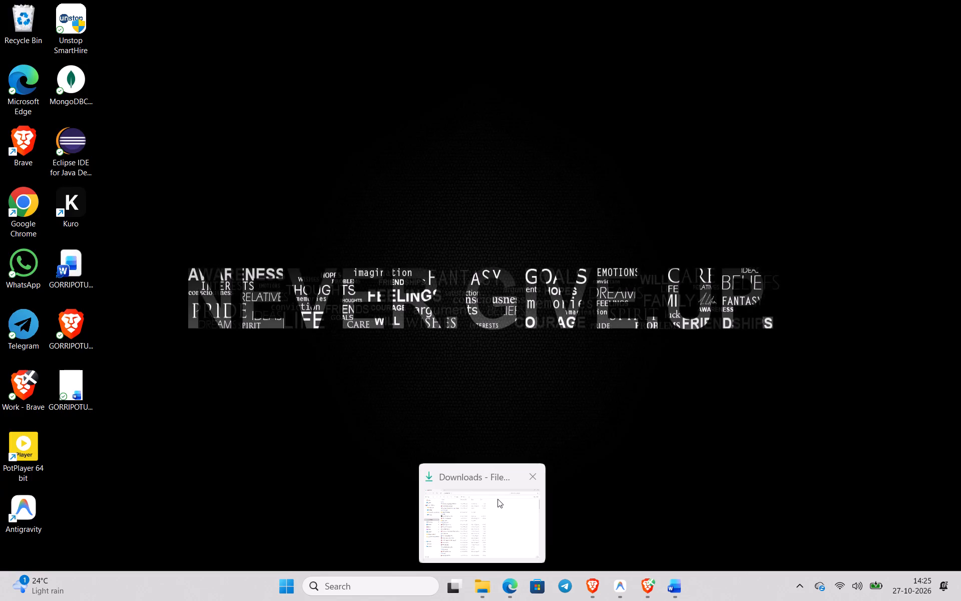
Launch the recently added Kuro app.
{"action": "left_click", "coordinate": [293, 597]}
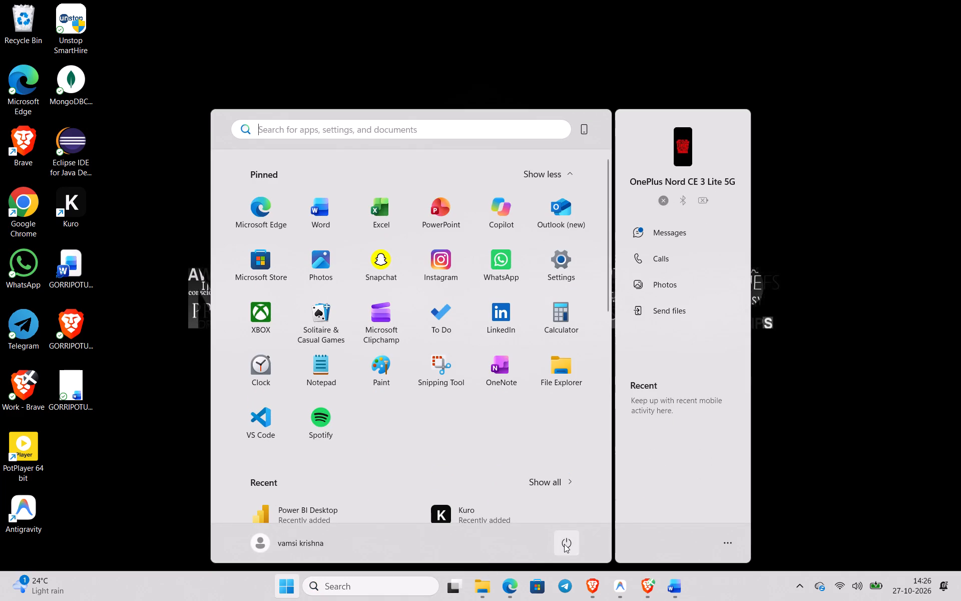
{"action": "left_click", "coordinate": [564, 544]}
{"action": "left_click", "coordinate": [476, 518]}
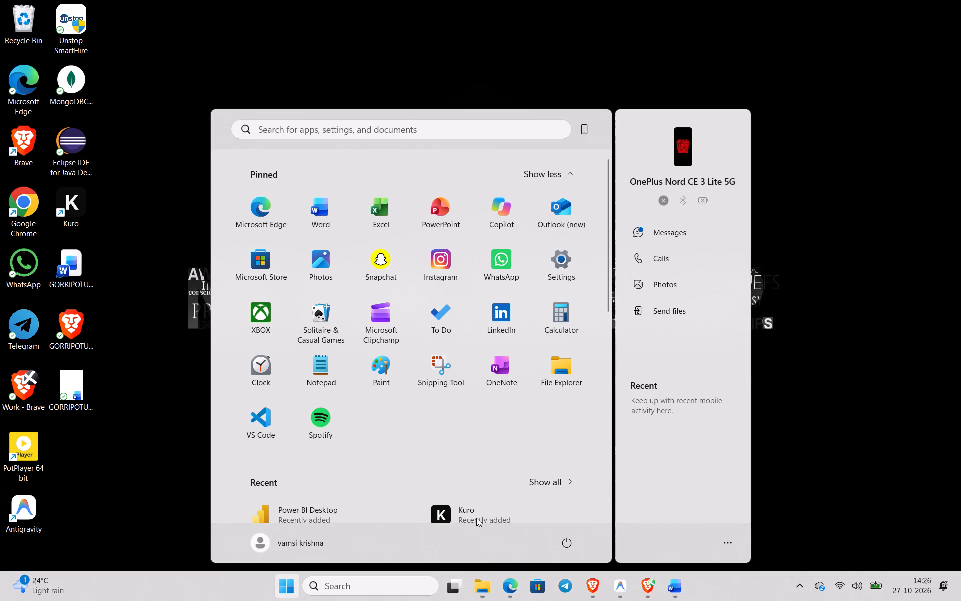
{"action": "double_click", "coordinate": [461, 509]}
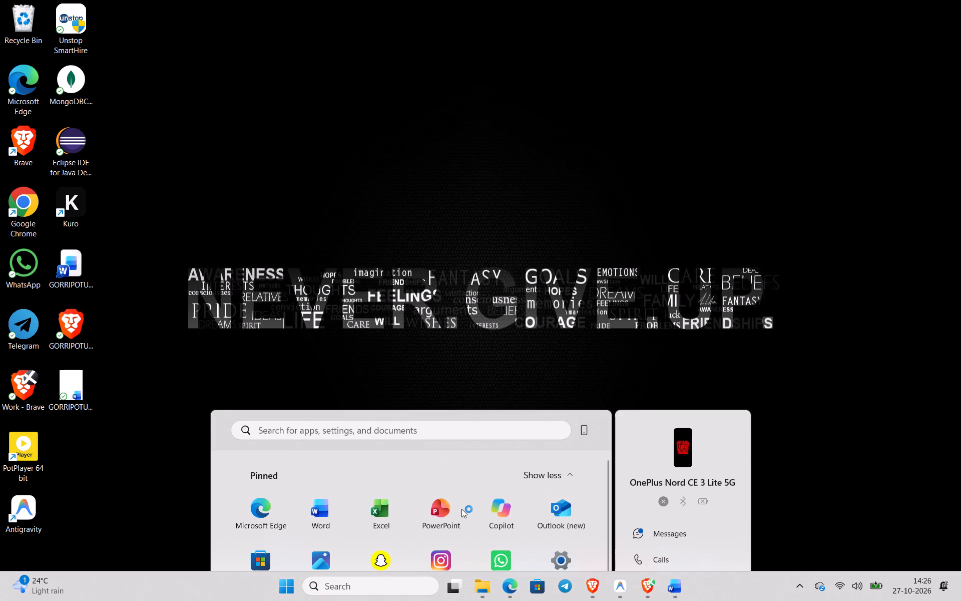
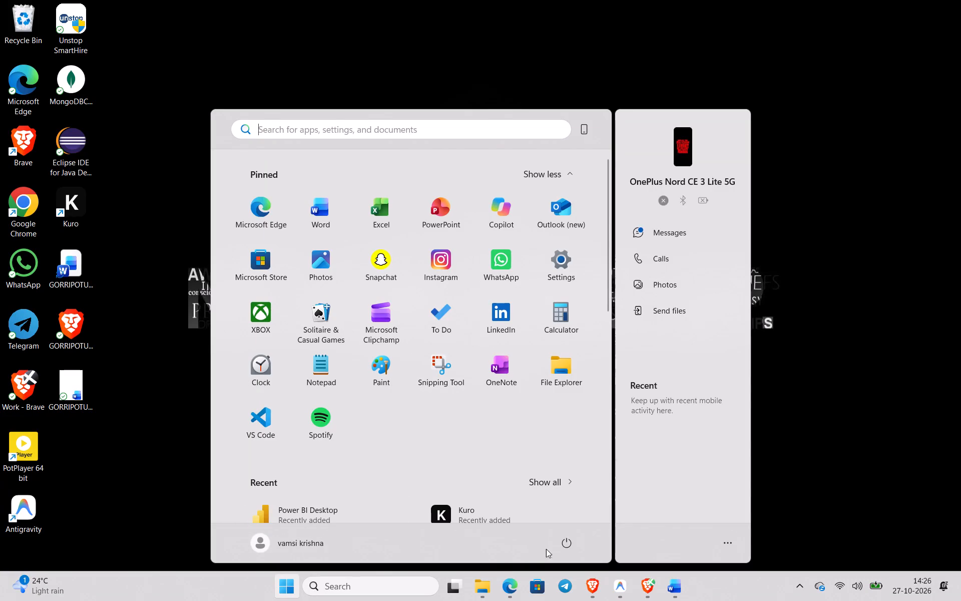
Put the computer to sleep.
{"action": "left_click", "coordinate": [566, 539]}
{"action": "left_click", "coordinate": [558, 470]}
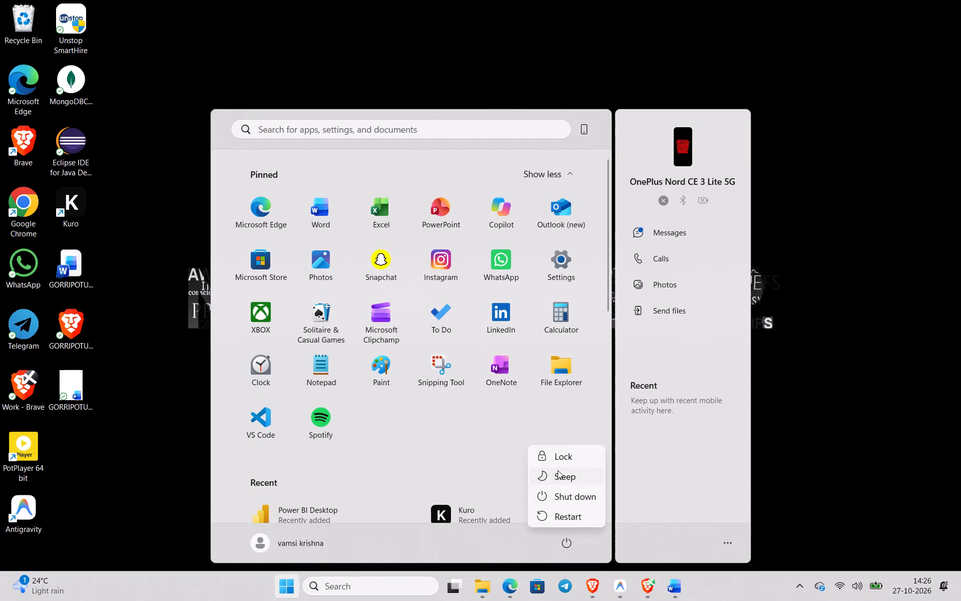